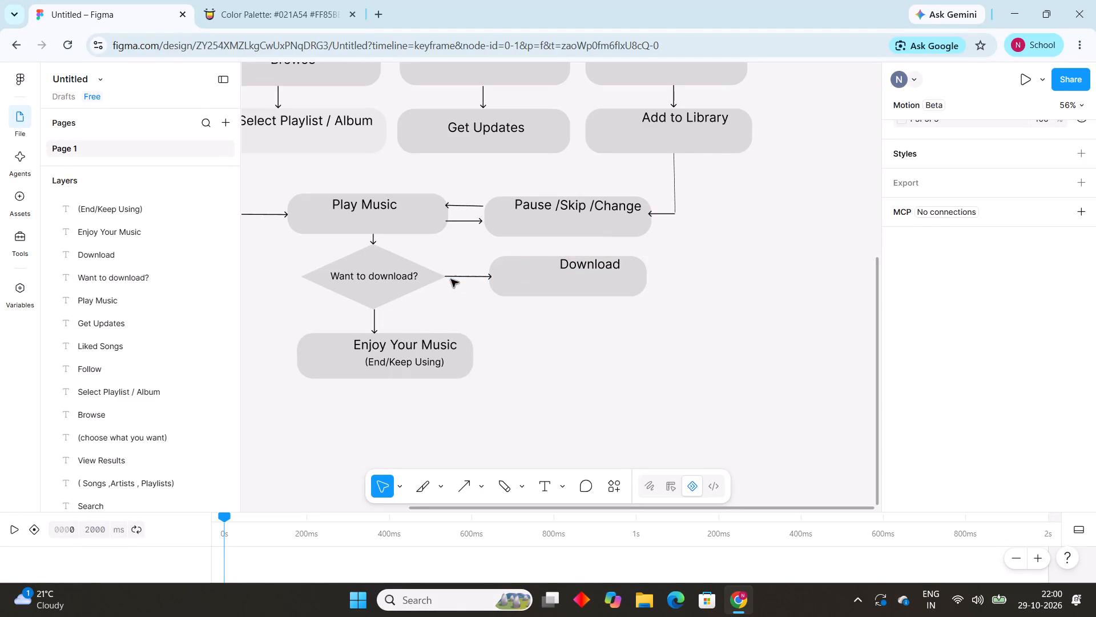
# Add the text "(Offline Listening)" inside the Download box, below its label.
pyautogui.click(542, 484)
pyautogui.click(522, 274)
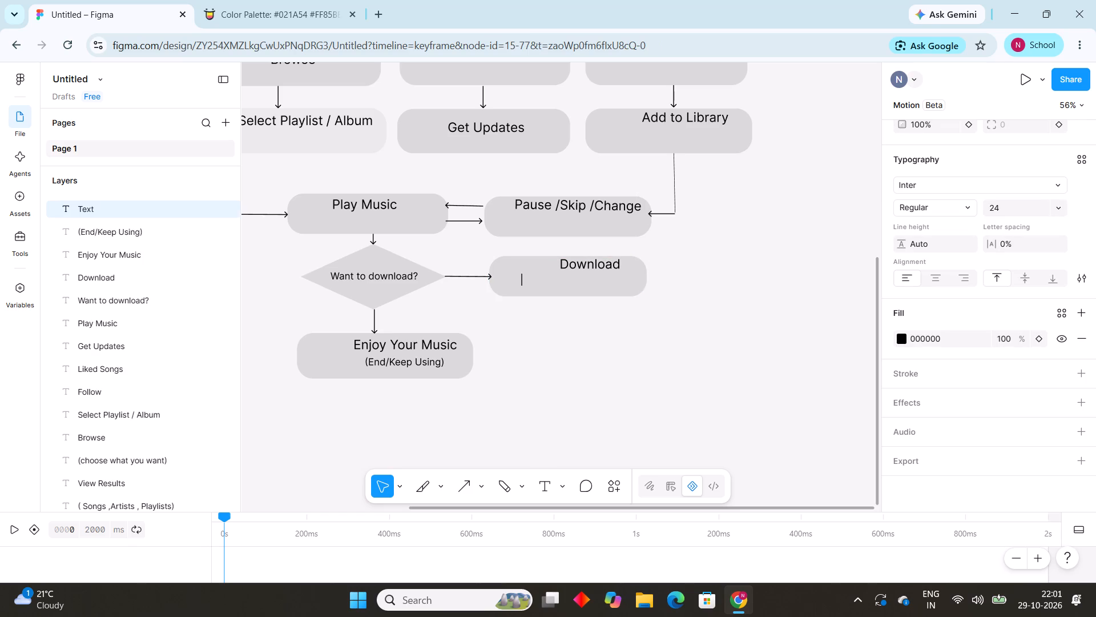
pyautogui.hotkey('shift', '(')
pyautogui.press('space')
pyautogui.write('OFF')
pyautogui.press('BackSpace')
pyautogui.press('BackSpace')
pyautogui.write('fl')
pyautogui.press('BackSpace')
pyautogui.write('flin')
pyautogui.press('e')
pyautogui.press('space')
pyautogui.write('istening')
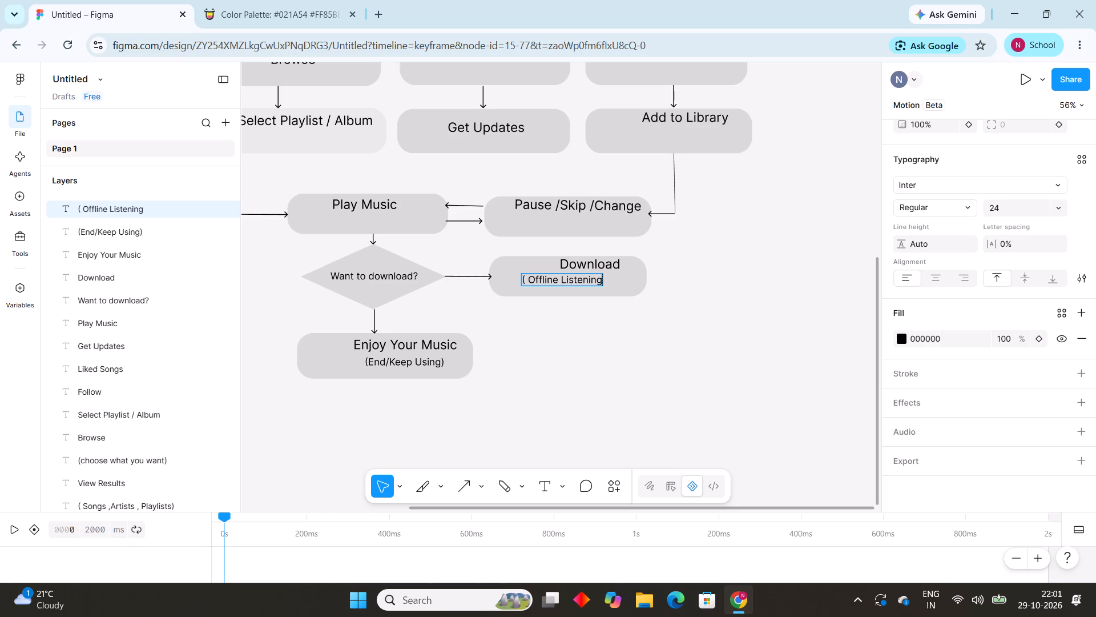
pyautogui.hotkey('shift', ')')
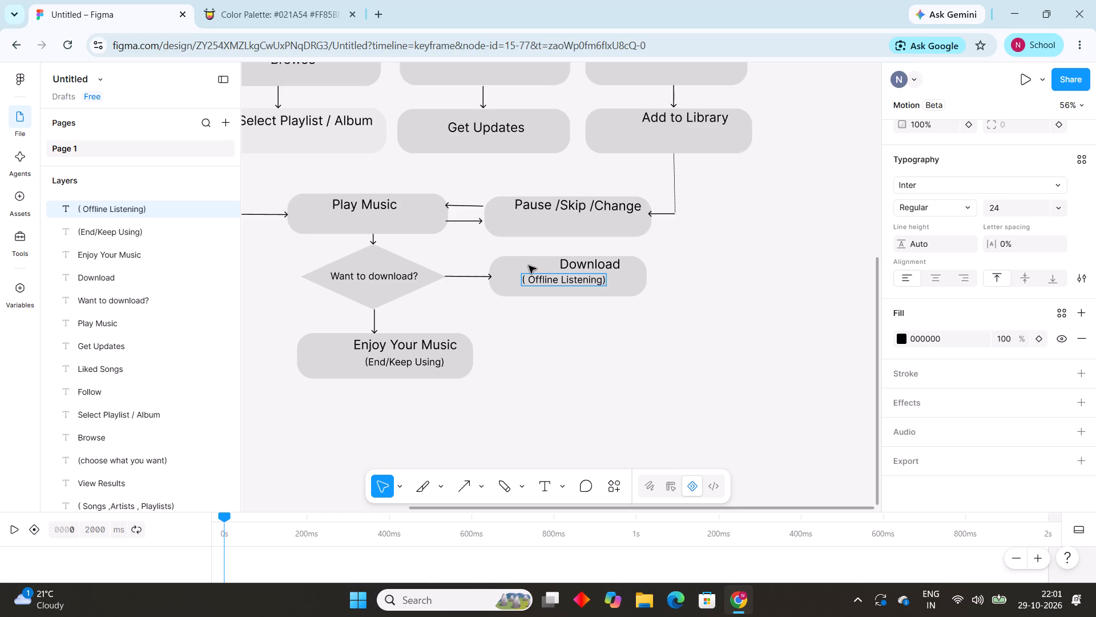
pyautogui.click(527, 279)
pyautogui.press('BackSpace')
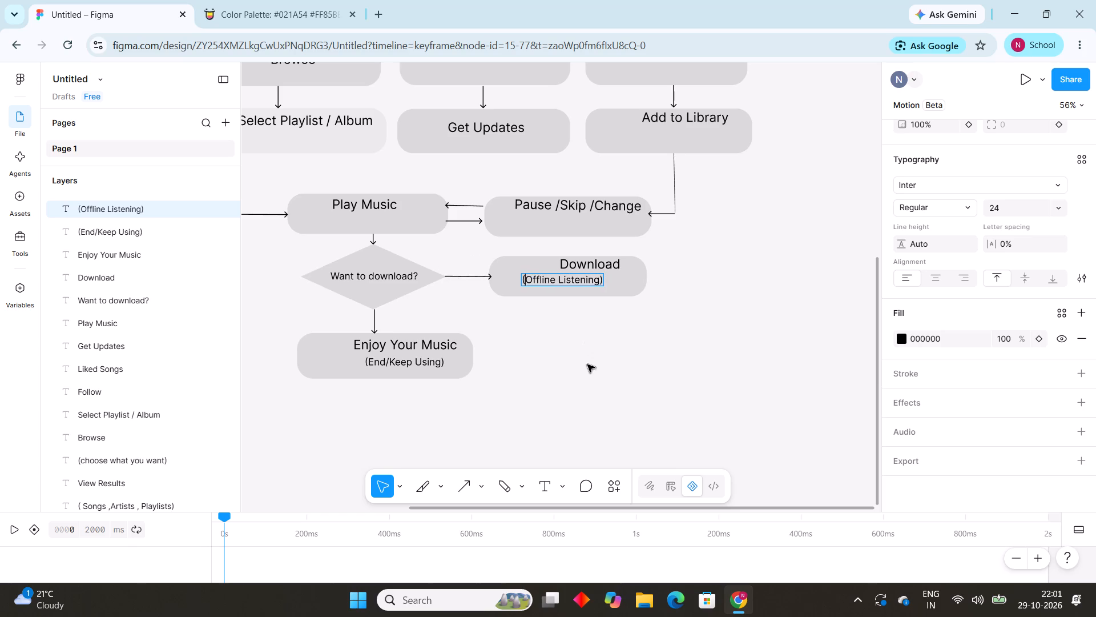
# Move the "(Offline Listening)" text beneath the Download label, to about X 676, Y 1162.5.
pyautogui.moveTo(587, 364); pyautogui.dragTo(572, 274)
pyautogui.moveTo(572, 274); pyautogui.dragTo(574, 278)
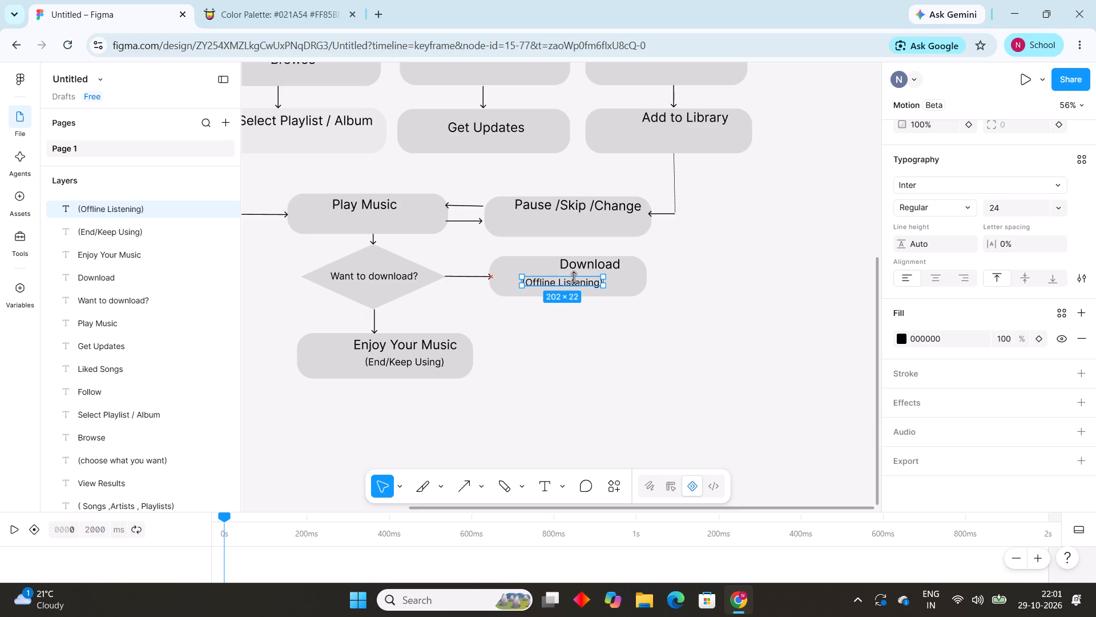
pyautogui.moveTo(574, 278); pyautogui.dragTo(582, 273)
pyautogui.moveTo(592, 277); pyautogui.dragTo(596, 277)
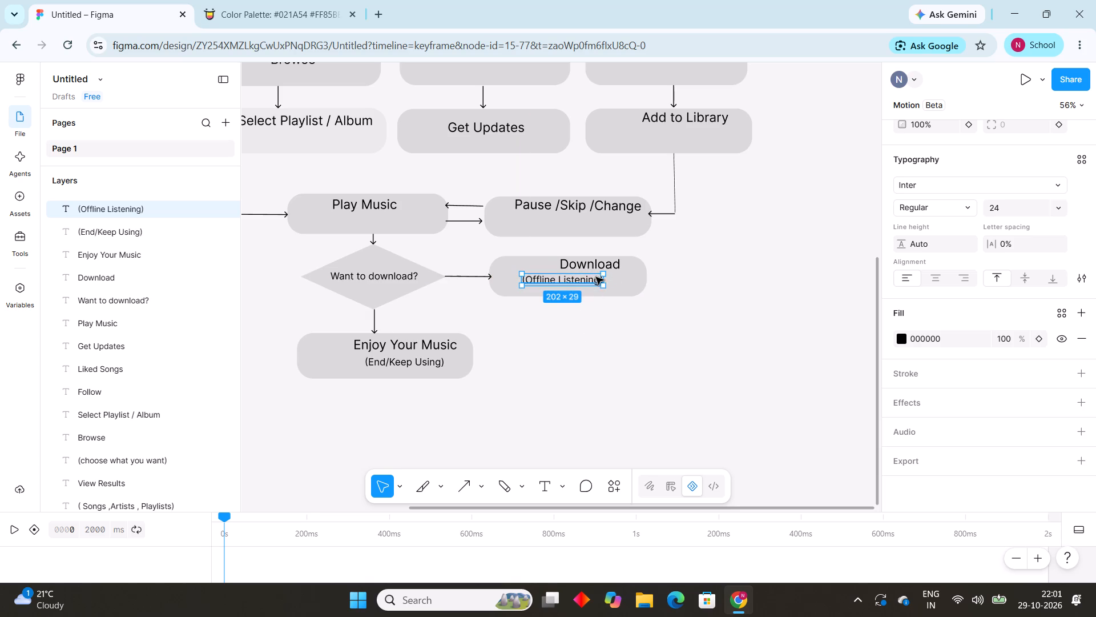
pyautogui.moveTo(596, 277); pyautogui.dragTo(618, 275)
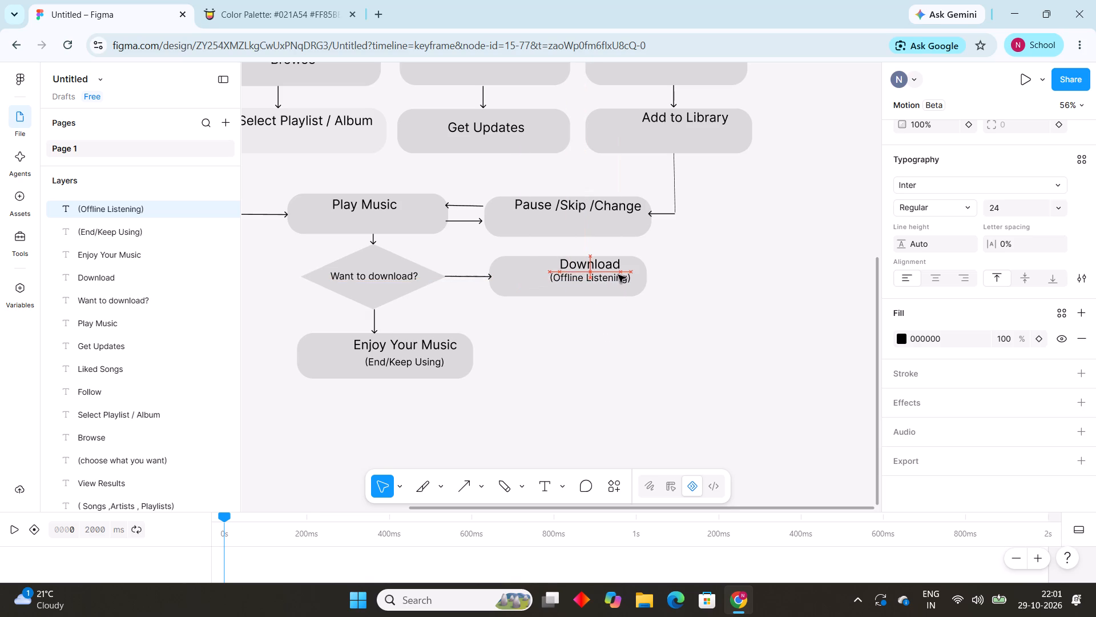
pyautogui.moveTo(618, 275); pyautogui.dragTo(623, 276)
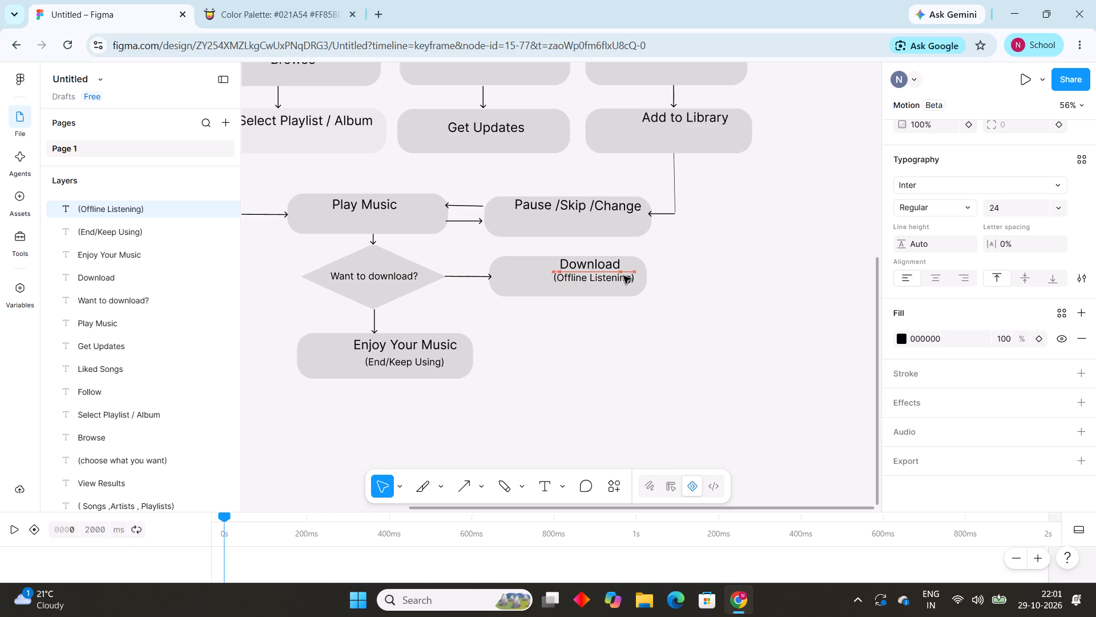
pyautogui.moveTo(623, 276); pyautogui.dragTo(625, 275)
pyautogui.click(660, 316)
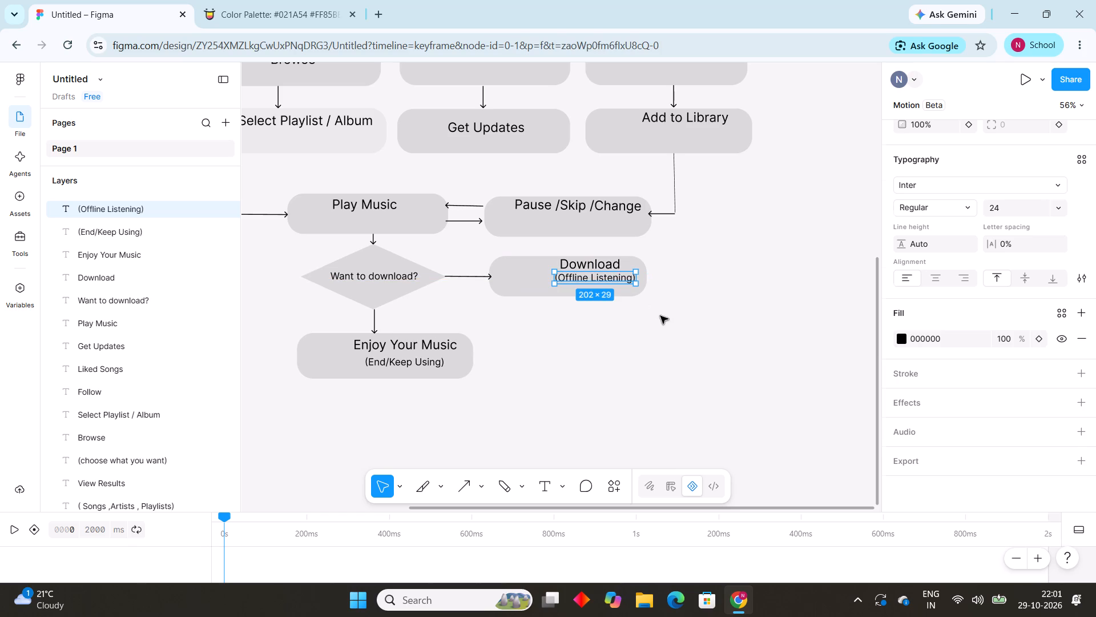
pyautogui.click(599, 278)
pyautogui.moveTo(599, 278); pyautogui.dragTo(689, 320)
pyautogui.moveTo(689, 320); pyautogui.dragTo(619, 274)
pyautogui.click(619, 274)
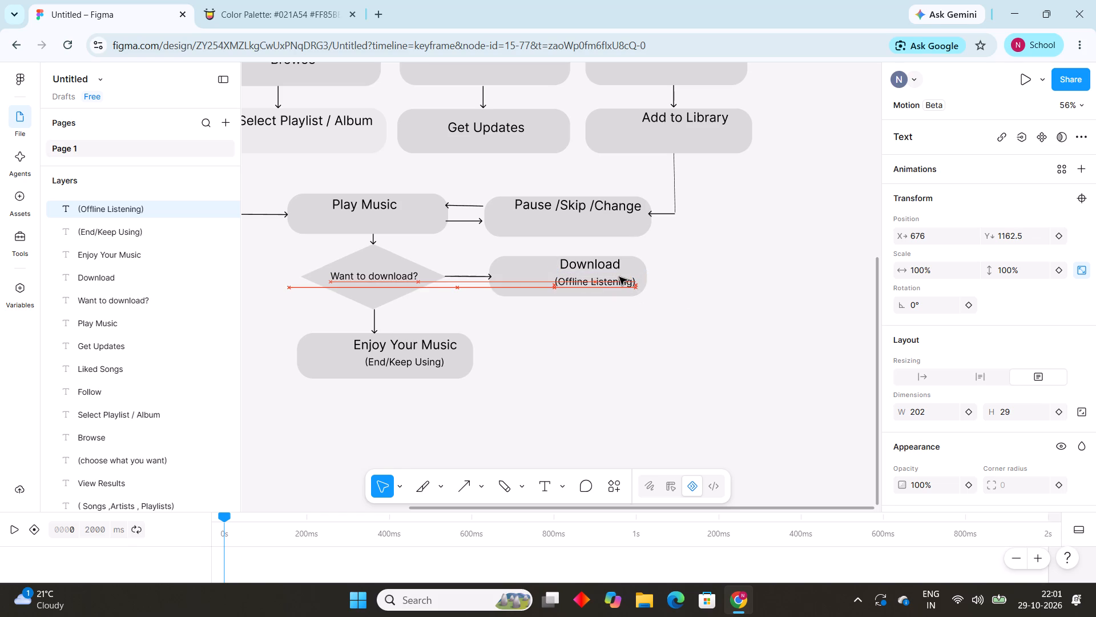
# Reposition the Download label just above "(Offline Listening)", aligning their left edges at about X 652.5, Y 1122.5.
pyautogui.moveTo(607, 263); pyautogui.dragTo(616, 267)
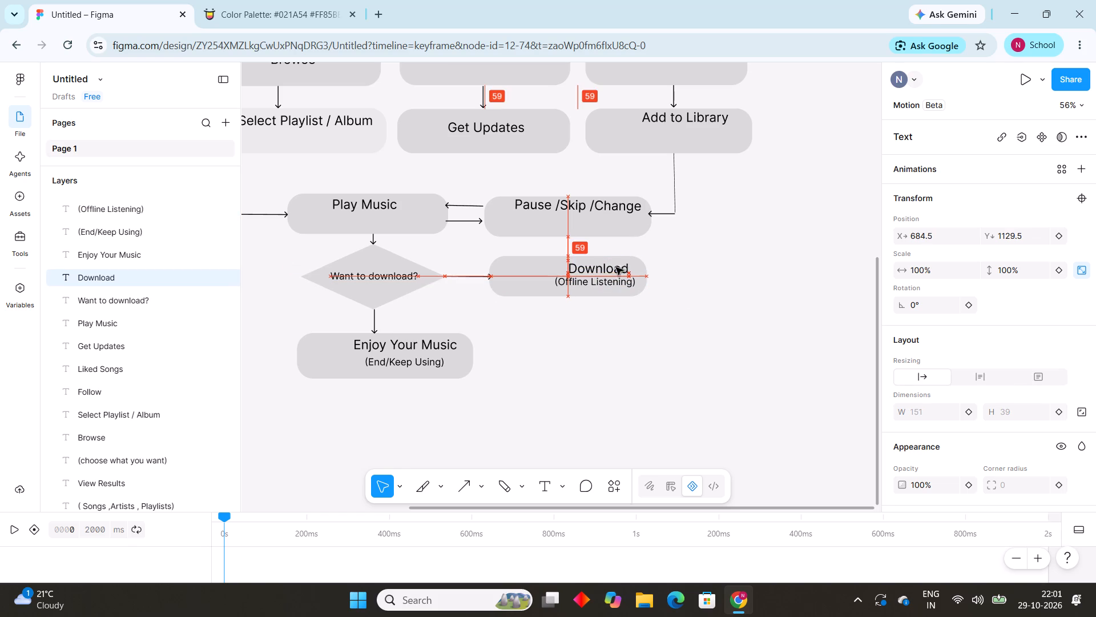
pyautogui.moveTo(616, 267); pyautogui.dragTo(617, 265)
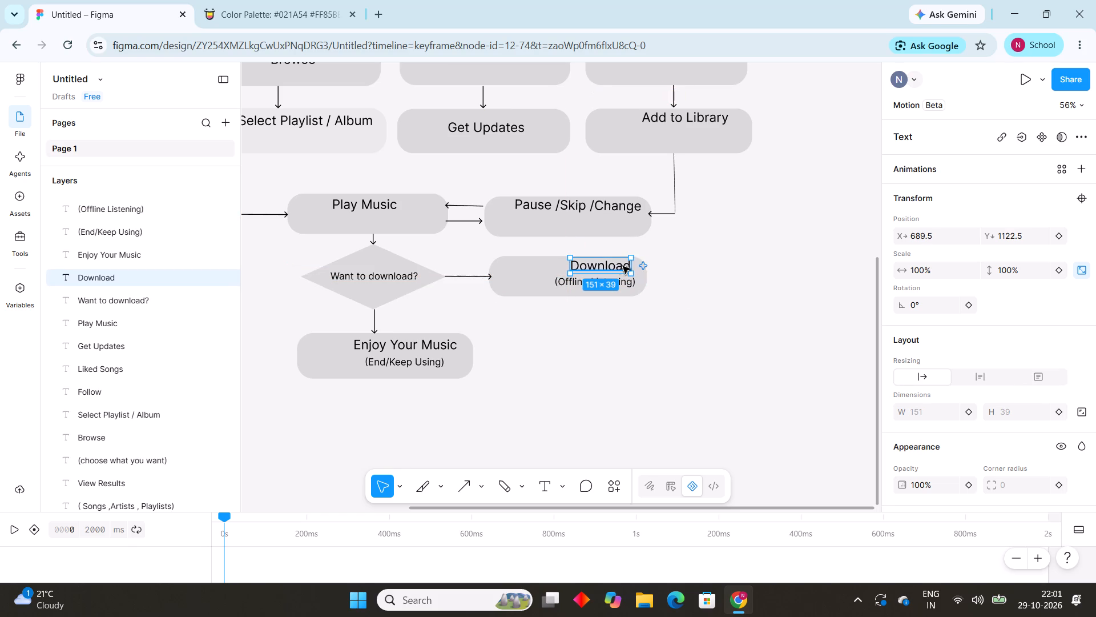
pyautogui.moveTo(654, 342); pyautogui.dragTo(647, 341)
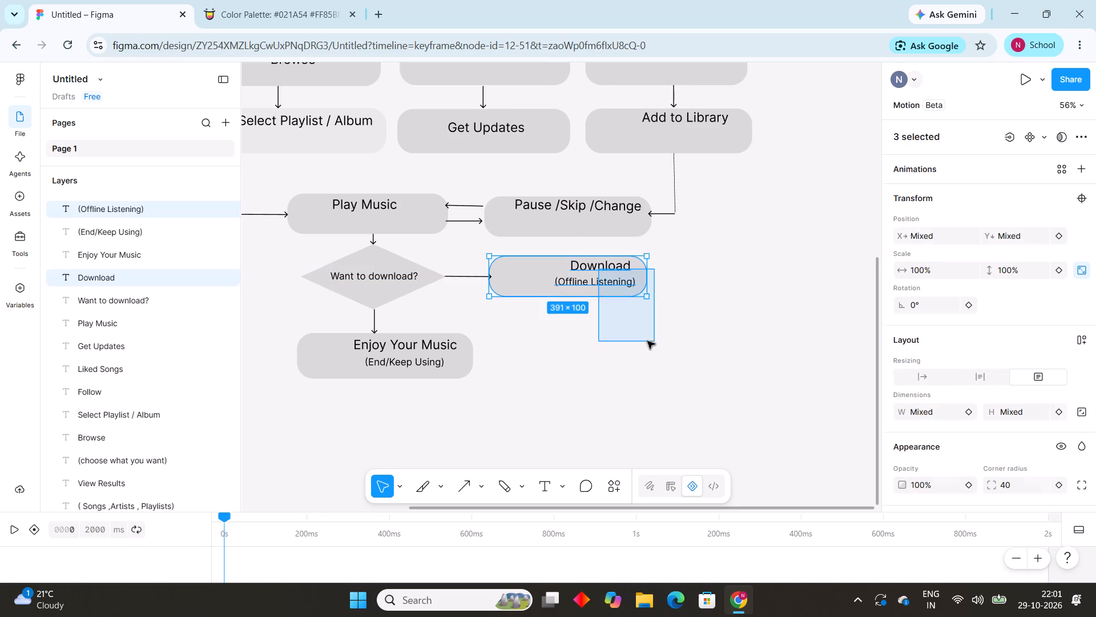
pyautogui.moveTo(647, 341); pyautogui.dragTo(649, 380)
pyautogui.click(649, 380)
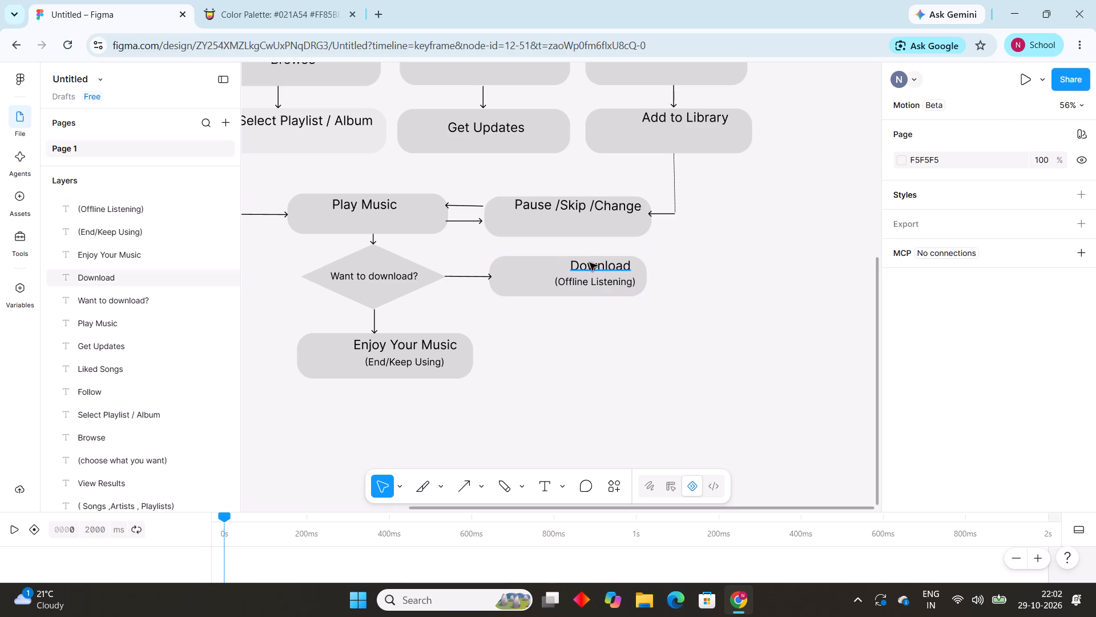
pyautogui.moveTo(590, 263); pyautogui.dragTo(574, 263)
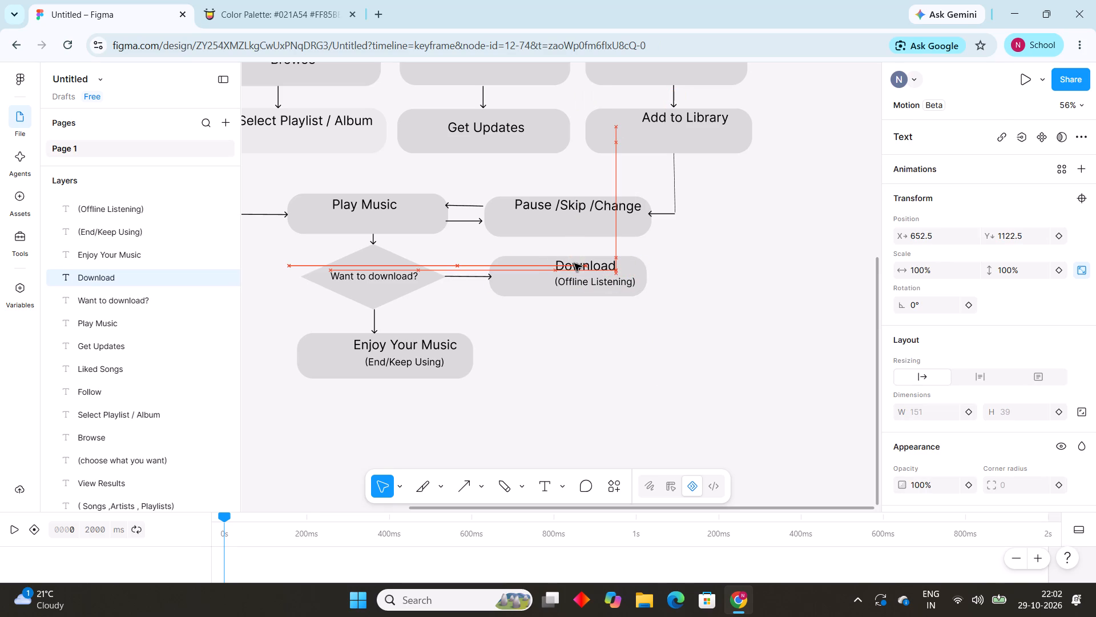
pyautogui.moveTo(574, 263); pyautogui.dragTo(575, 263)
pyautogui.click(582, 344)
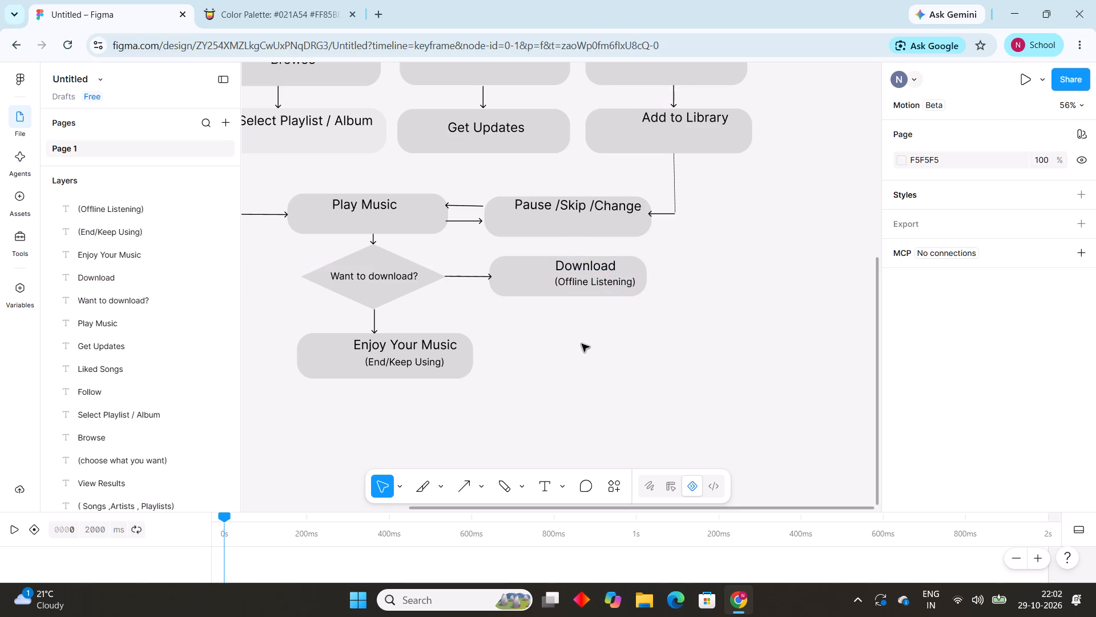
# Add the text "(optional)" below the "Pause /Skip /Change" label in its box.
pyautogui.click(545, 476)
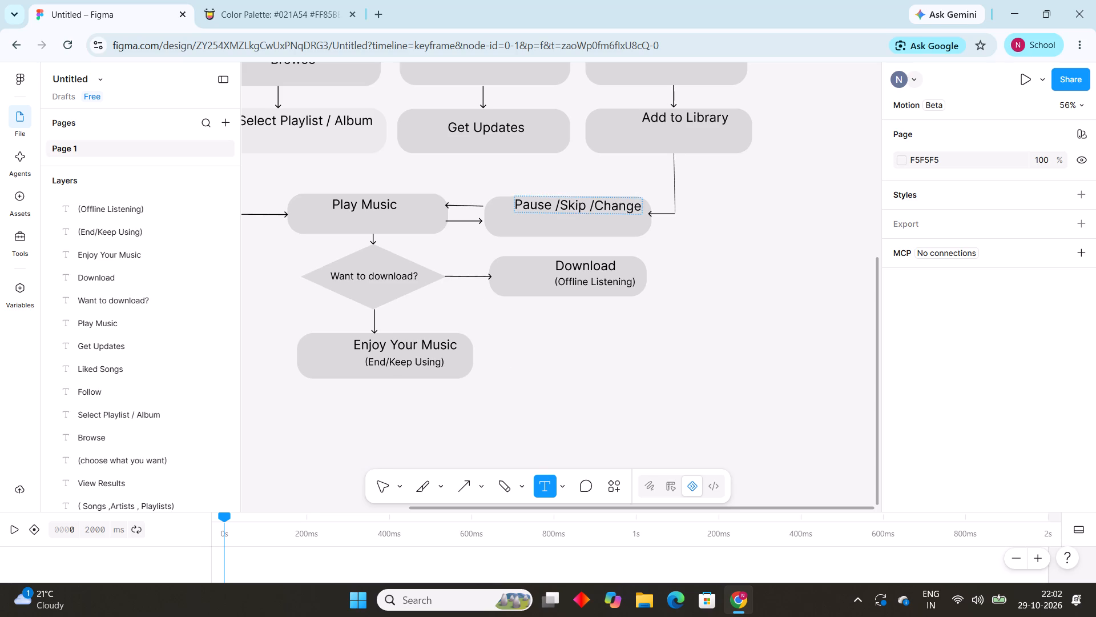
pyautogui.click(524, 225)
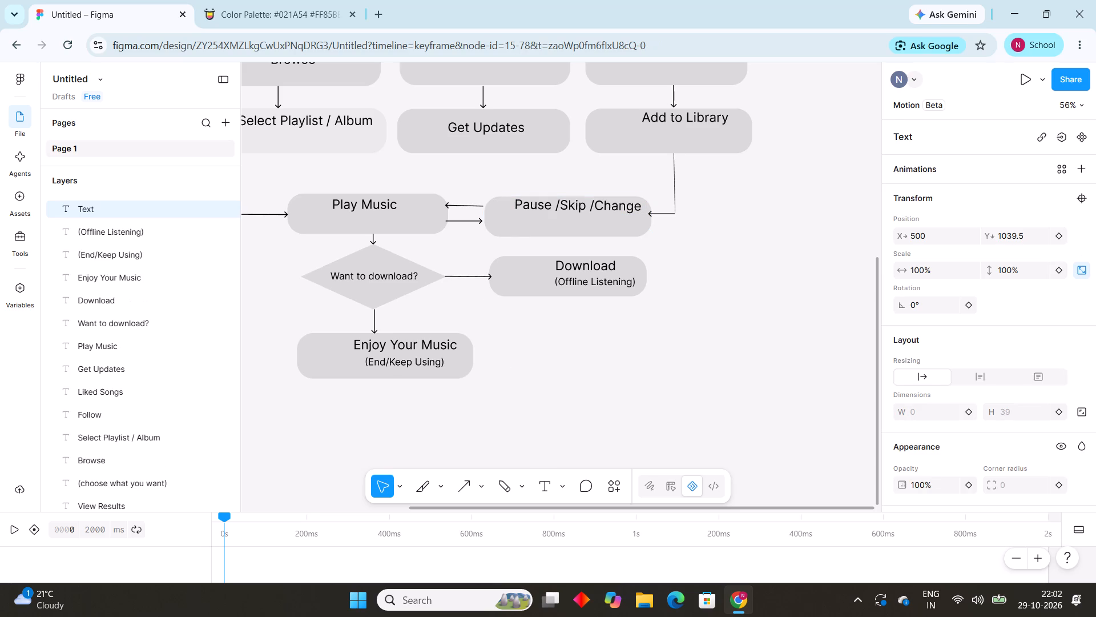
pyautogui.hotkey('shift', '(')
pyautogui.press('space')
pyautogui.press('o')
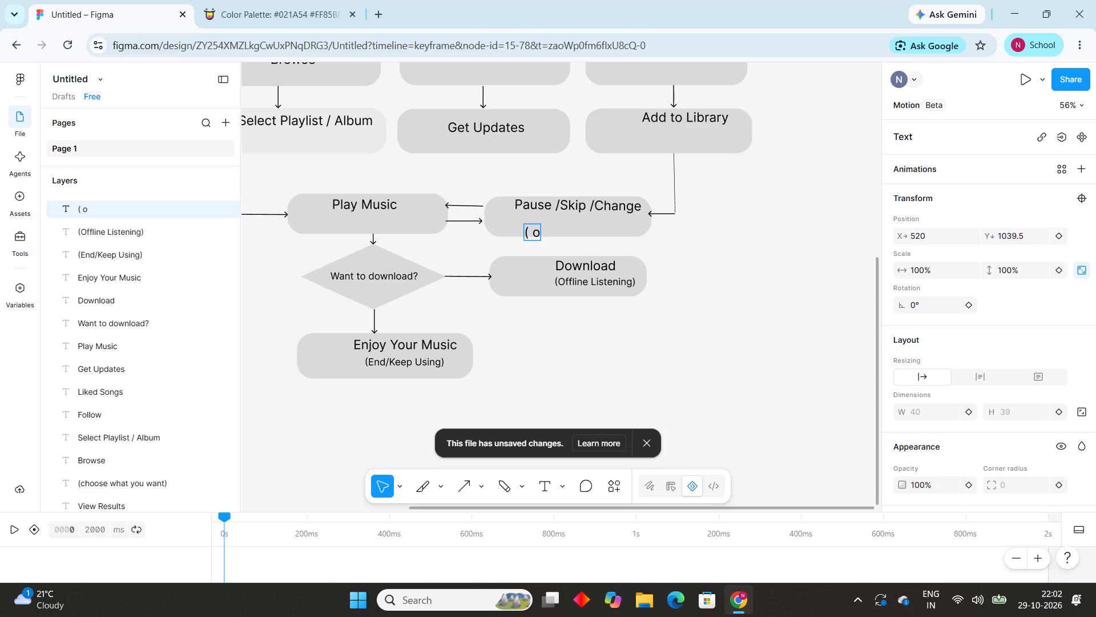
pyautogui.write('ptional')
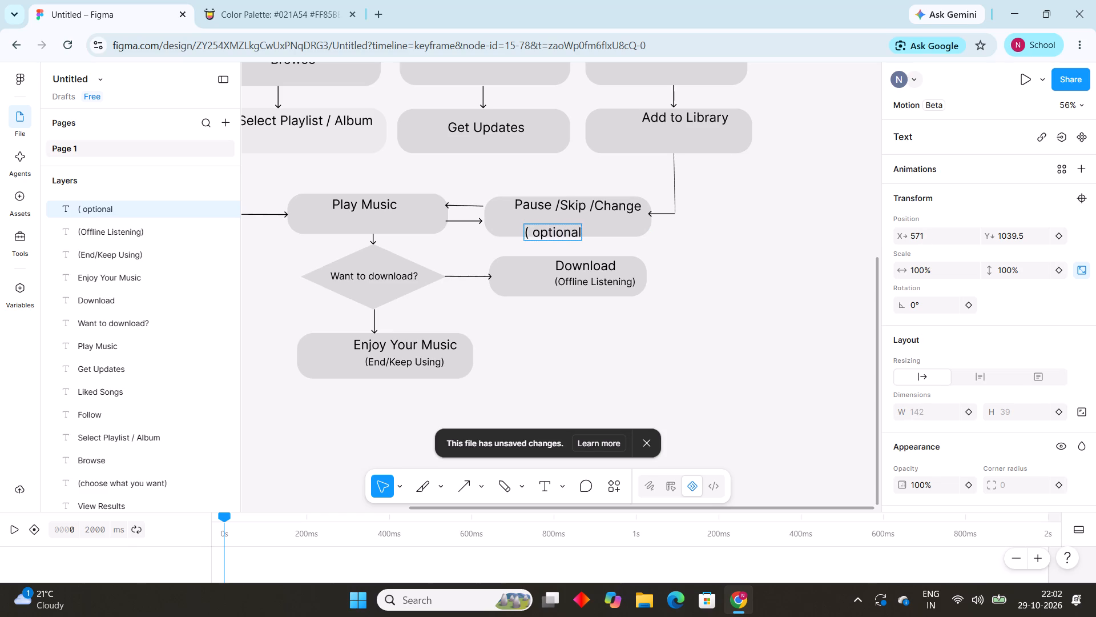
pyautogui.hotkey('shift', ')')
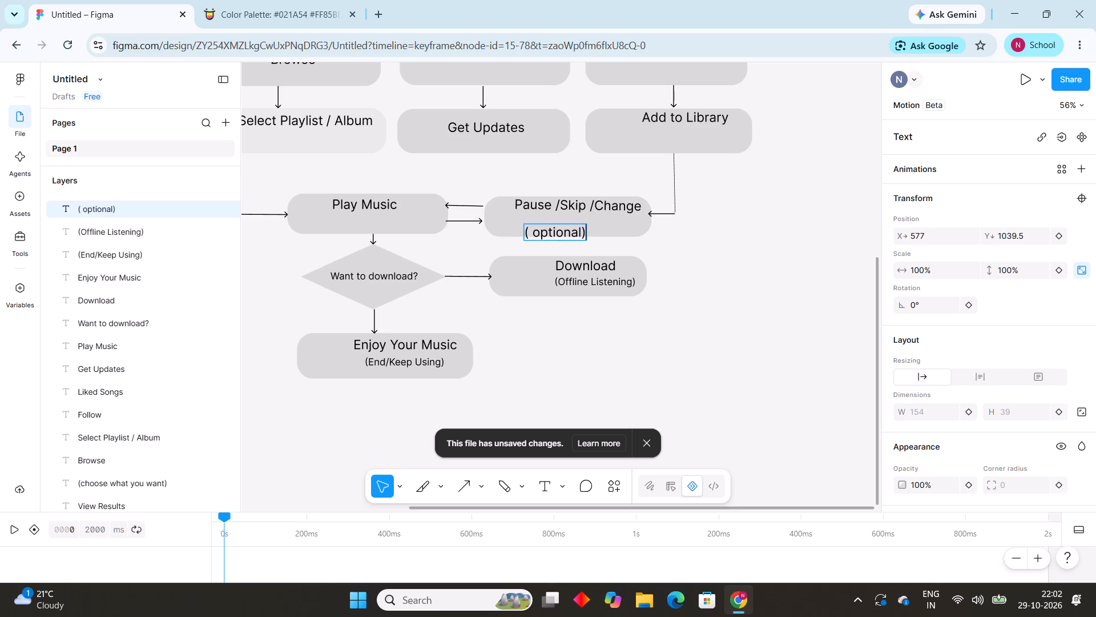
pyautogui.click(530, 232)
pyautogui.press('BackSpace')
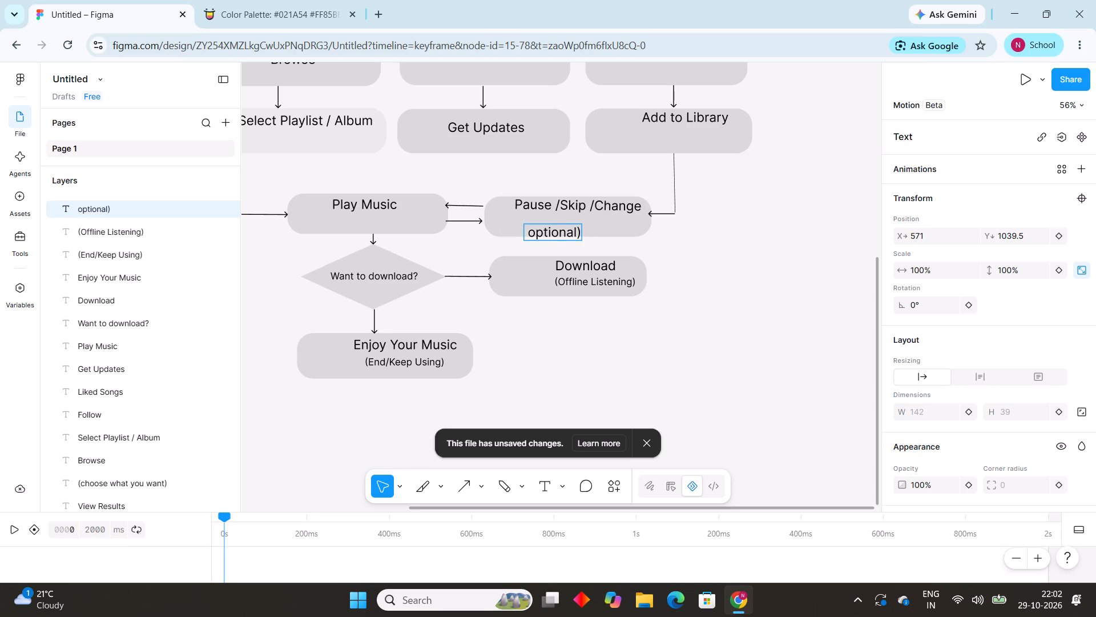
pyautogui.click(528, 232)
pyautogui.press('BackSpace')
pyautogui.hotkey('shift', '(')
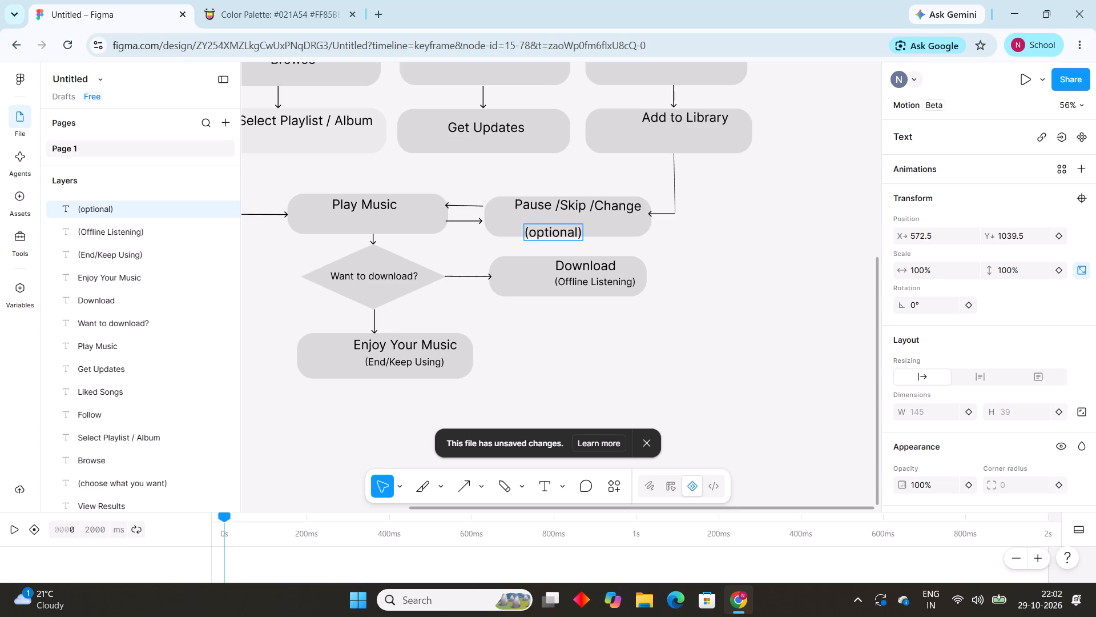
# Set the font size of the word "optional" to 24 in the text below "Pause /Skip /Change".
pyautogui.doubleClick(530, 235)
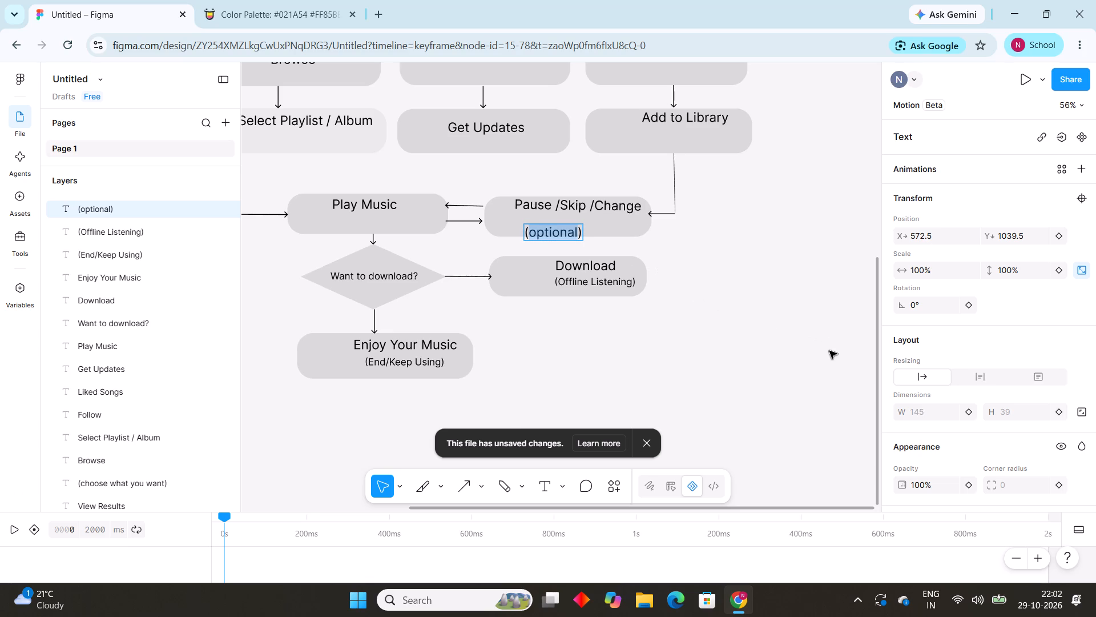
pyautogui.scroll(-2, 1026, 440)
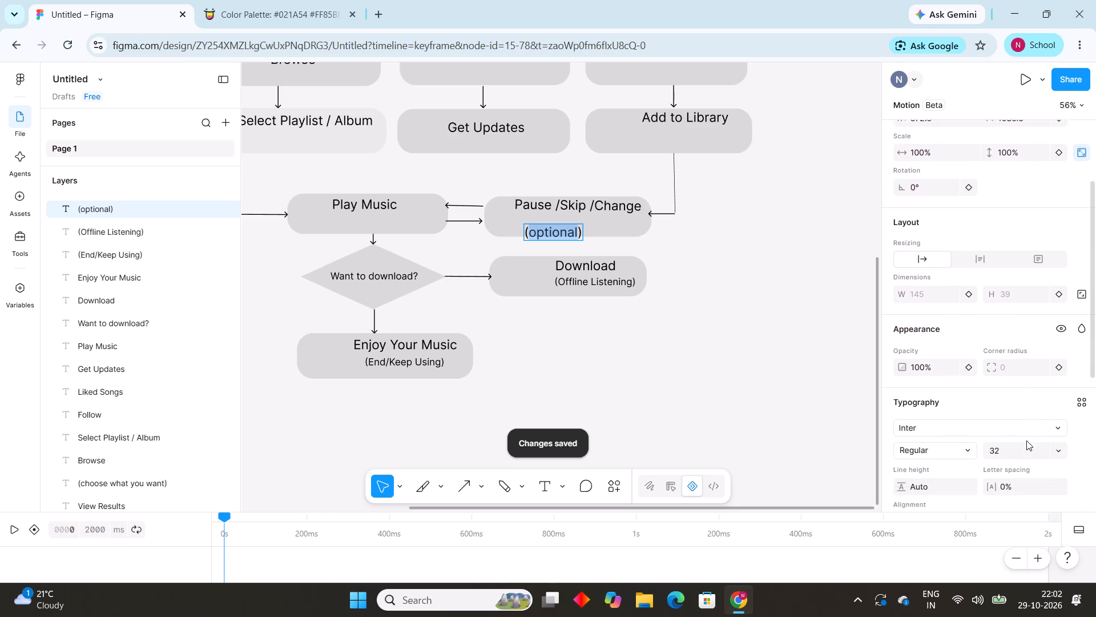
pyautogui.scroll(-1, 1026, 440)
pyautogui.click(1055, 415)
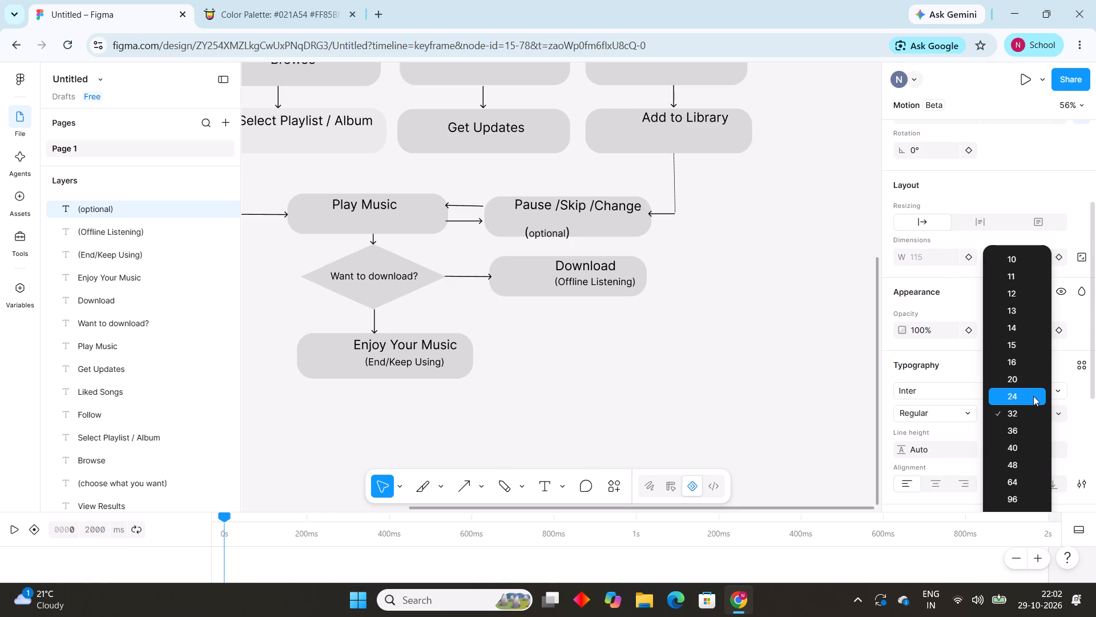
pyautogui.click(1033, 395)
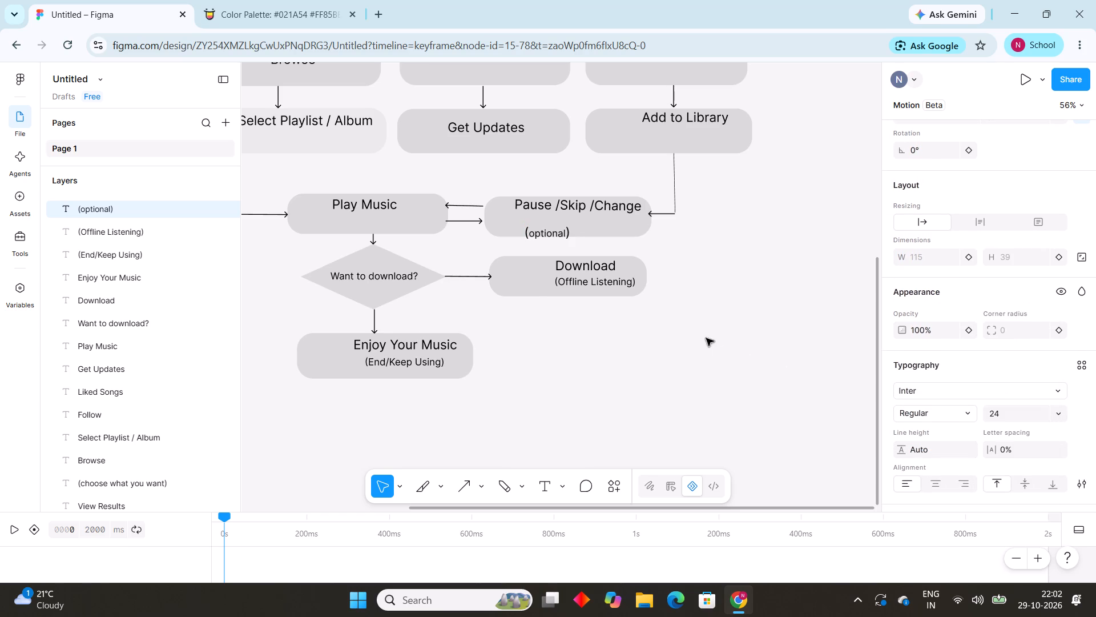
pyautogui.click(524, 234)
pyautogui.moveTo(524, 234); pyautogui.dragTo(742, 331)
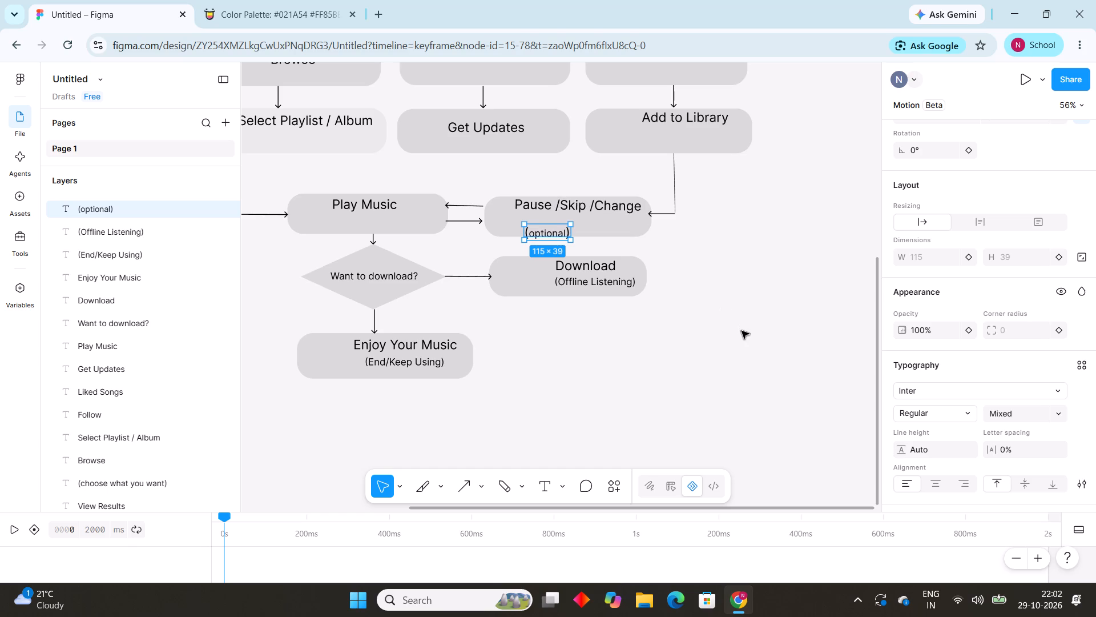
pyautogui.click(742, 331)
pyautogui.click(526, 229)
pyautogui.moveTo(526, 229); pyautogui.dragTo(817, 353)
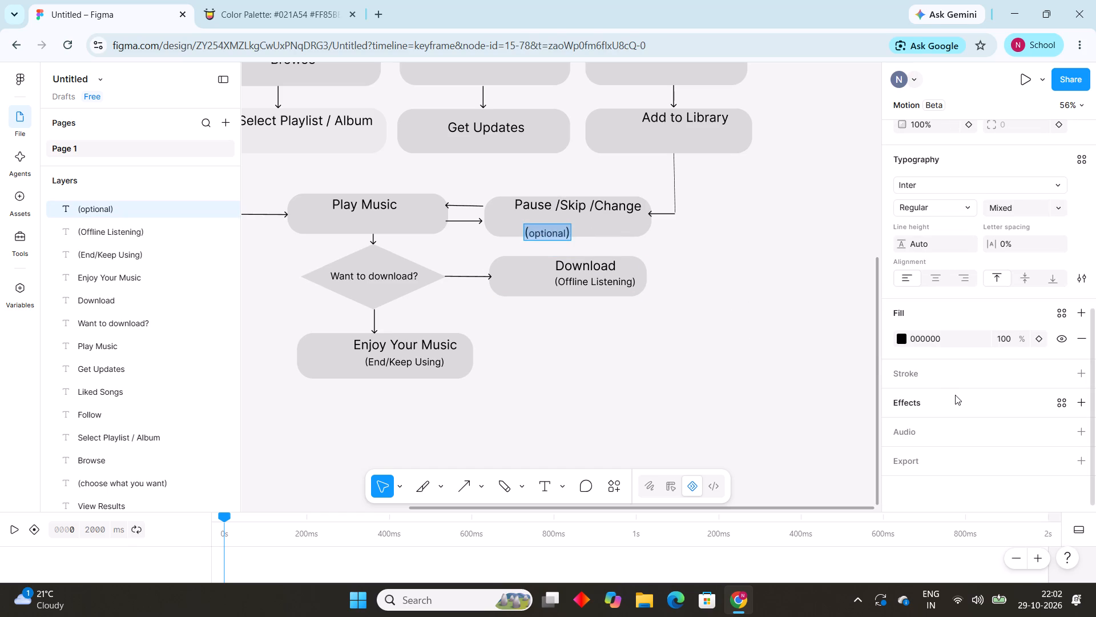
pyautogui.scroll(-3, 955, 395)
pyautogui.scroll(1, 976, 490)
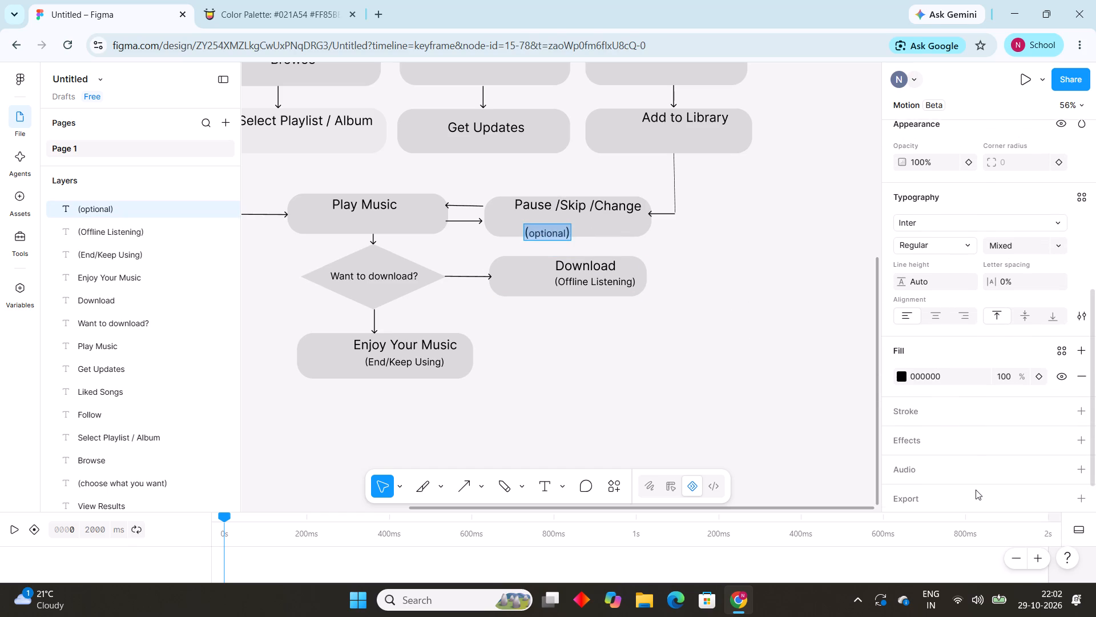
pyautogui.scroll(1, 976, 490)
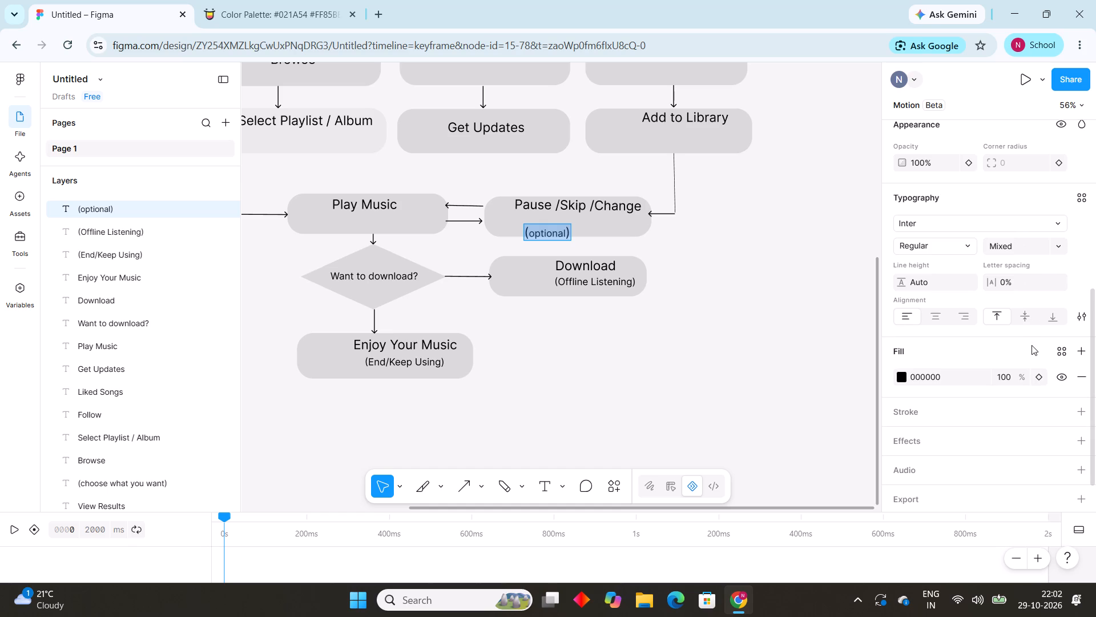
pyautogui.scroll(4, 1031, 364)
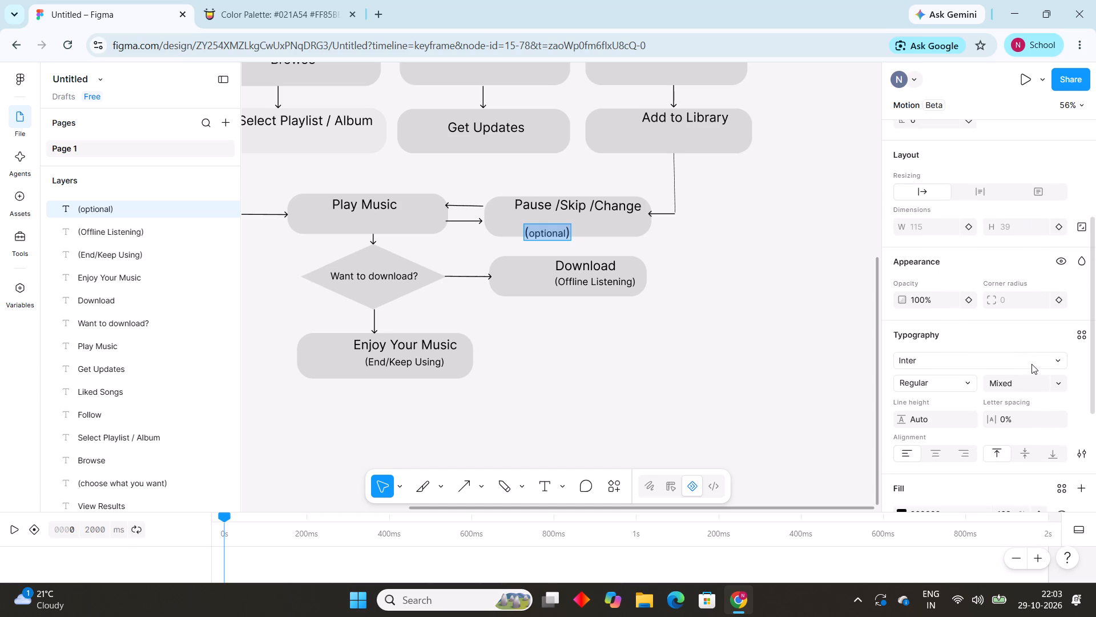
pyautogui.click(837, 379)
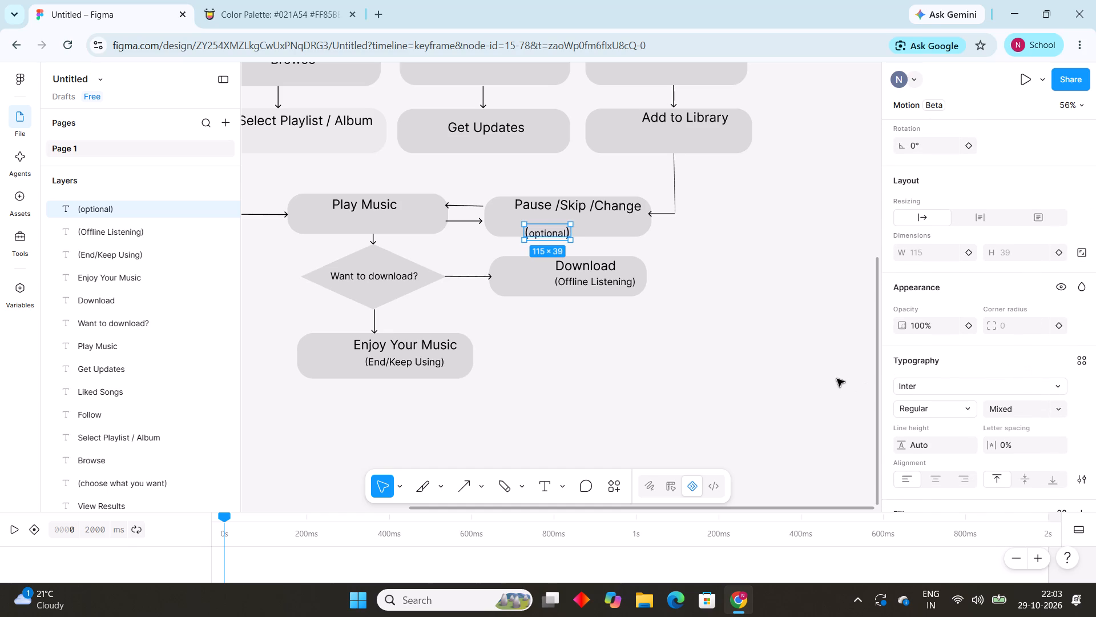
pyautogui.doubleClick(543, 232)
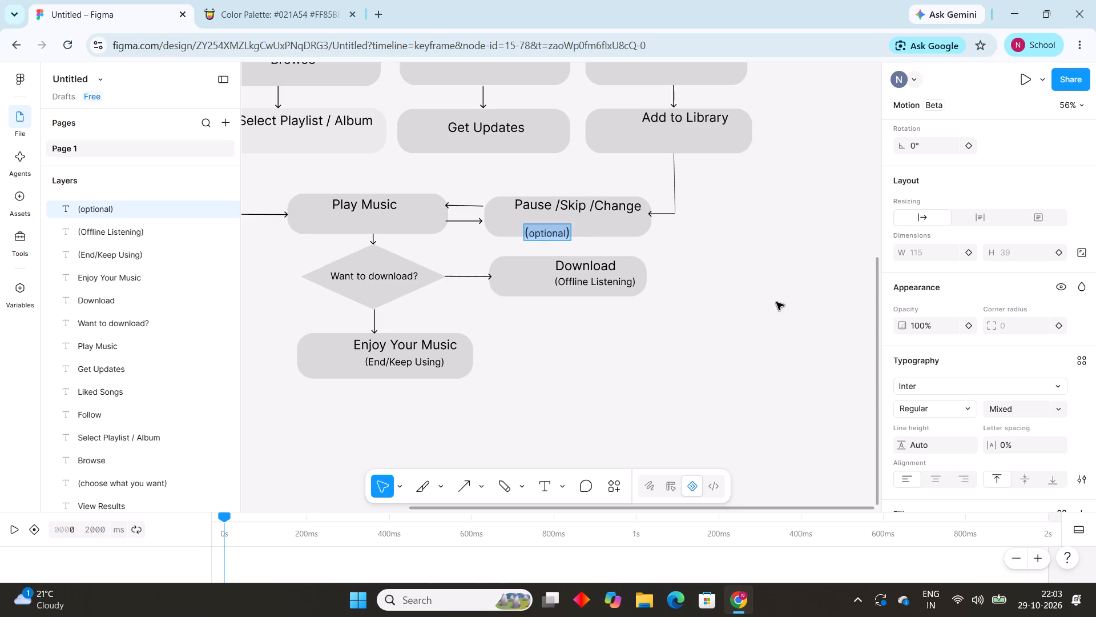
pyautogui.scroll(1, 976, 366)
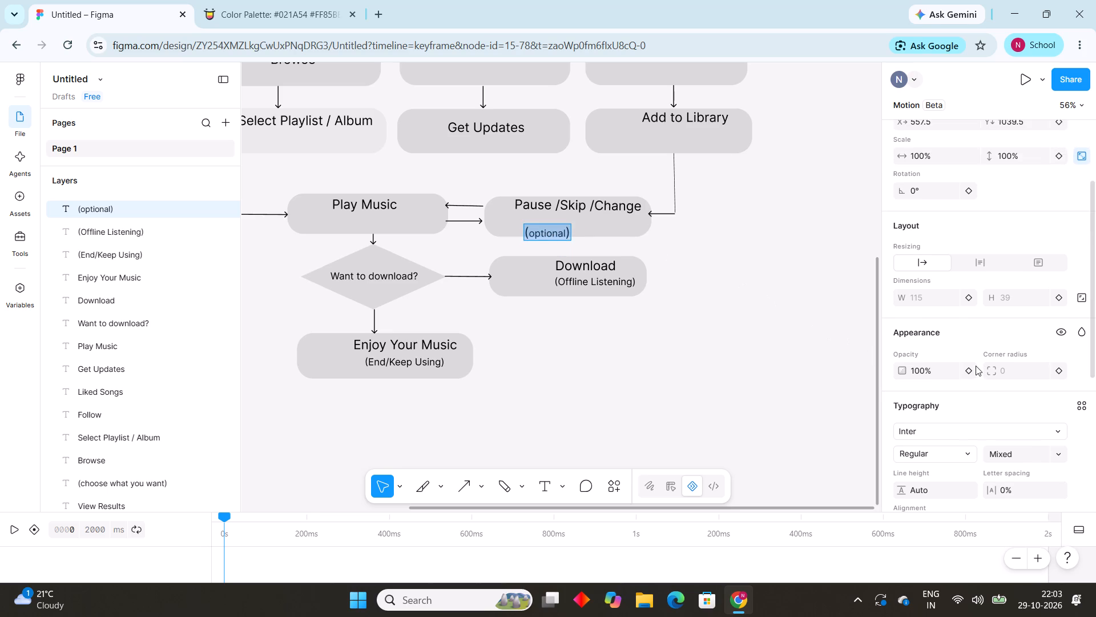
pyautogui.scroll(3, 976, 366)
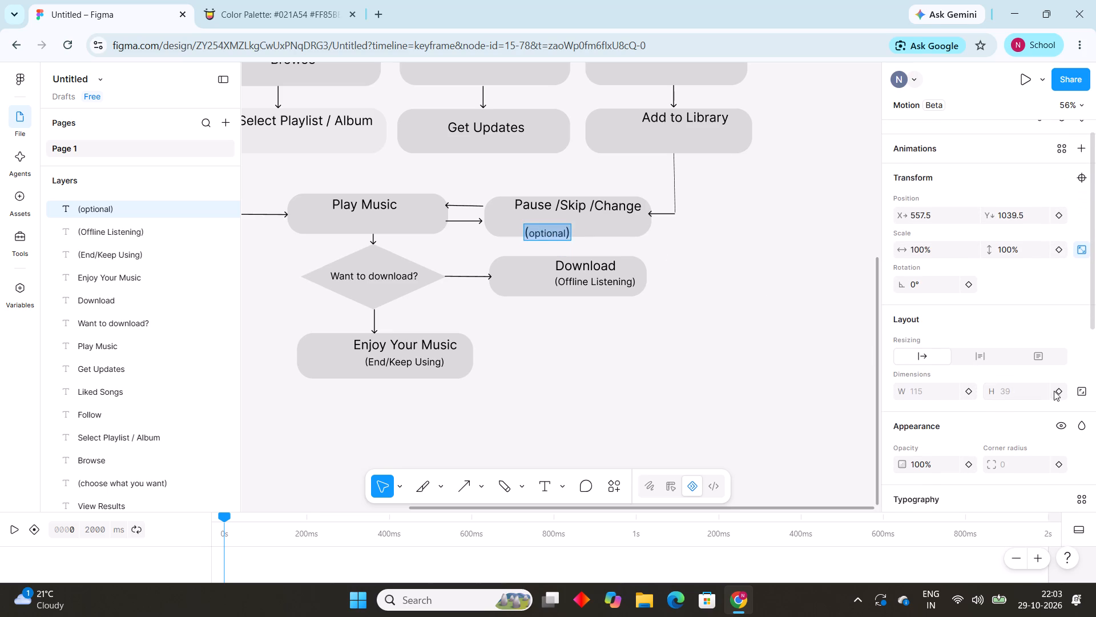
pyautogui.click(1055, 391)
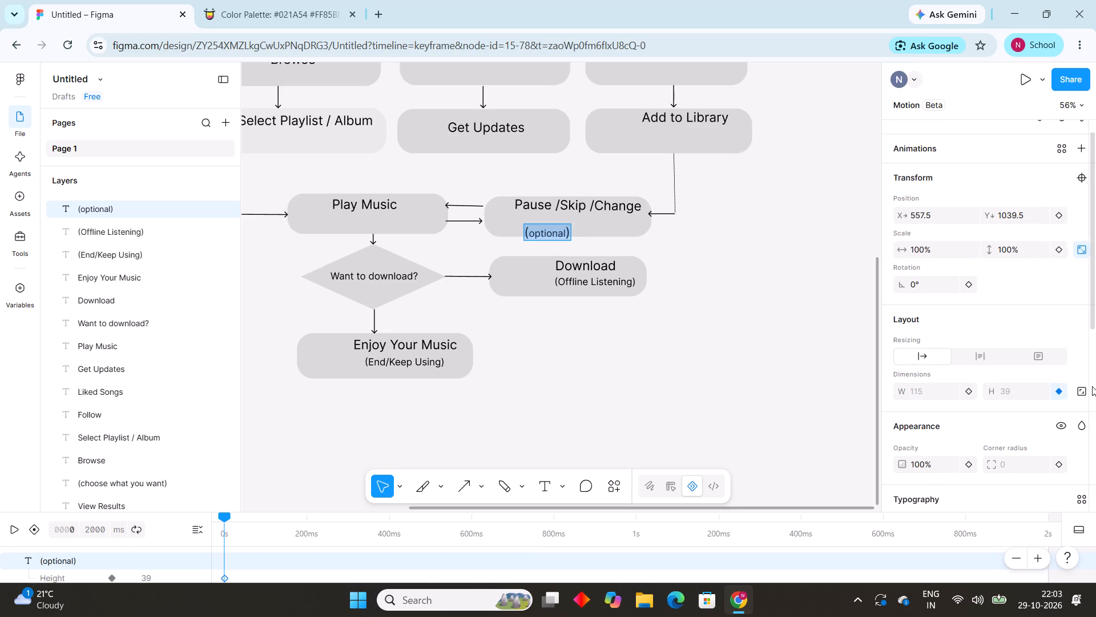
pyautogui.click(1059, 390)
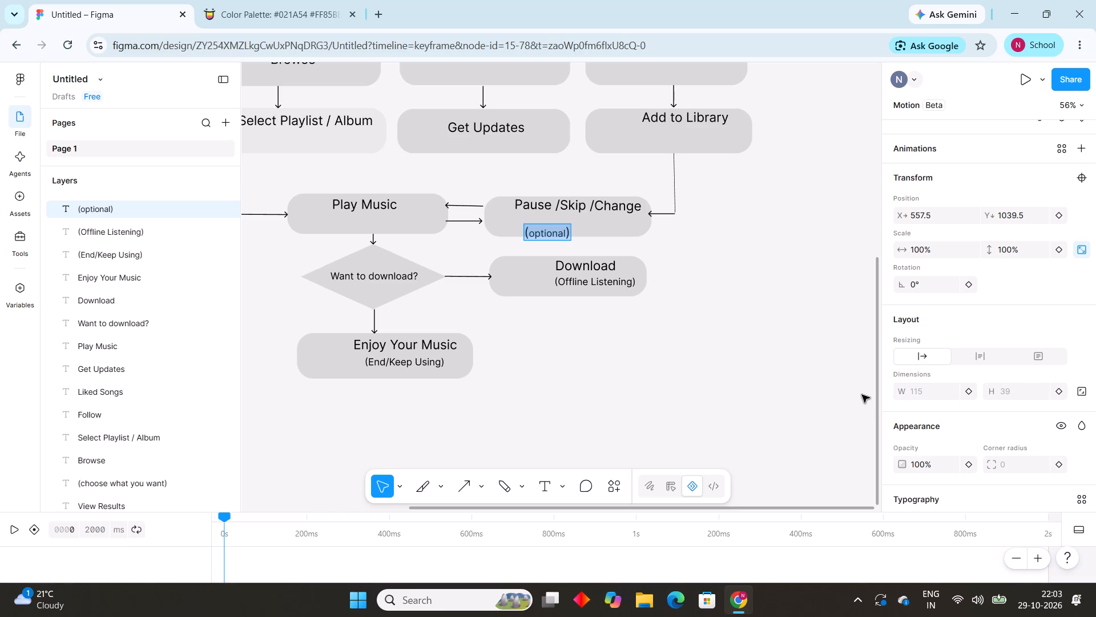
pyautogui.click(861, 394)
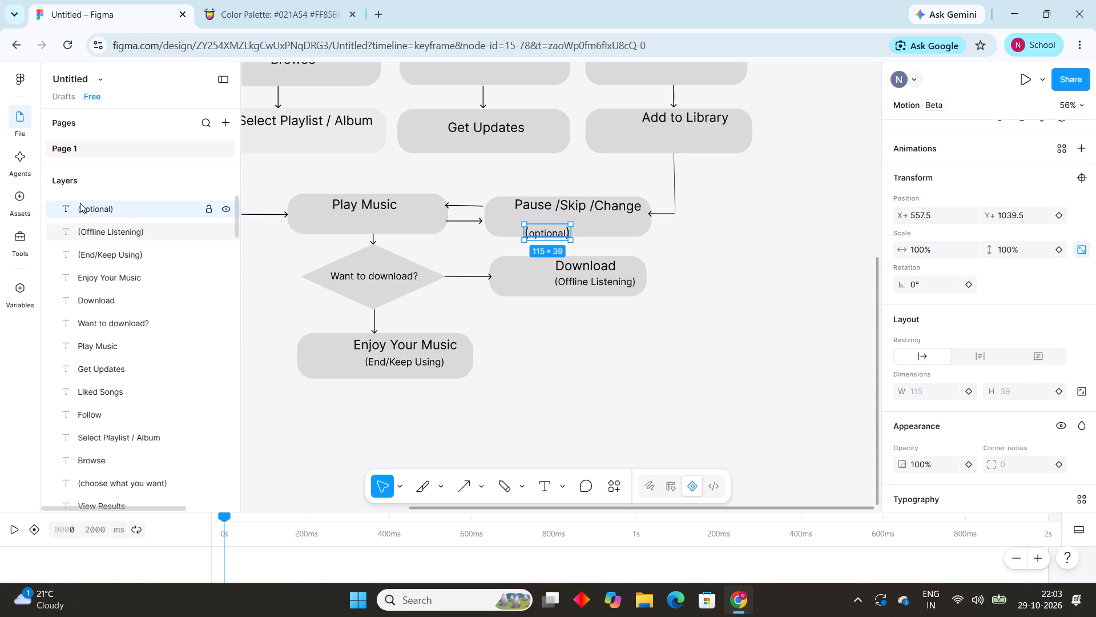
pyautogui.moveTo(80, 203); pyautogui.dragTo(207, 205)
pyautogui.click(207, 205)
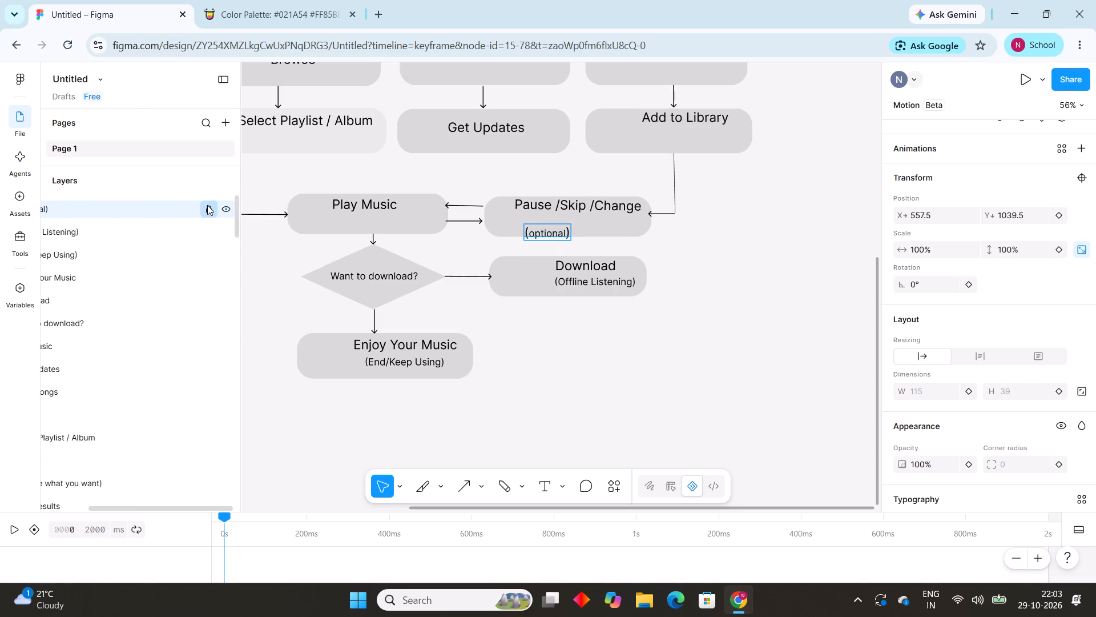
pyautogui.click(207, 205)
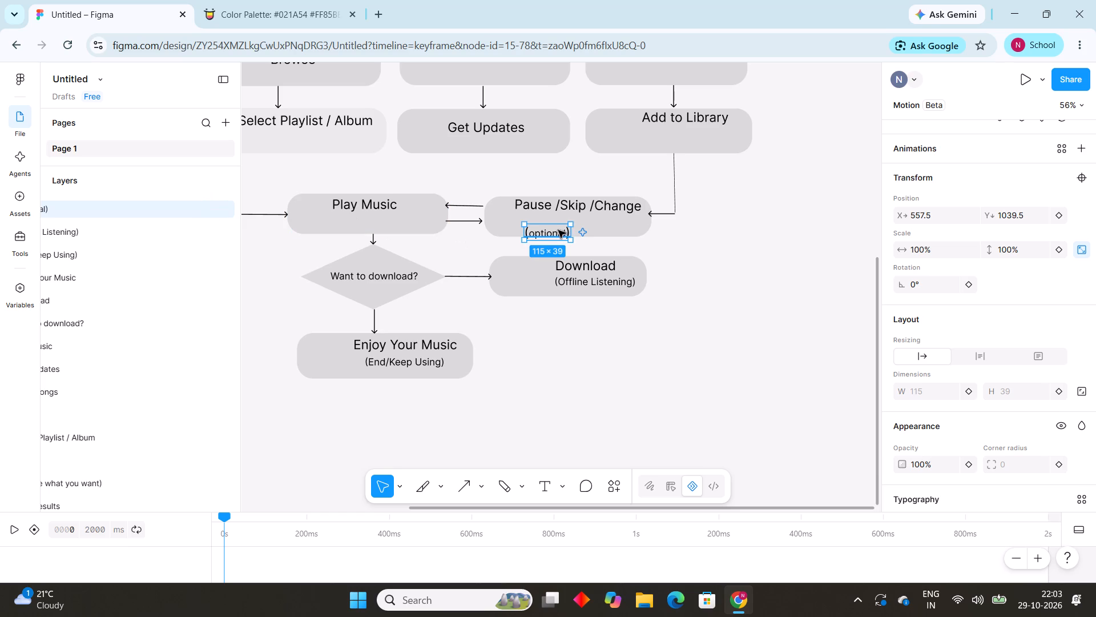
# Move the "(optional)" text up inside its box, beneath "Pause /Skip /Change", to about X 608.5, Y 1020.5.
pyautogui.click(535, 231)
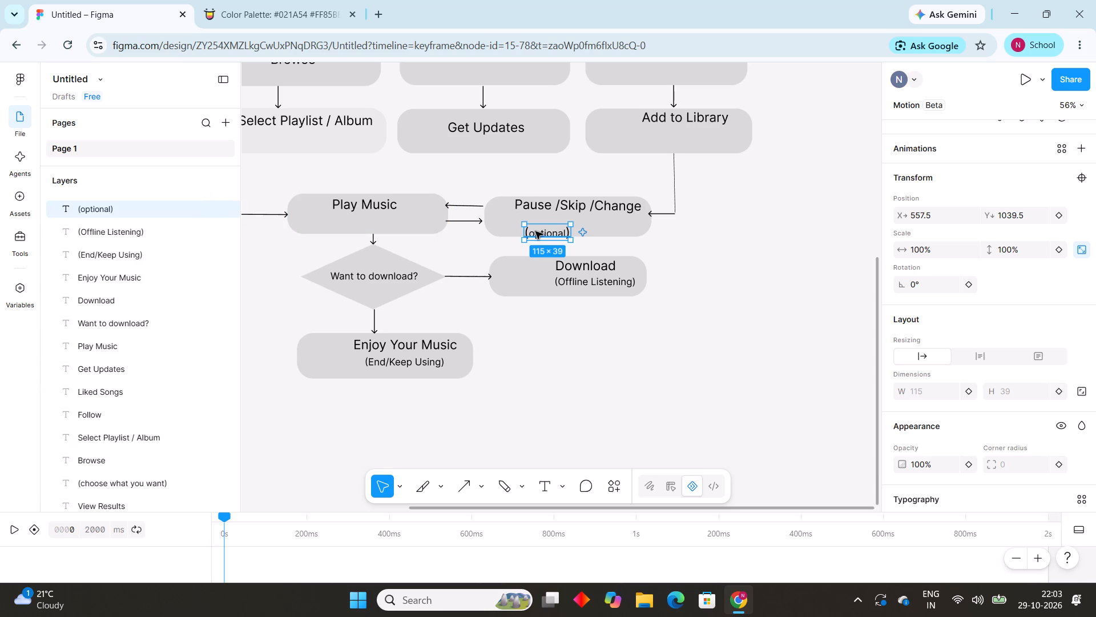
pyautogui.click(535, 231)
pyautogui.moveTo(535, 231); pyautogui.dragTo(566, 235)
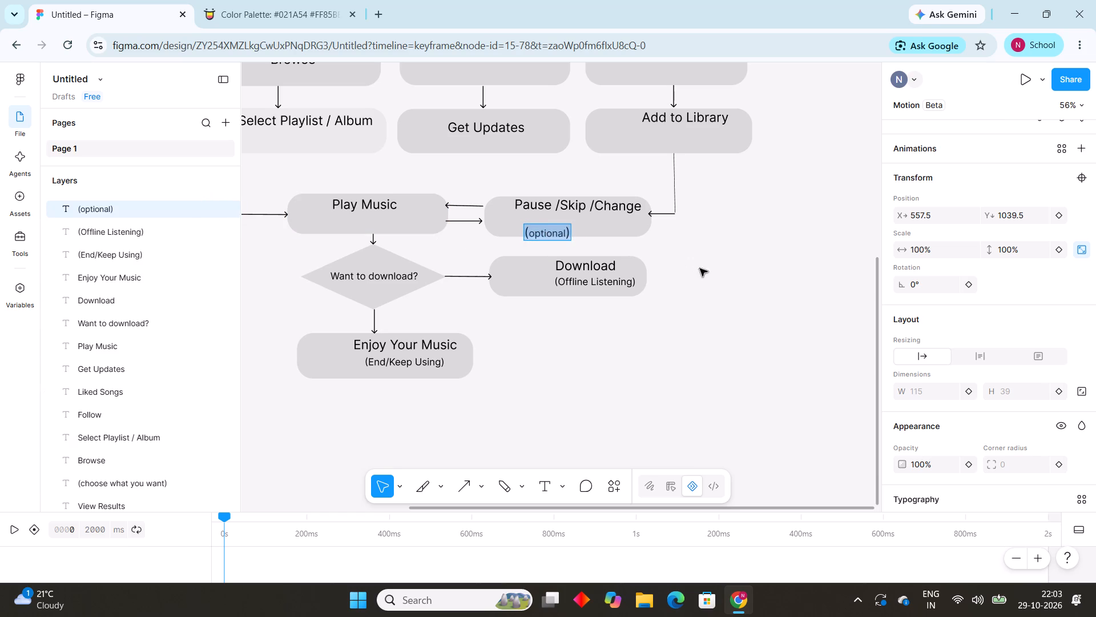
pyautogui.moveTo(700, 313); pyautogui.dragTo(551, 230)
pyautogui.moveTo(551, 230); pyautogui.dragTo(561, 223)
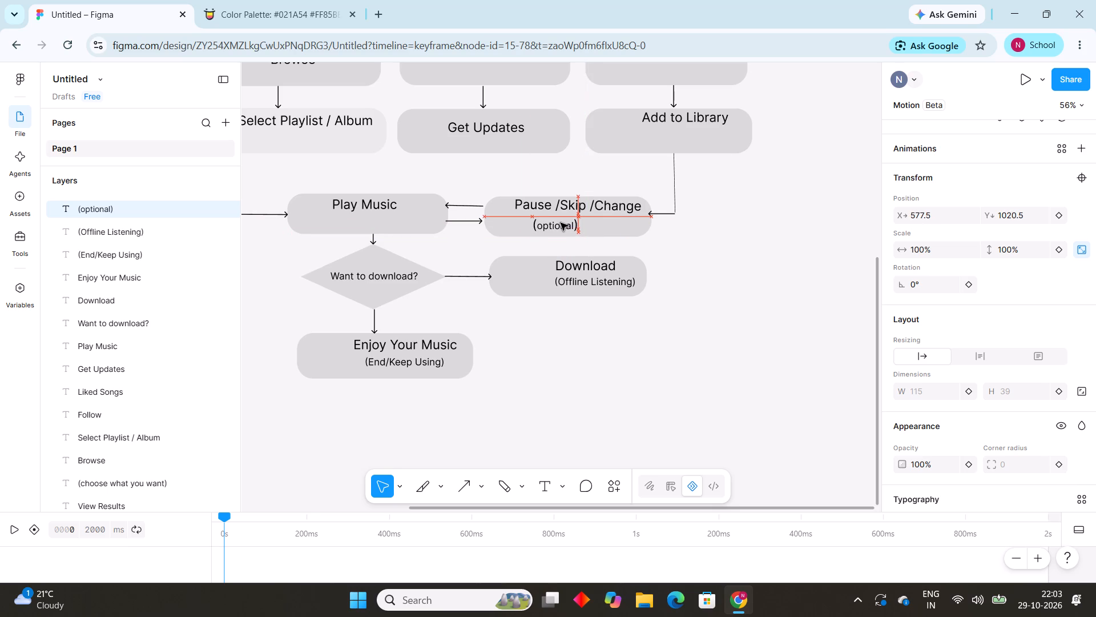
pyautogui.moveTo(561, 223); pyautogui.dragTo(572, 223)
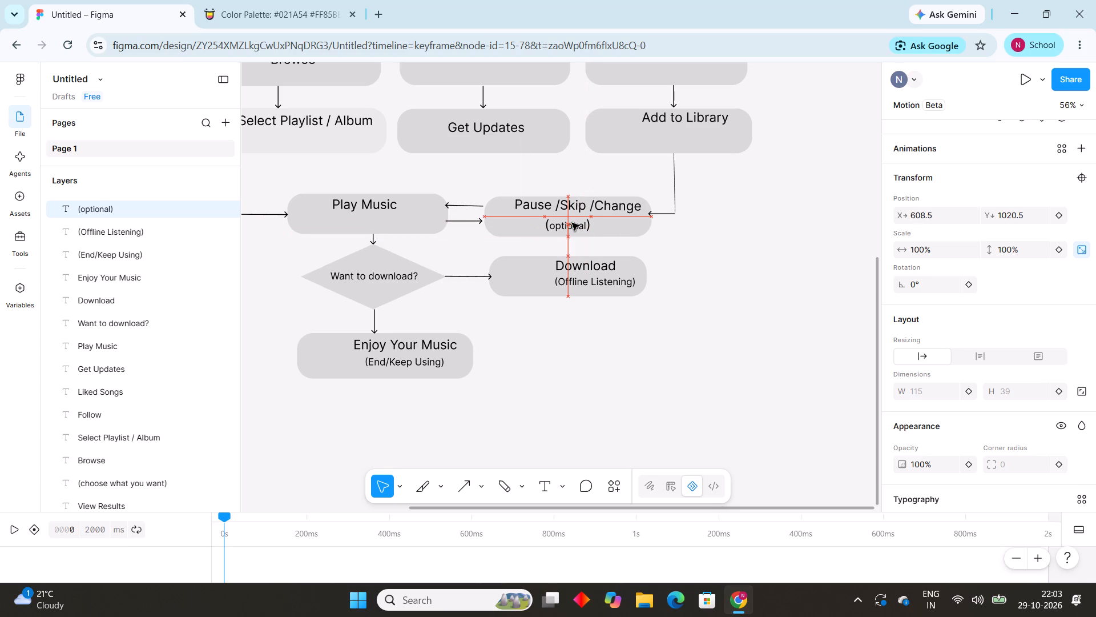
pyautogui.moveTo(572, 223); pyautogui.dragTo(571, 223)
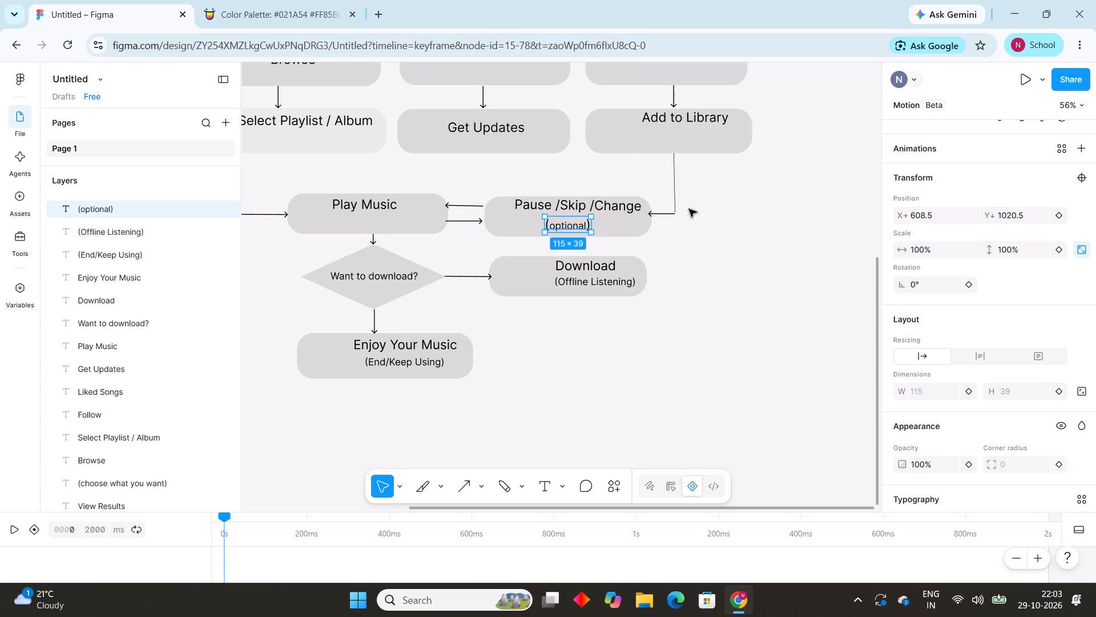
# Try to start bracketed text below the Add to Library label, entering "(" twice in the existing "Add to lib" text.
pyautogui.click(543, 483)
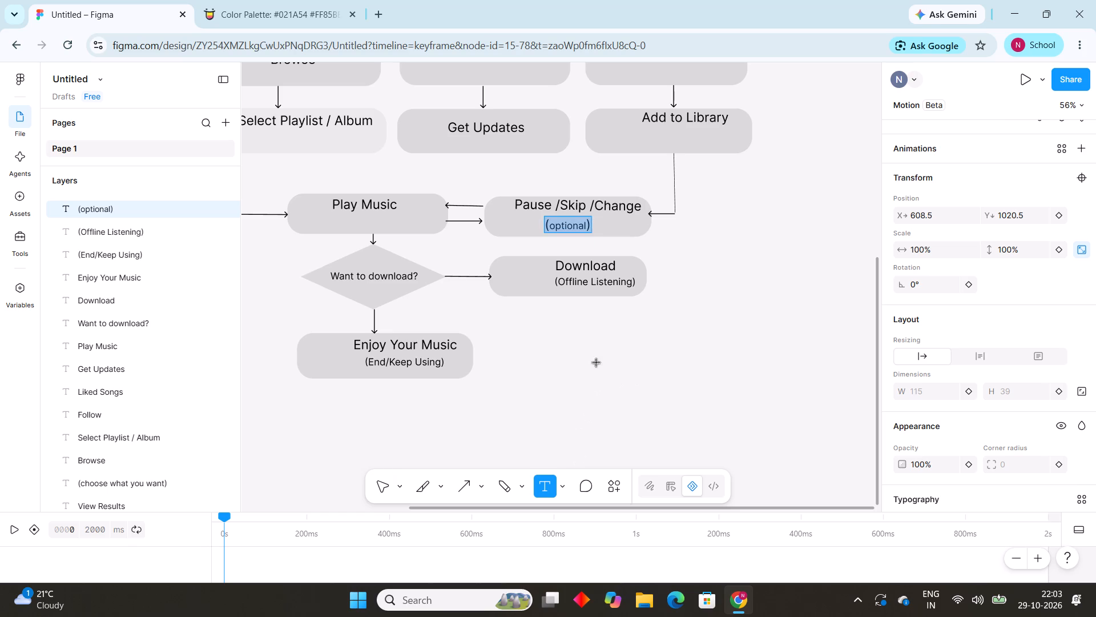
pyautogui.click(631, 134)
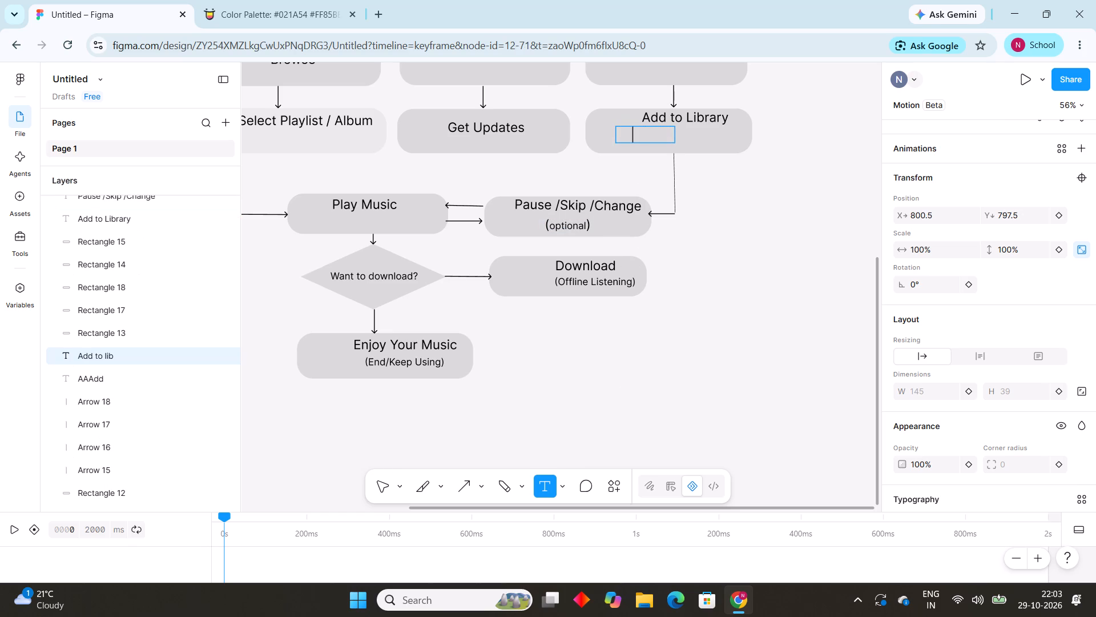
pyautogui.hotkey('shift', '(')
pyautogui.click(626, 138)
pyautogui.hotkey('shift', '(')
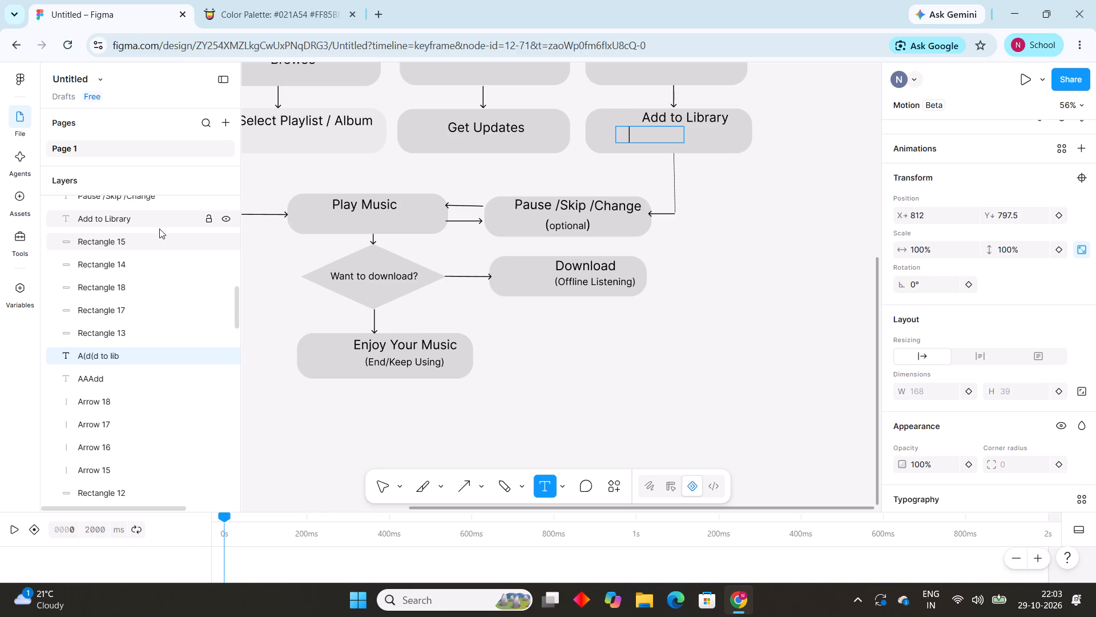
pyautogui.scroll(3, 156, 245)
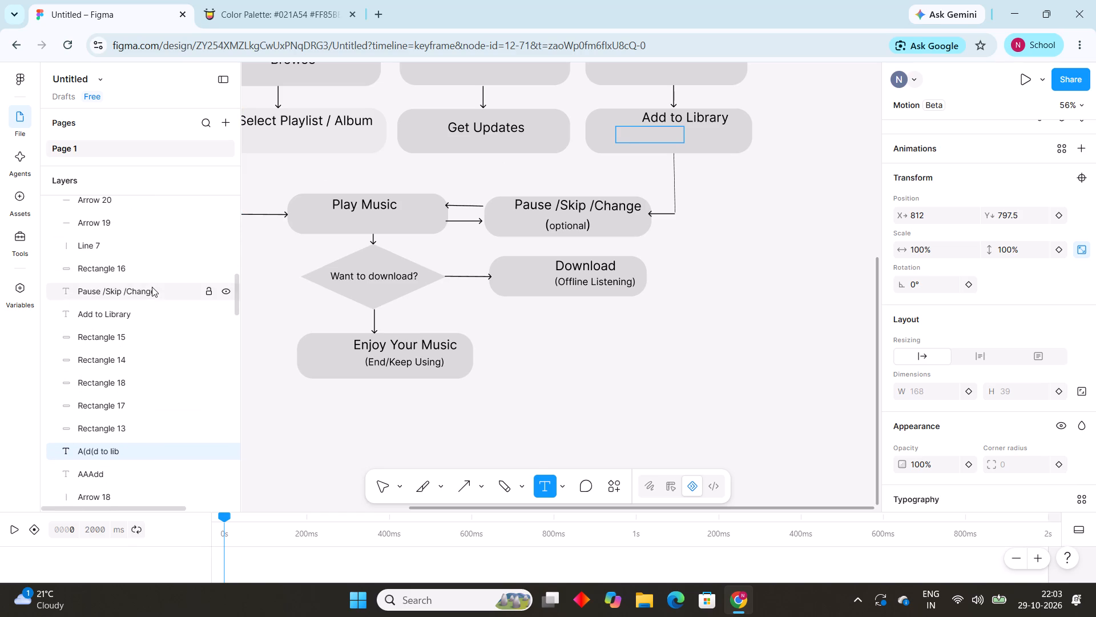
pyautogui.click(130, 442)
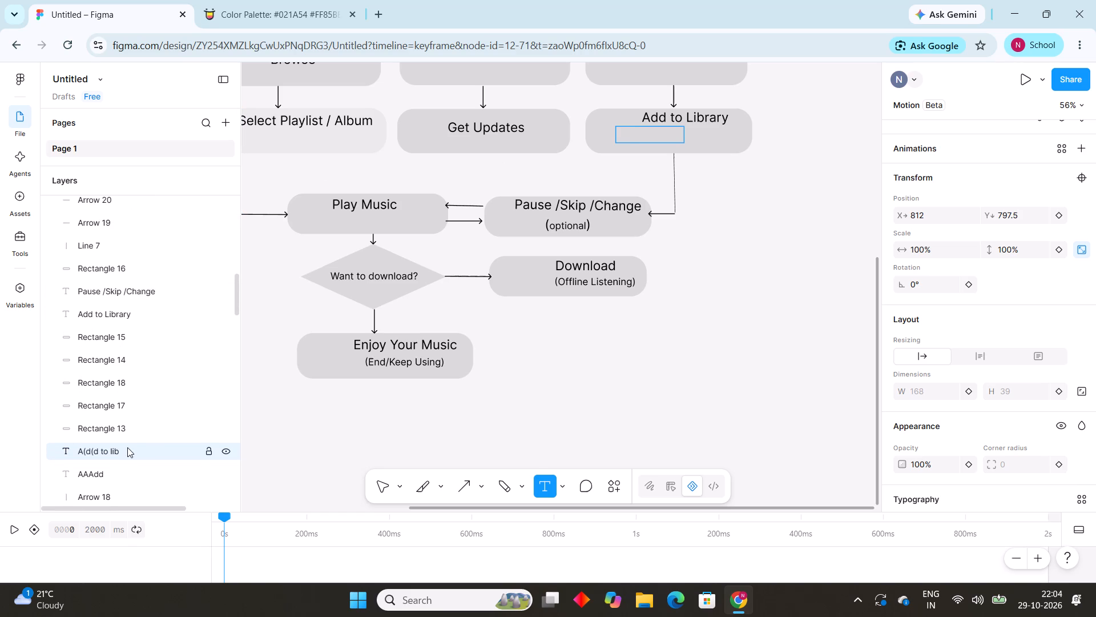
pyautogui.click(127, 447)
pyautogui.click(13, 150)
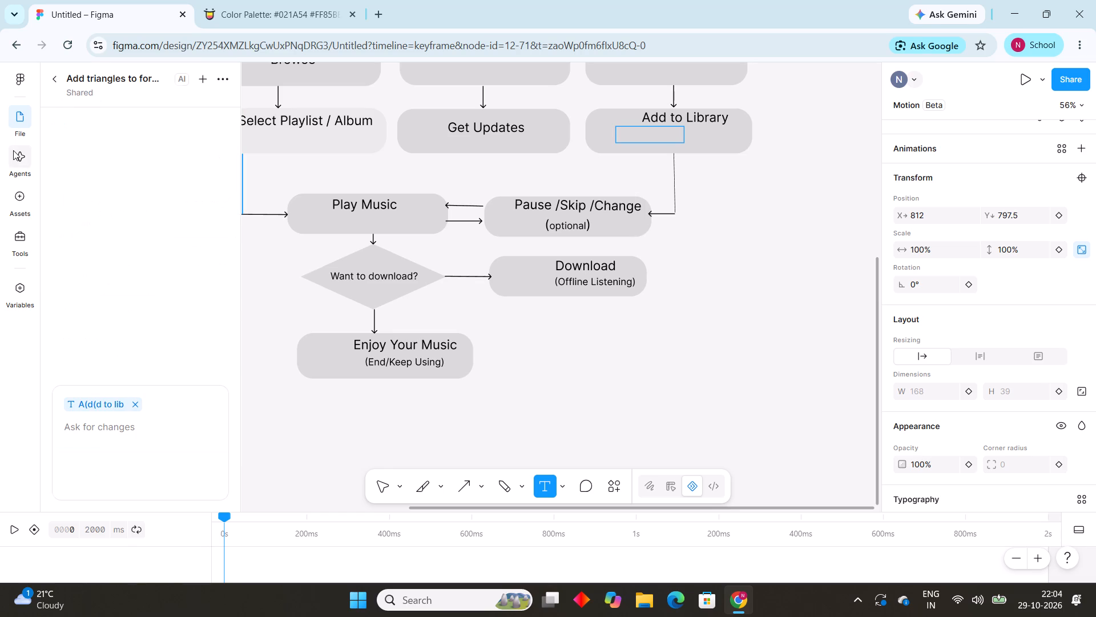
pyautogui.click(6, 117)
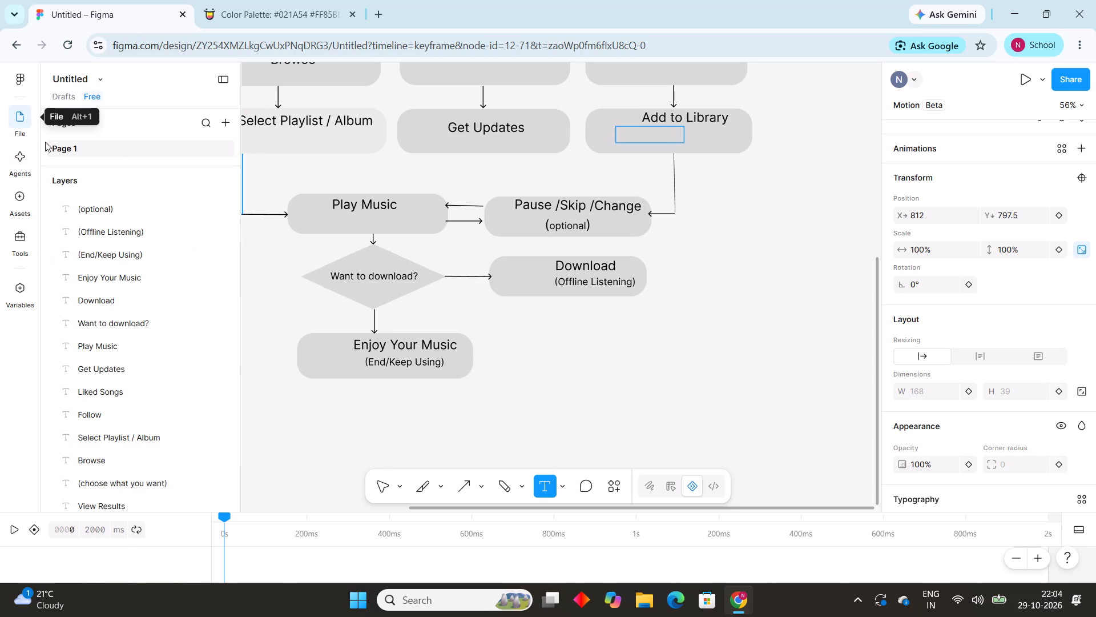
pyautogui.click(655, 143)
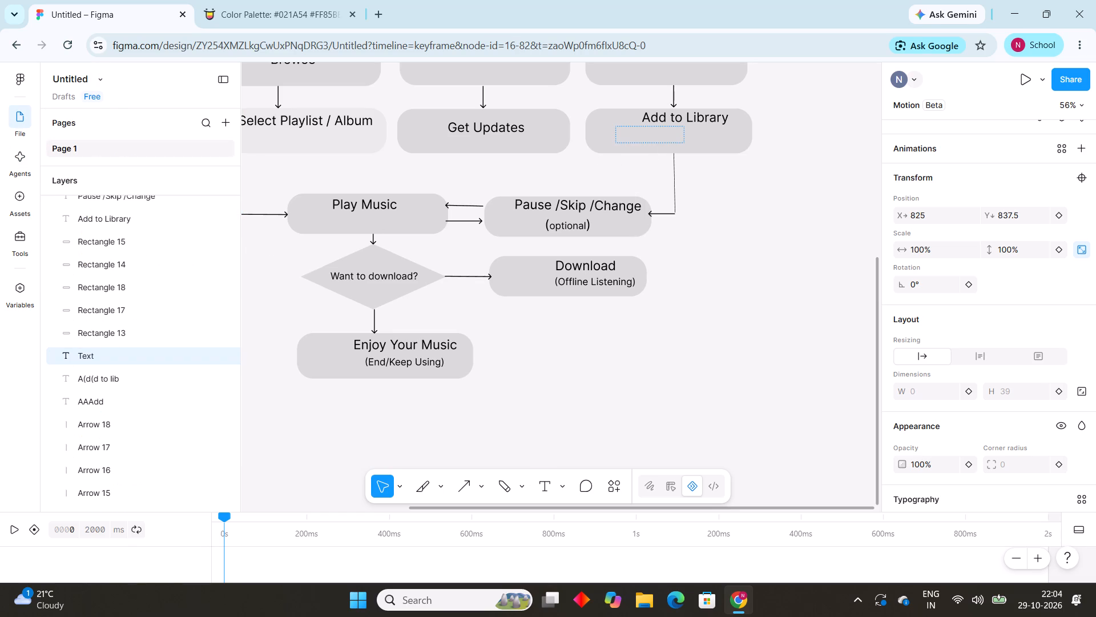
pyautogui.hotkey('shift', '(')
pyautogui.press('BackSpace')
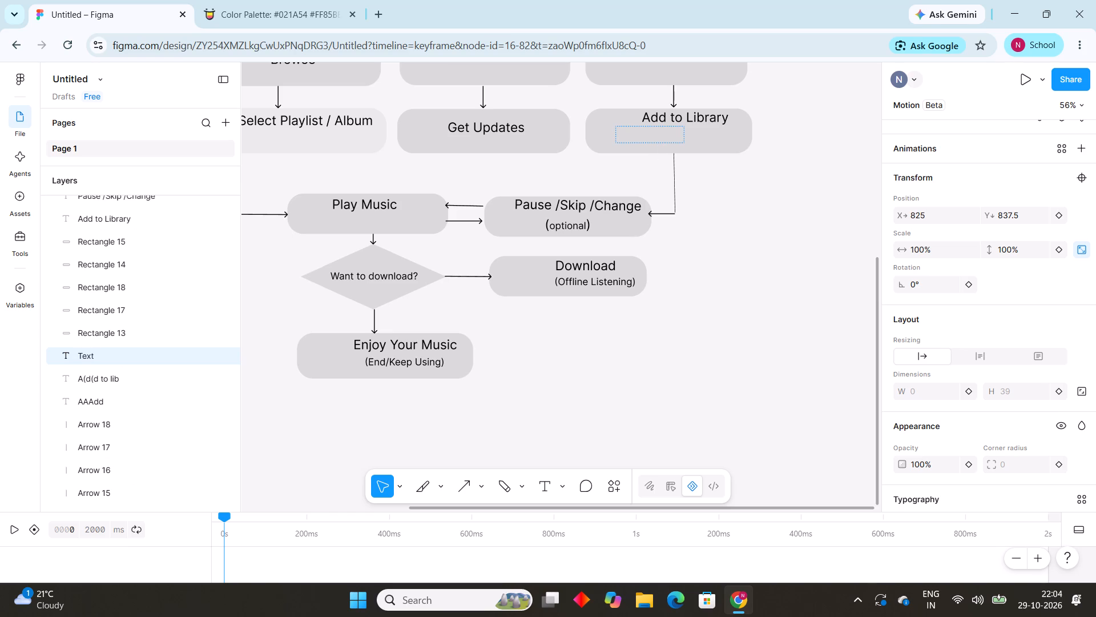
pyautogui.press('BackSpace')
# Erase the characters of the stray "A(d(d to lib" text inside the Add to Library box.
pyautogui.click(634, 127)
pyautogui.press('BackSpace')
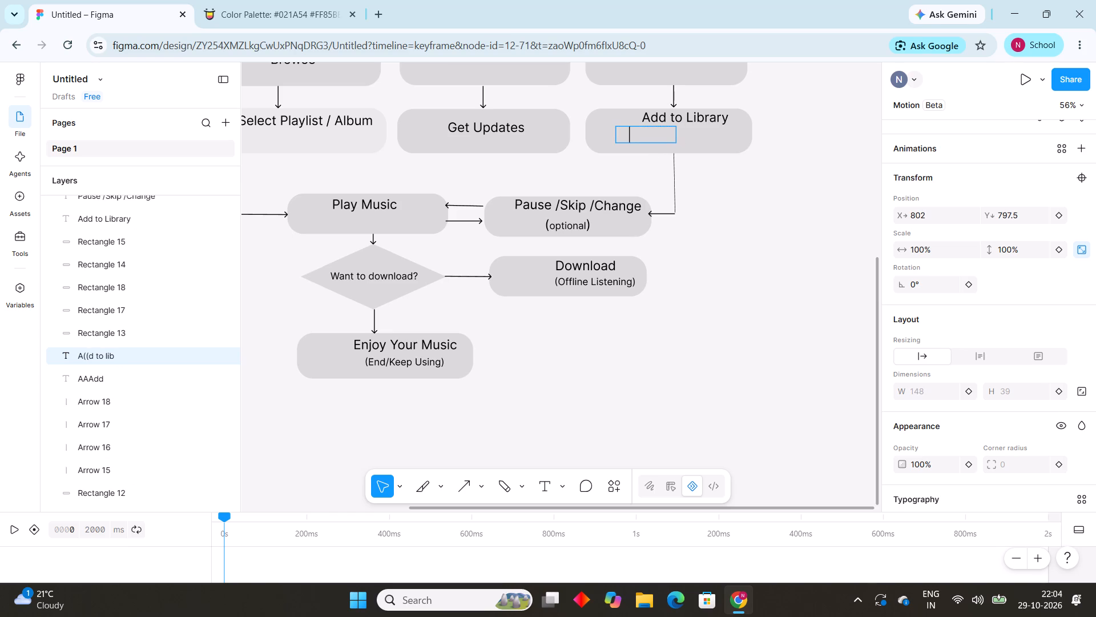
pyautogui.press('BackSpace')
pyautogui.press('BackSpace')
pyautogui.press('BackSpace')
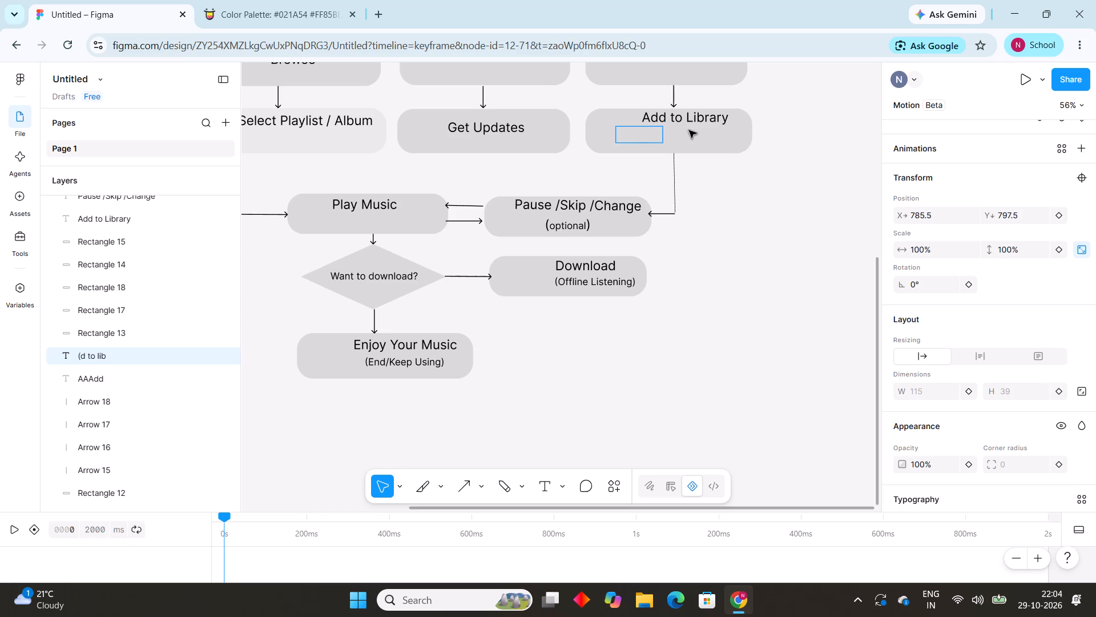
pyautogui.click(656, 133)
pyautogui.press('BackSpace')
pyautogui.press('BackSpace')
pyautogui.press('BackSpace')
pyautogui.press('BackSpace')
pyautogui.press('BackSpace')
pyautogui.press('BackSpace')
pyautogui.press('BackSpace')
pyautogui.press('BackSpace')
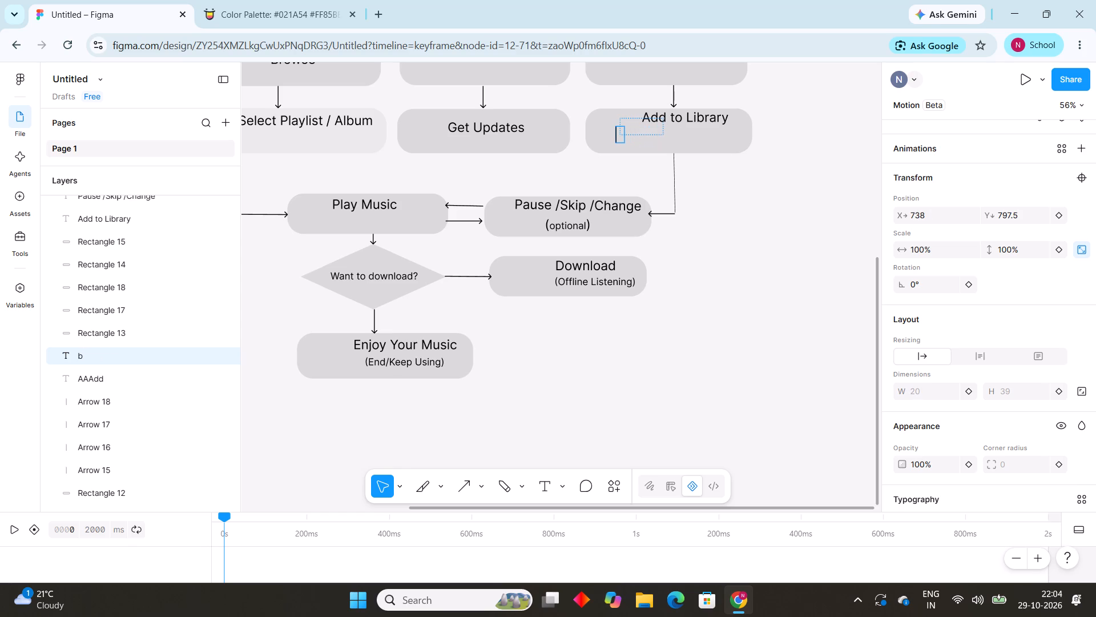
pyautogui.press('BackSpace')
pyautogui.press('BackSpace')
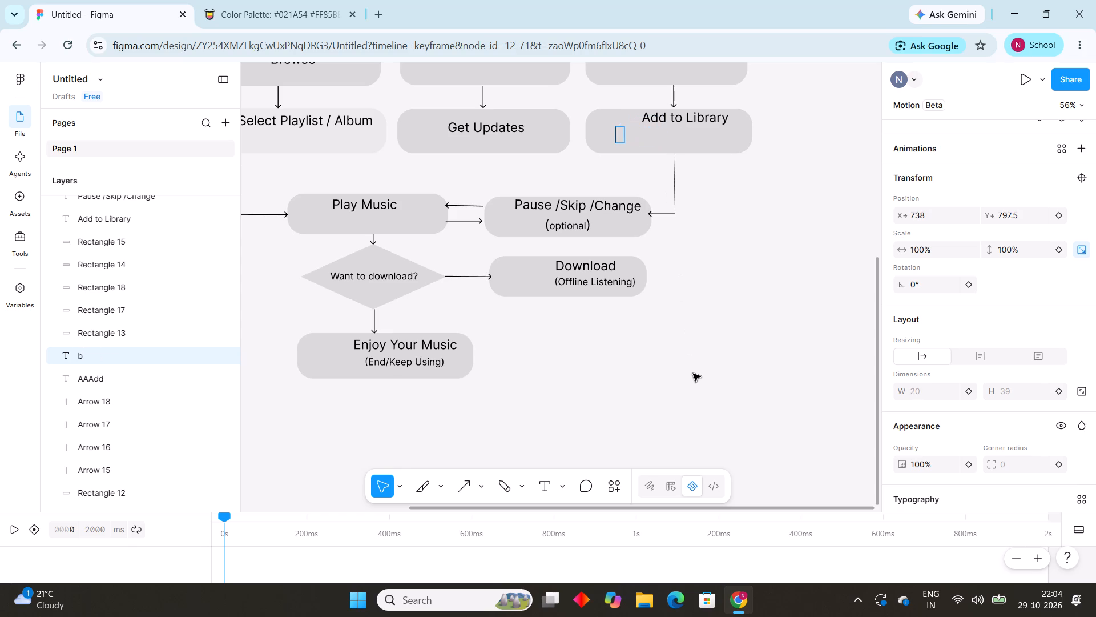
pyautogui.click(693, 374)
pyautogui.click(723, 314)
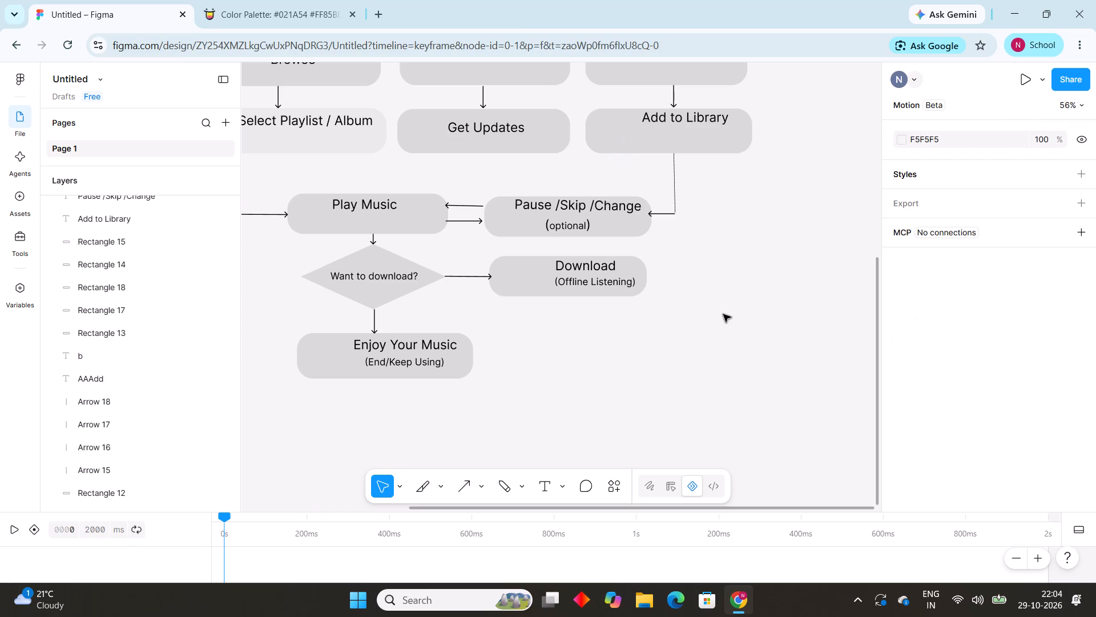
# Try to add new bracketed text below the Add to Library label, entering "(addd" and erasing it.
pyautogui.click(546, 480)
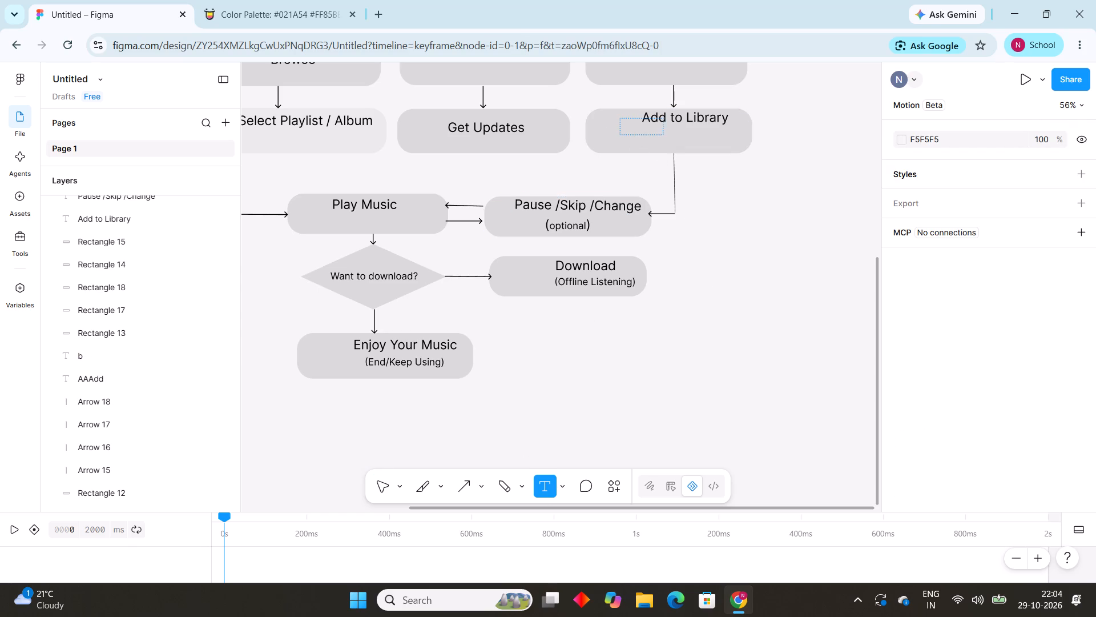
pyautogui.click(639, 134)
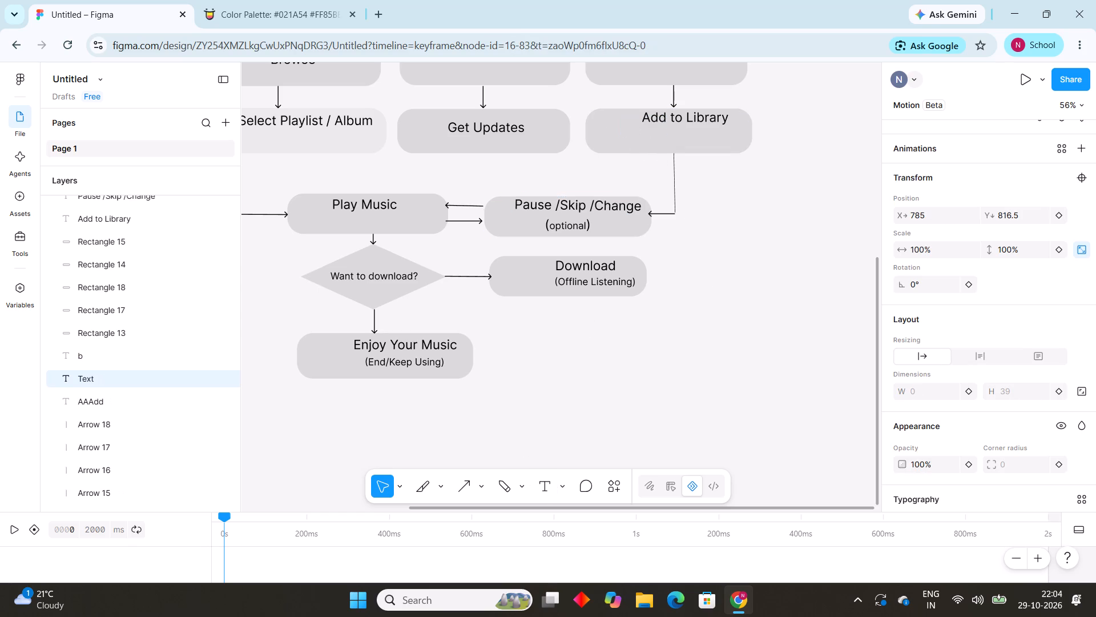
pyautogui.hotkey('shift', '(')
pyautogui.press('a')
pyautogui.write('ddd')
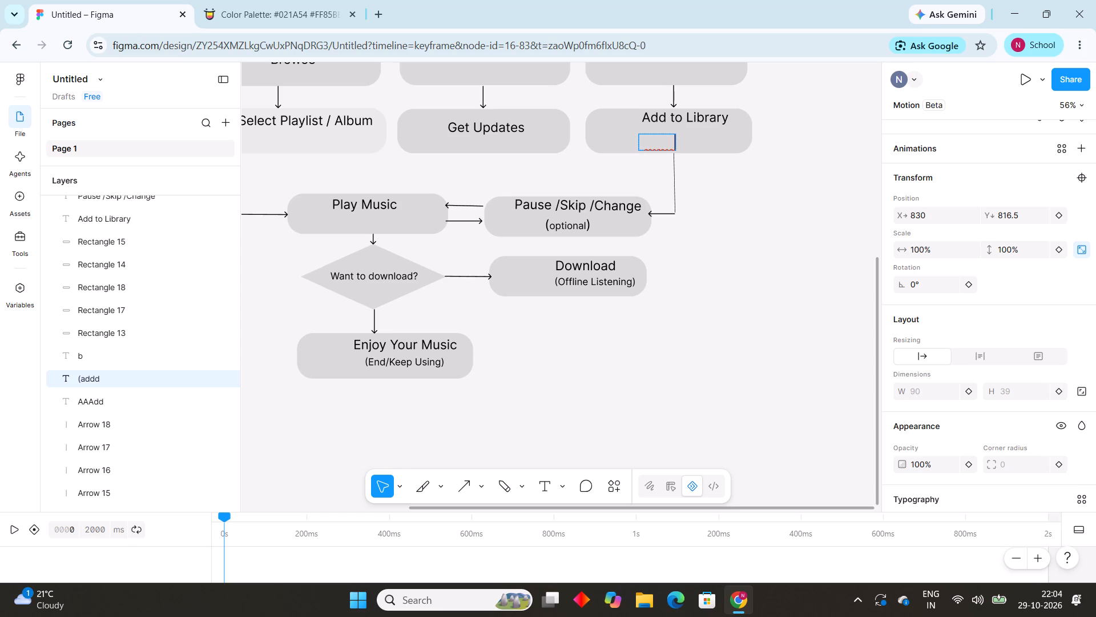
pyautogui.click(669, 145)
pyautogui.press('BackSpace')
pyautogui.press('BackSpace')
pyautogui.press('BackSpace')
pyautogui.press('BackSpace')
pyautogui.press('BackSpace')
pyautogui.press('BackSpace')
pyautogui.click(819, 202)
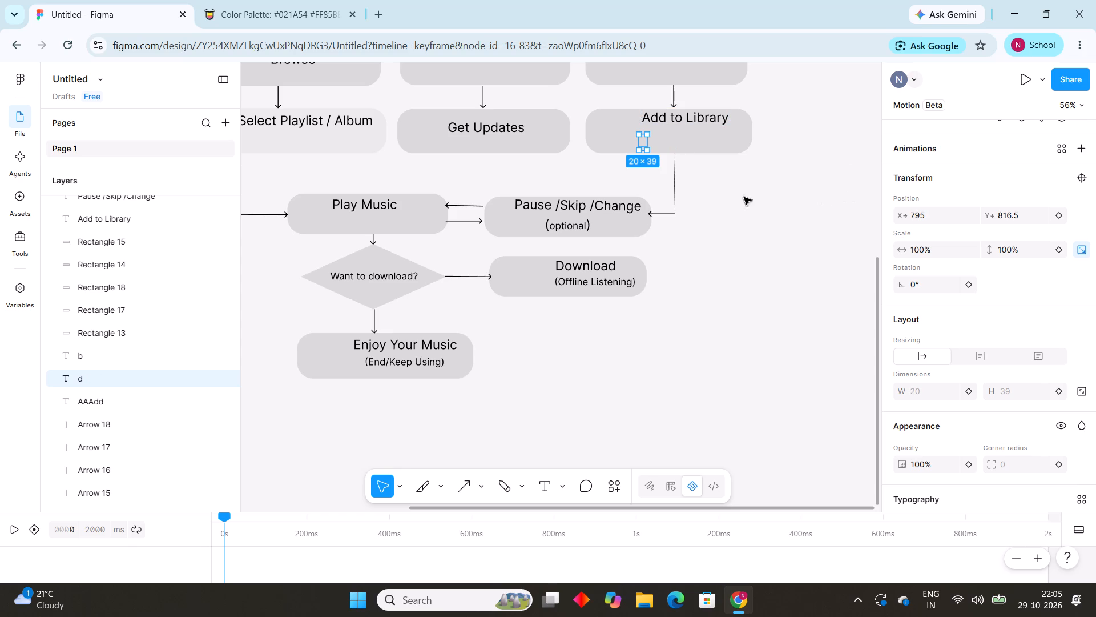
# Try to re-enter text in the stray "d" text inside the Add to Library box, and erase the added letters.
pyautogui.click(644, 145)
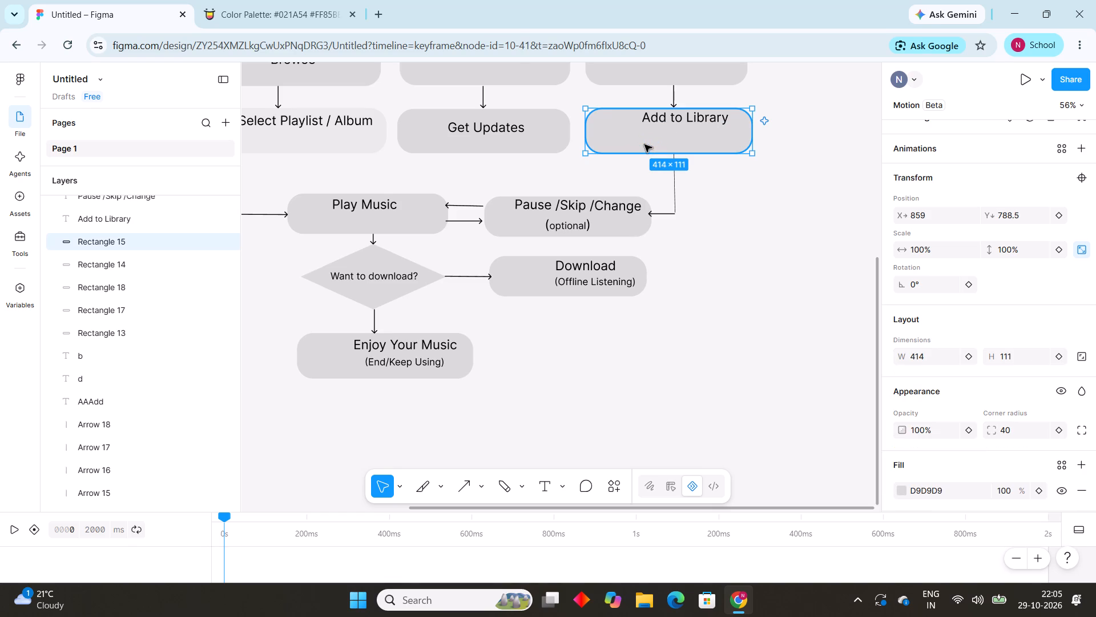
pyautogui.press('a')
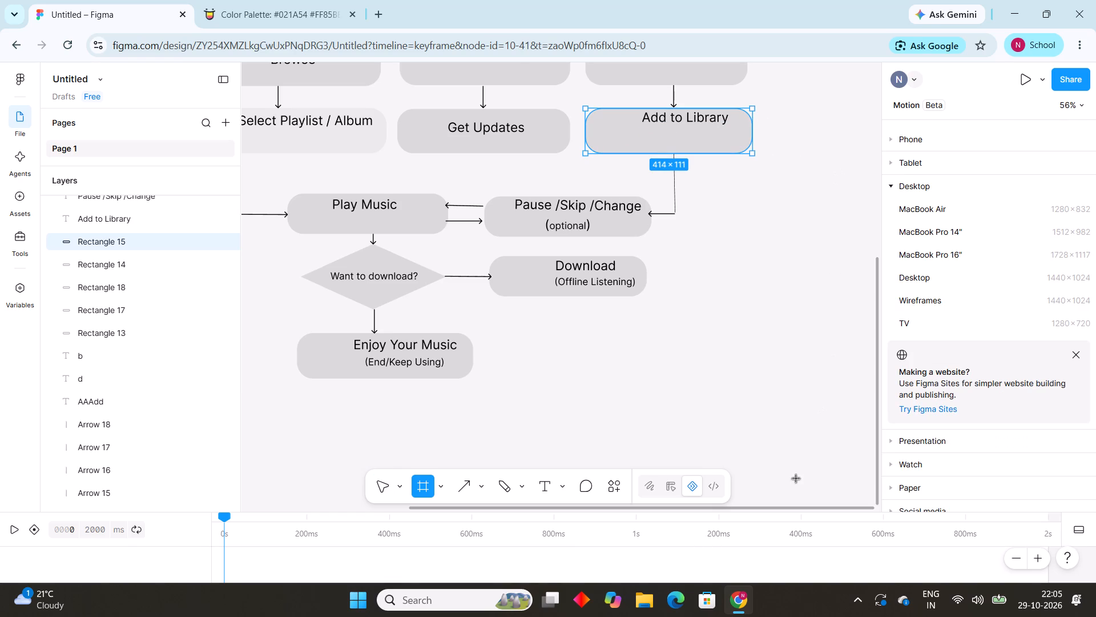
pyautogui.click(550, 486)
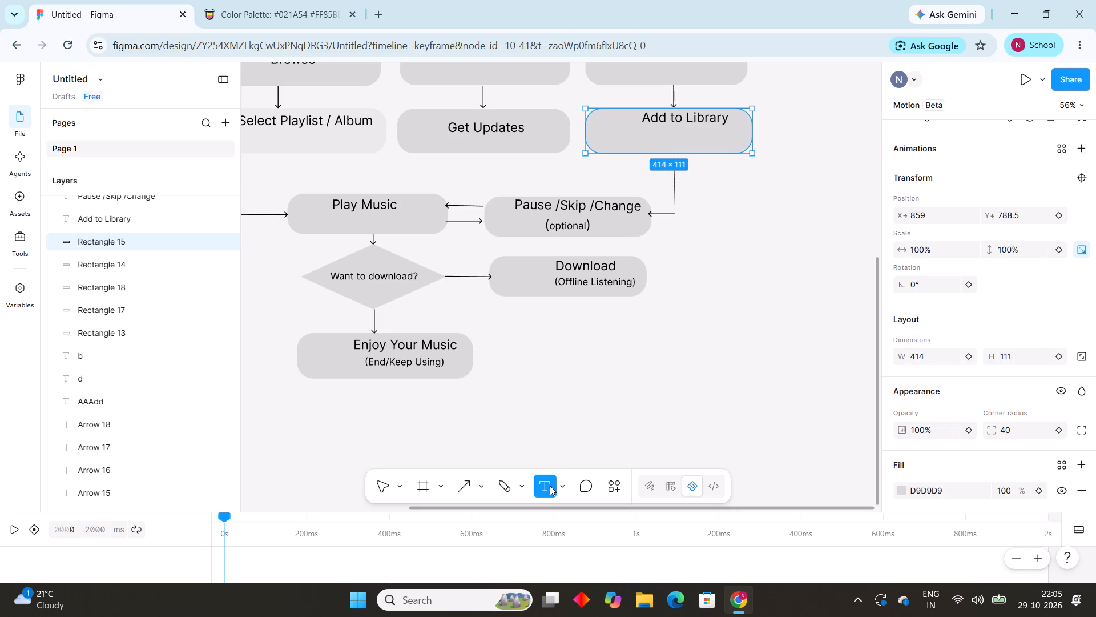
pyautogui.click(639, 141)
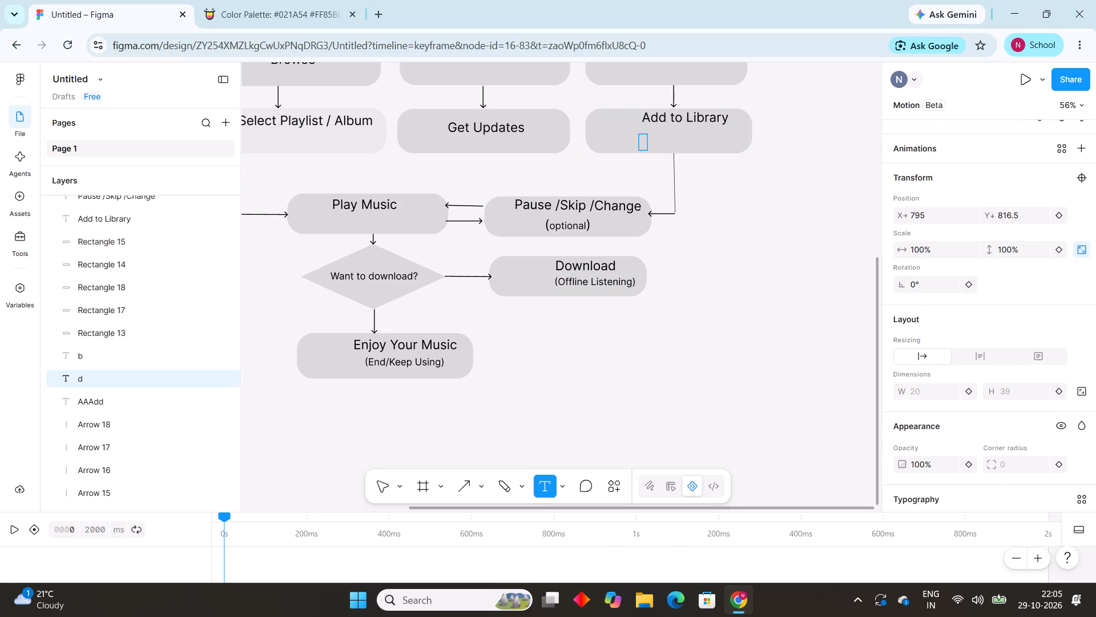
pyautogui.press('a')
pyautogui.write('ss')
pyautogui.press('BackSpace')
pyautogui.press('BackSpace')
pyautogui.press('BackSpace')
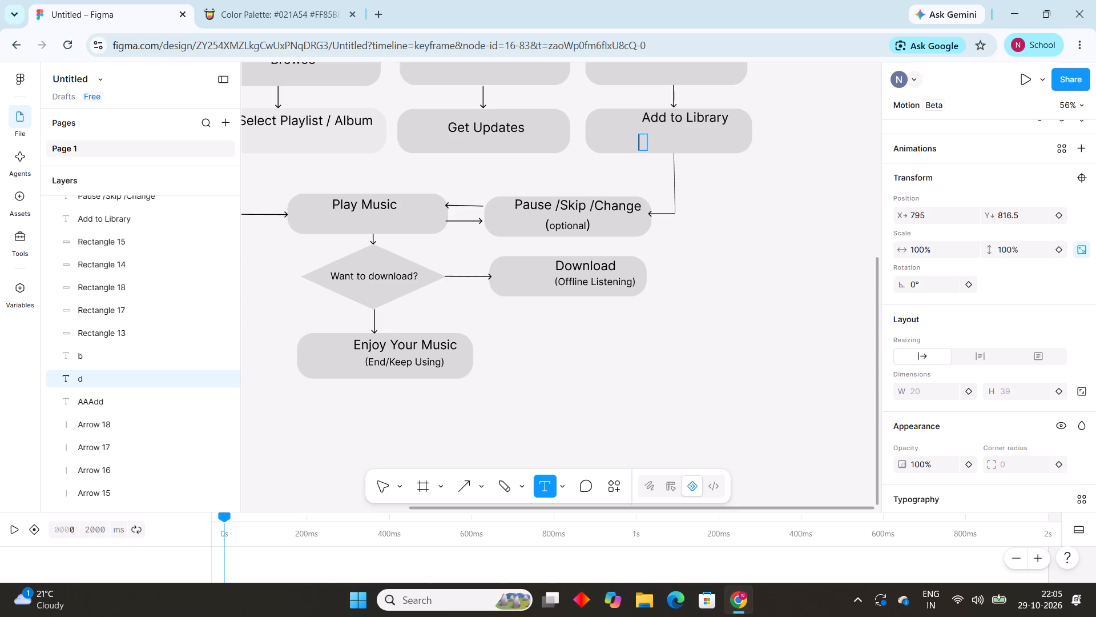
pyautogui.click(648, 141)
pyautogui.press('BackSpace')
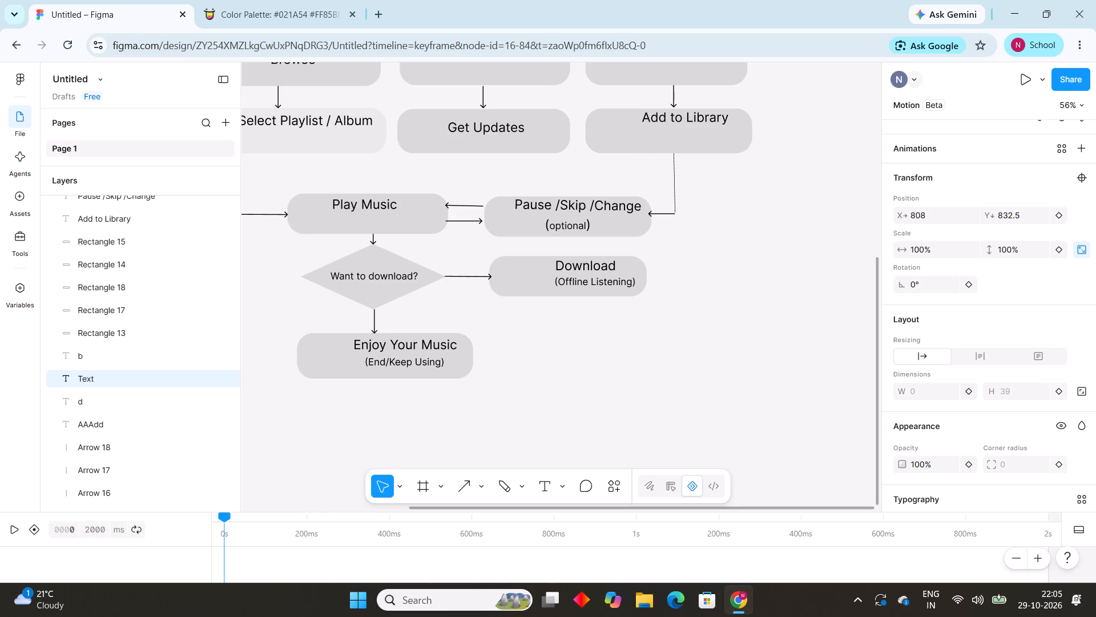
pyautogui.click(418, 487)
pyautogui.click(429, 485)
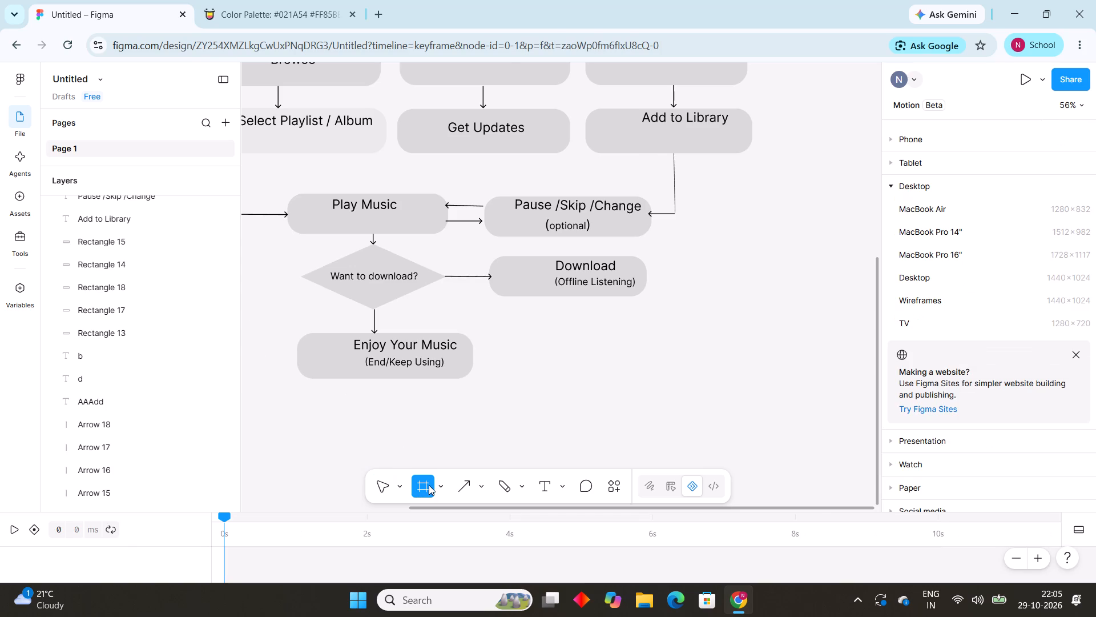
# Delete the stray "AAAdd", "d" and "b" text layers from the Add to Library box.
pyautogui.click(132, 402)
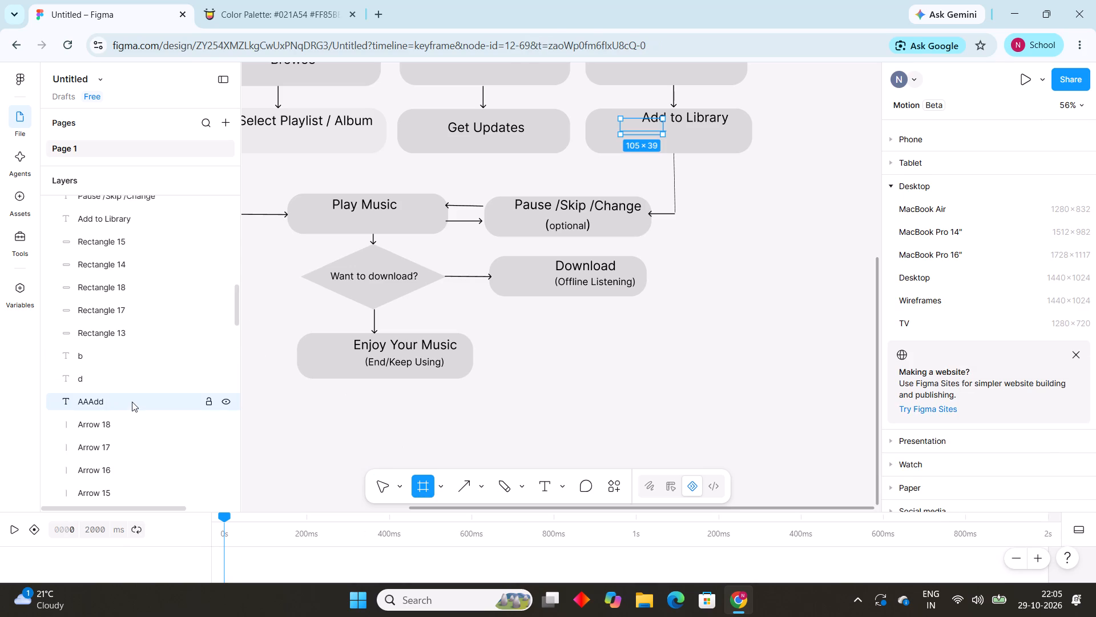
pyautogui.press('BackSpace')
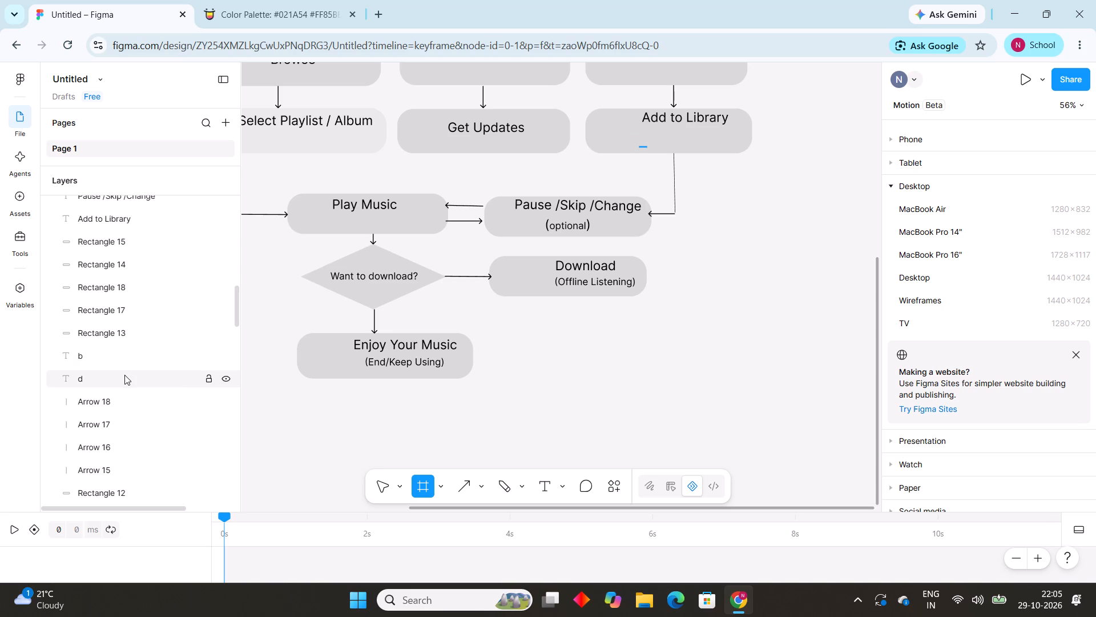
pyautogui.click(124, 374)
pyautogui.press('BackSpace')
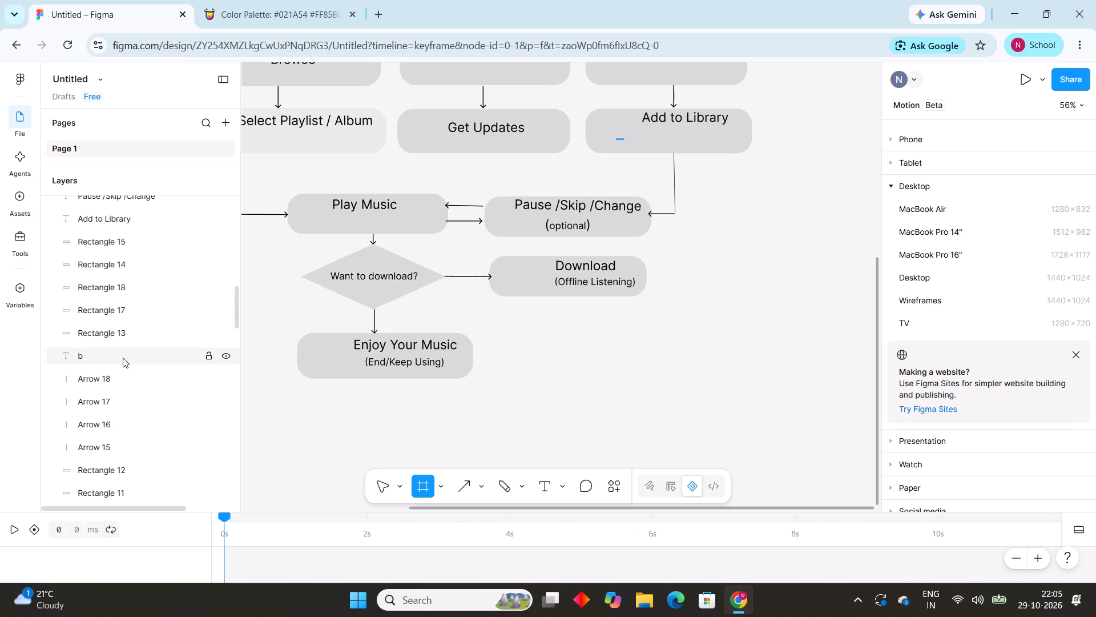
pyautogui.click(123, 358)
pyautogui.press('BackSpace')
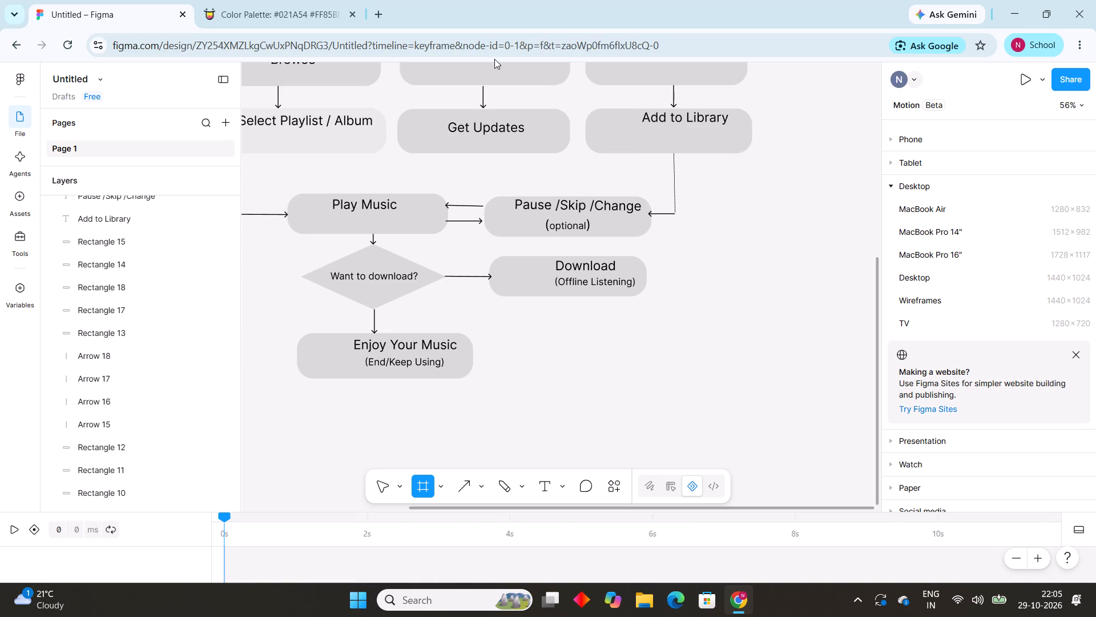
# Add the text "( Save for Later)" below the Add to Library label inside its box.
pyautogui.click(541, 488)
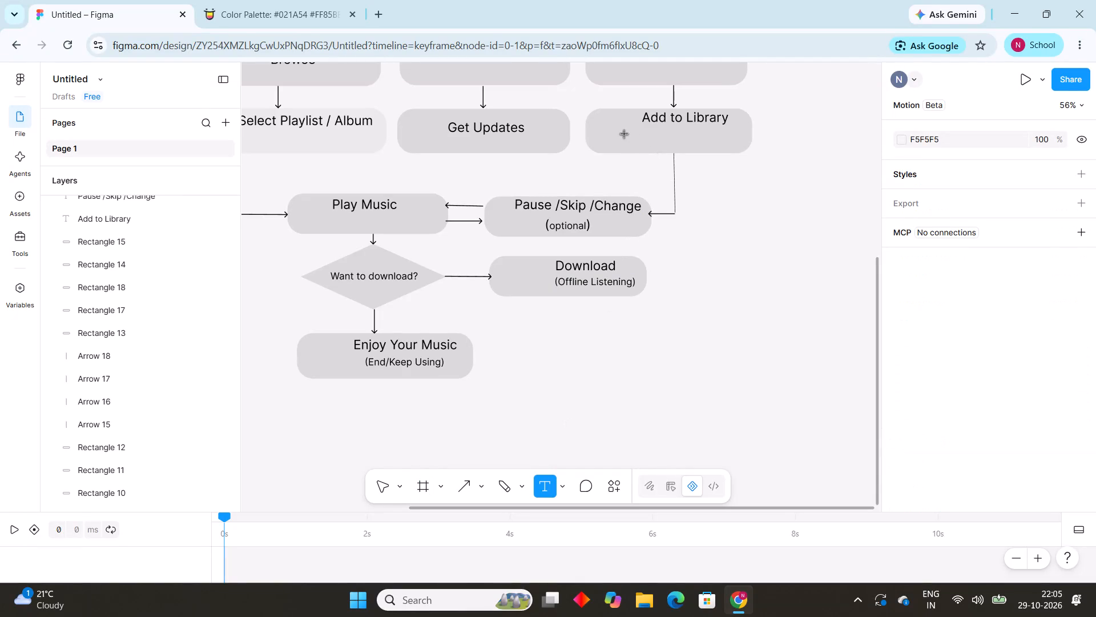
pyautogui.click(624, 134)
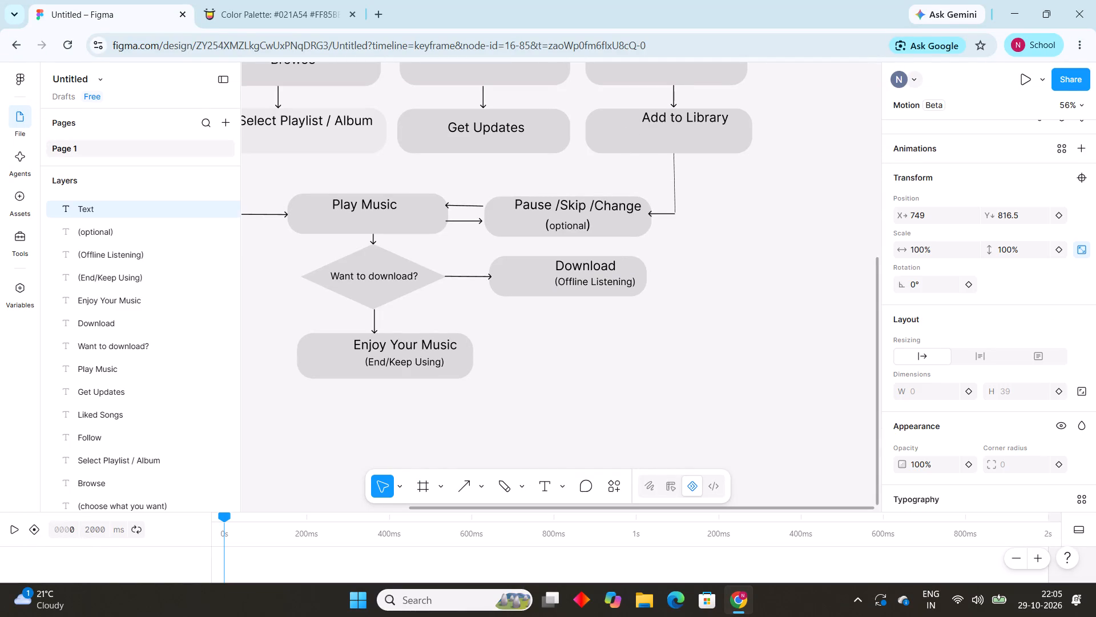
pyautogui.hotkey('shift', '(')
pyautogui.press('space')
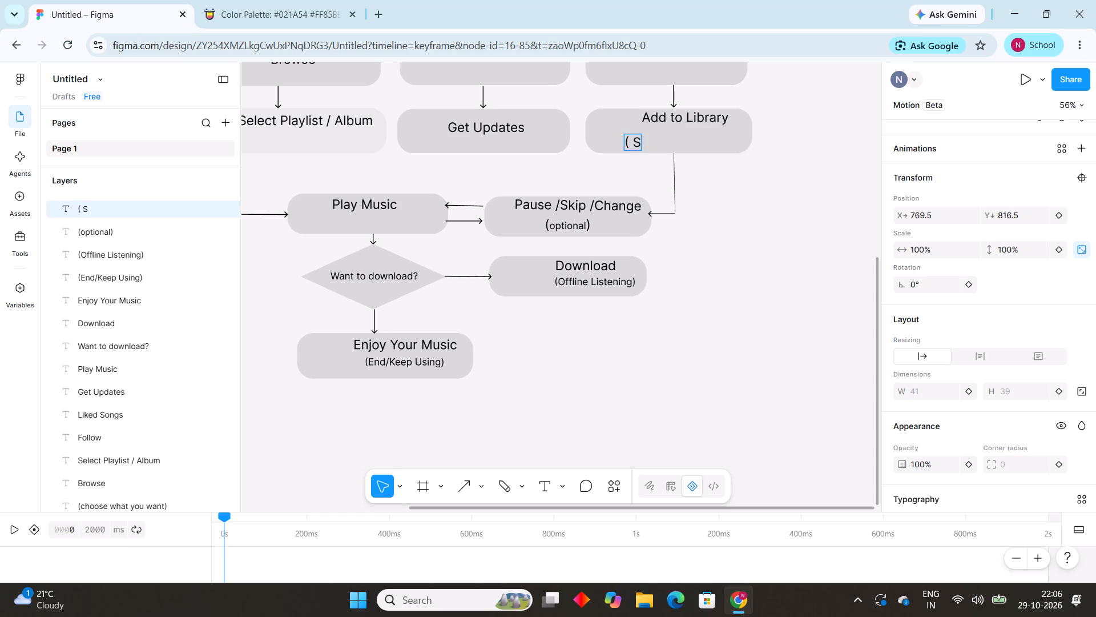
pyautogui.write('ave')
pyautogui.press('space')
pyautogui.write('for')
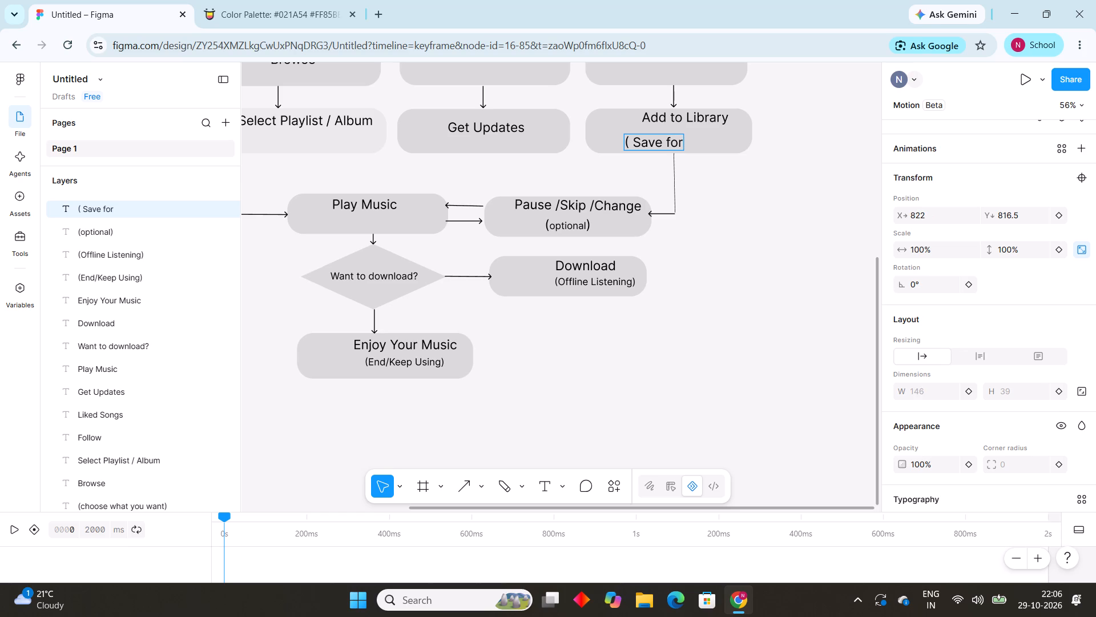
pyautogui.press('space')
pyautogui.write('ater')
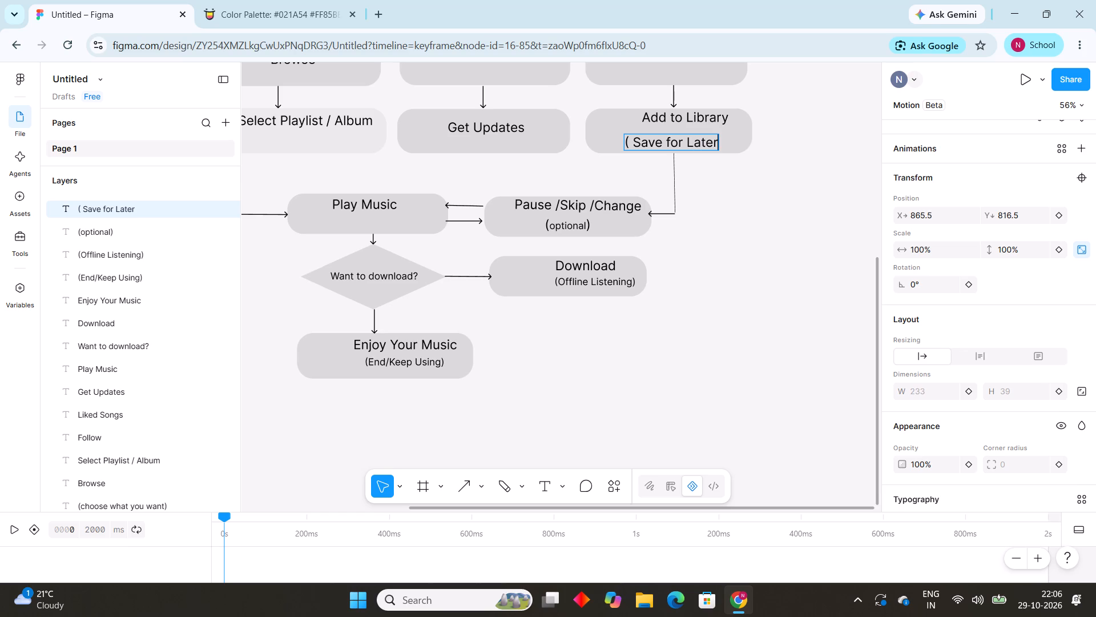
pyautogui.hotkey('shift', ')')
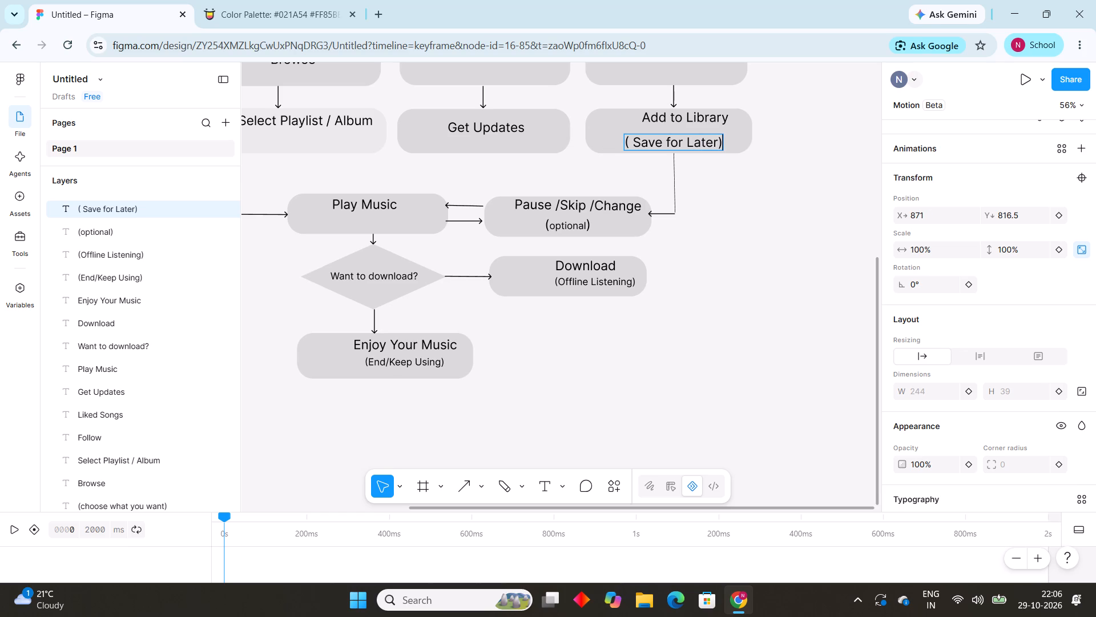
# Set the font size of the "( Save for Later)" text to 24.
pyautogui.click(626, 141)
pyautogui.moveTo(626, 141); pyautogui.dragTo(740, 142)
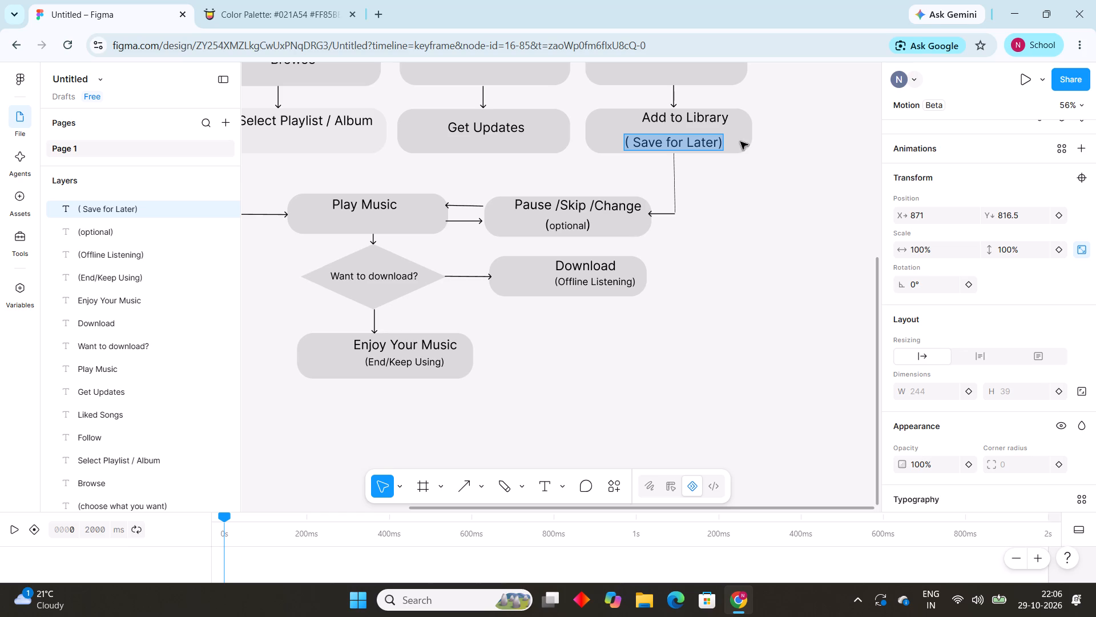
pyautogui.scroll(-1, 953, 372)
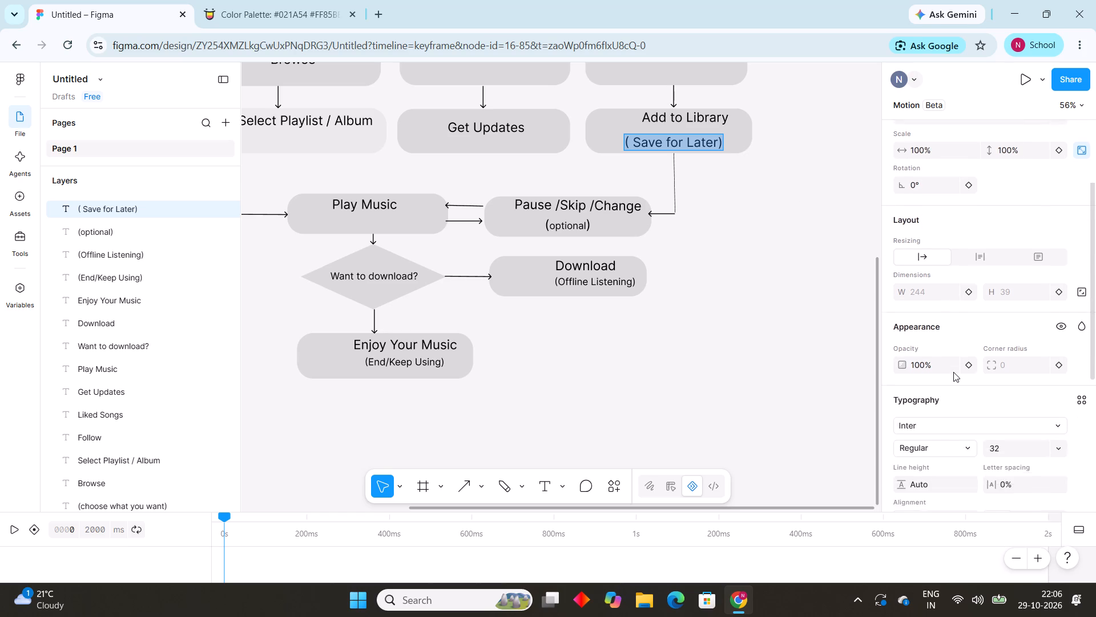
pyautogui.scroll(-2, 953, 372)
pyautogui.click(1057, 400)
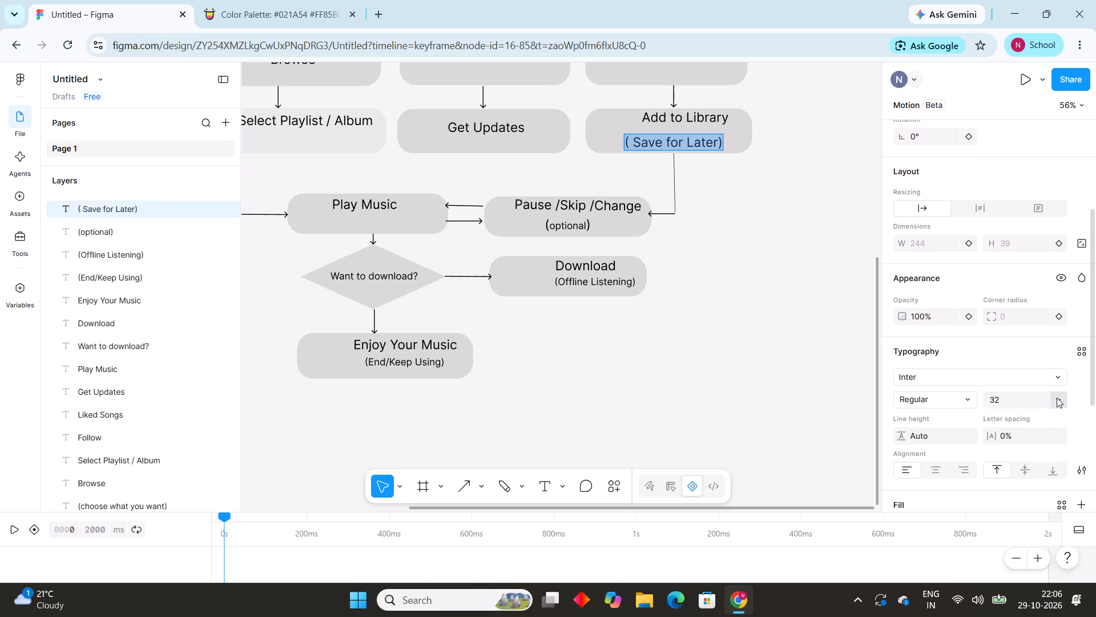
pyautogui.click(1035, 383)
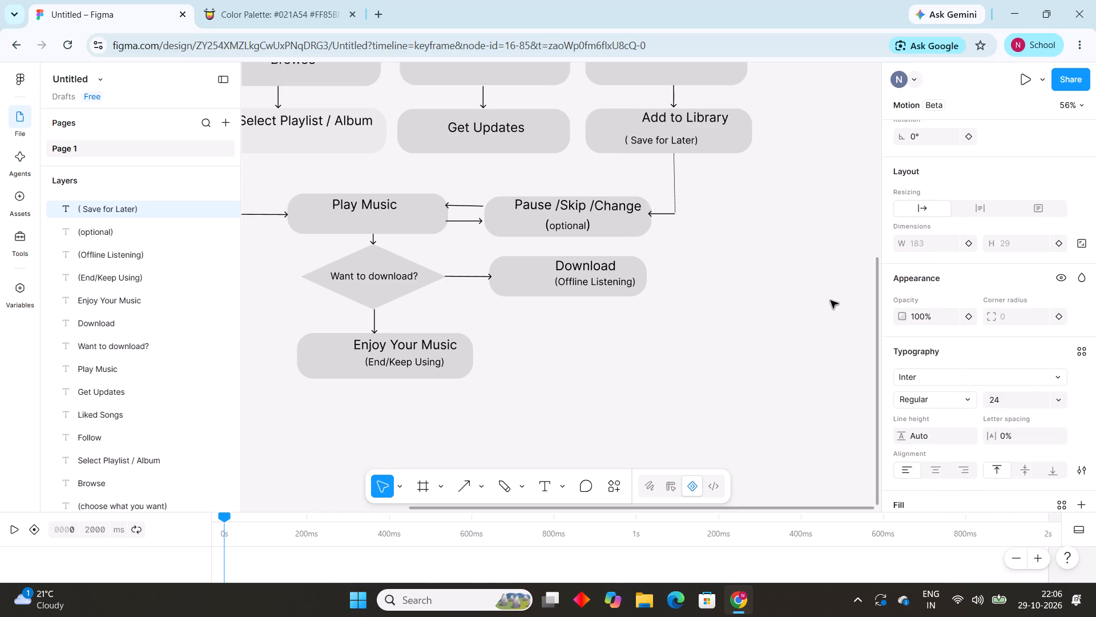
# Centre the "( Save for Later)" text under the Add to Library label and move that label slightly down towards it.
pyautogui.click(678, 135)
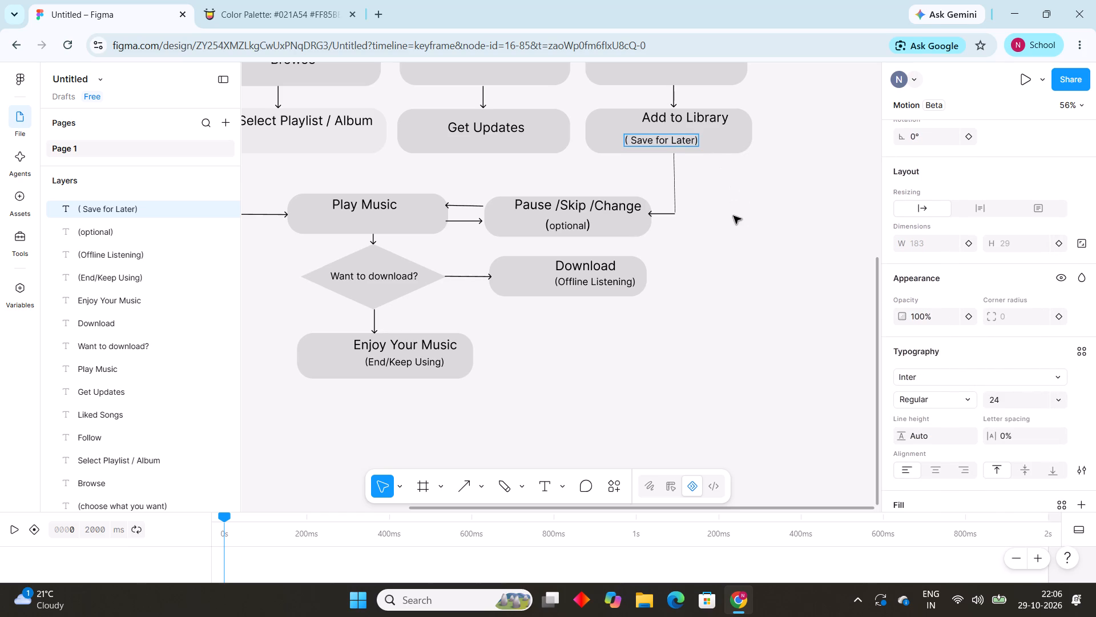
pyautogui.moveTo(734, 216); pyautogui.dragTo(672, 137)
pyautogui.moveTo(672, 137); pyautogui.dragTo(701, 133)
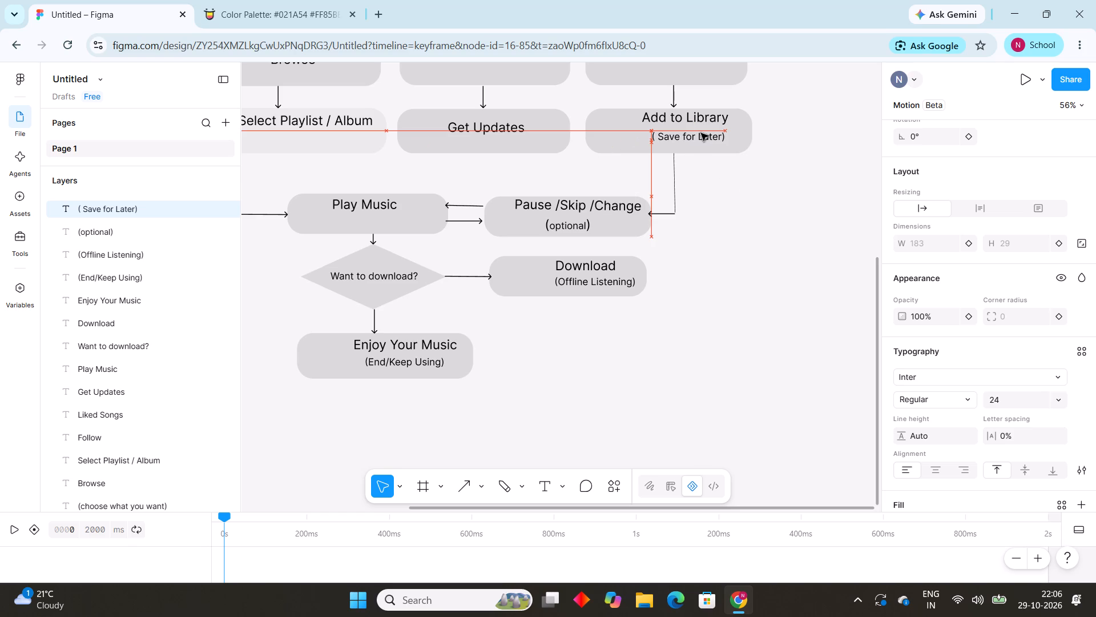
pyautogui.moveTo(701, 133); pyautogui.dragTo(697, 133)
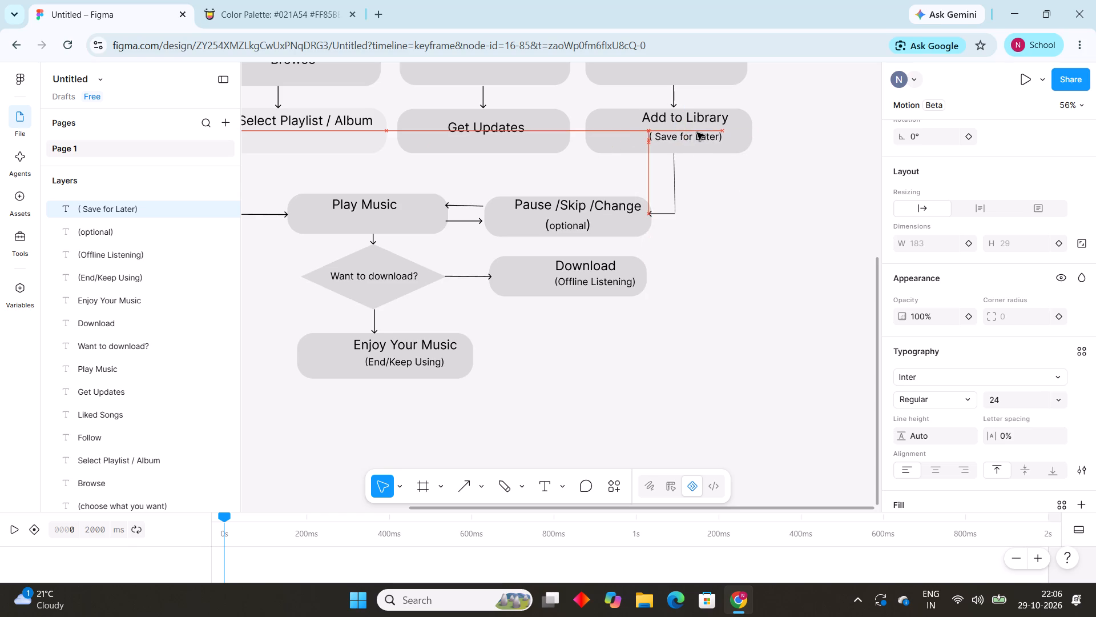
pyautogui.moveTo(697, 133); pyautogui.dragTo(699, 134)
pyautogui.moveTo(699, 116); pyautogui.dragTo(702, 121)
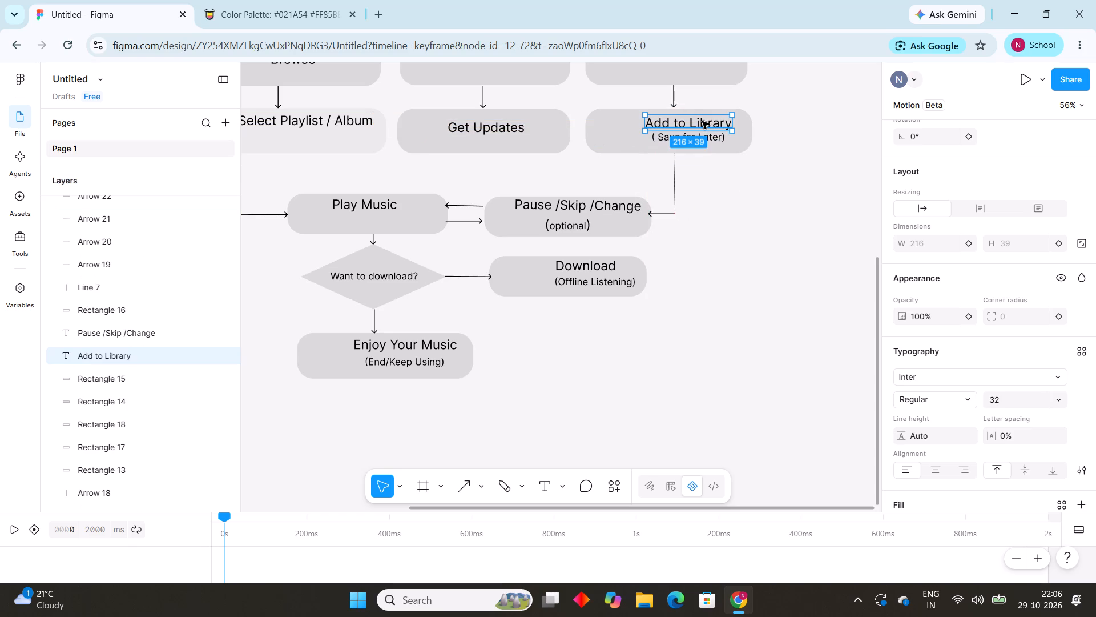
pyautogui.click(724, 203)
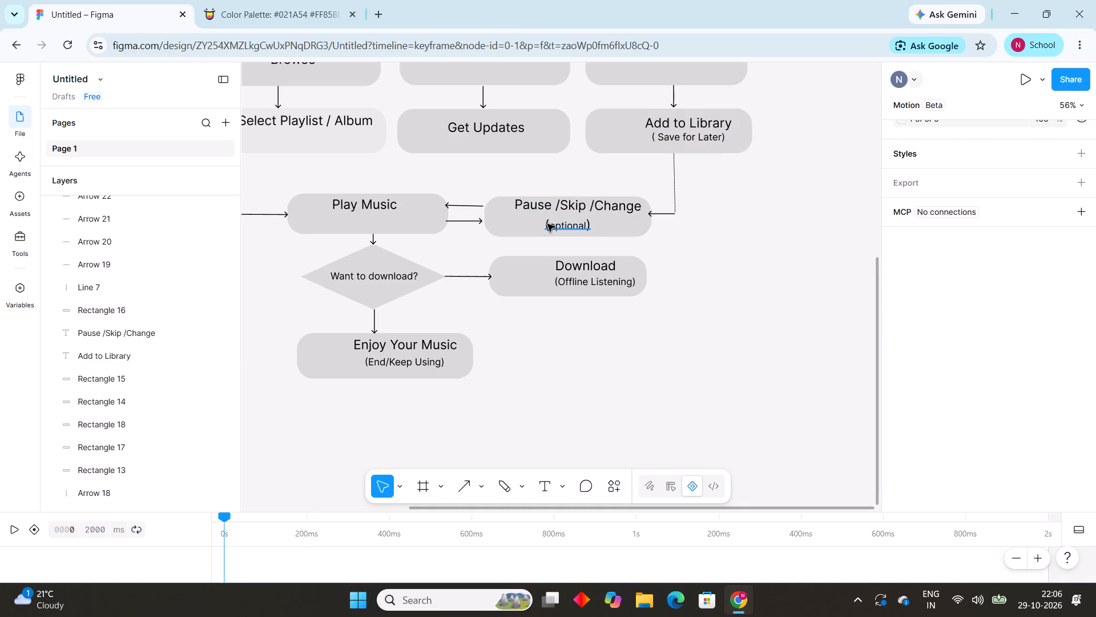
# Delete the mixed-size "(optional)" text from the Pause /Skip /Change box.
pyautogui.click(549, 224)
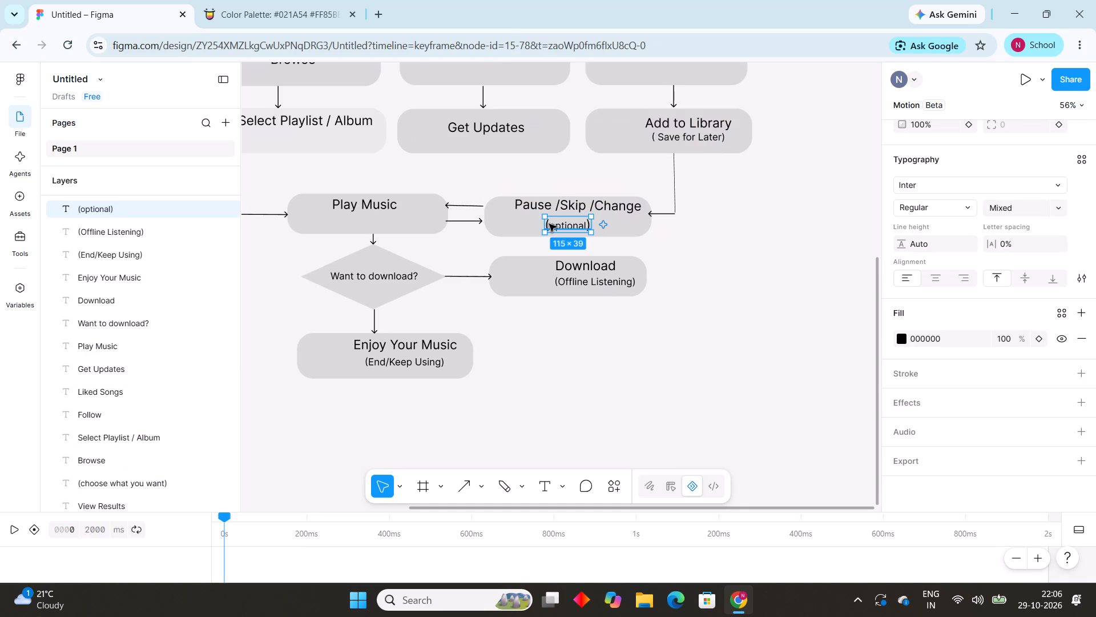
pyautogui.press('BackSpace')
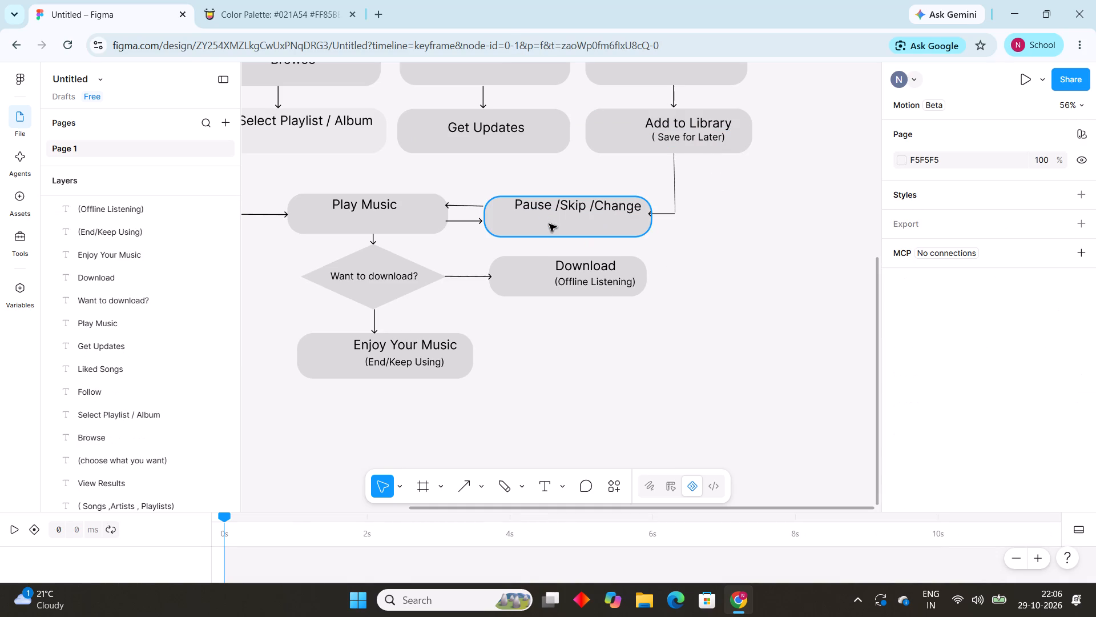
pyautogui.hotkey('shift', '(')
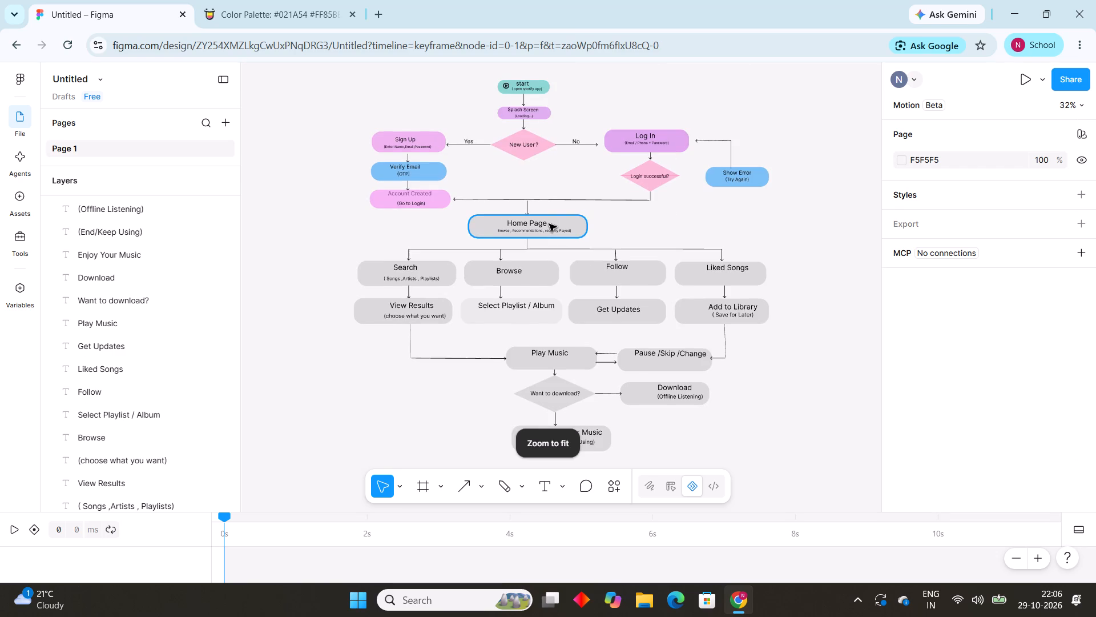
pyautogui.click(747, 439)
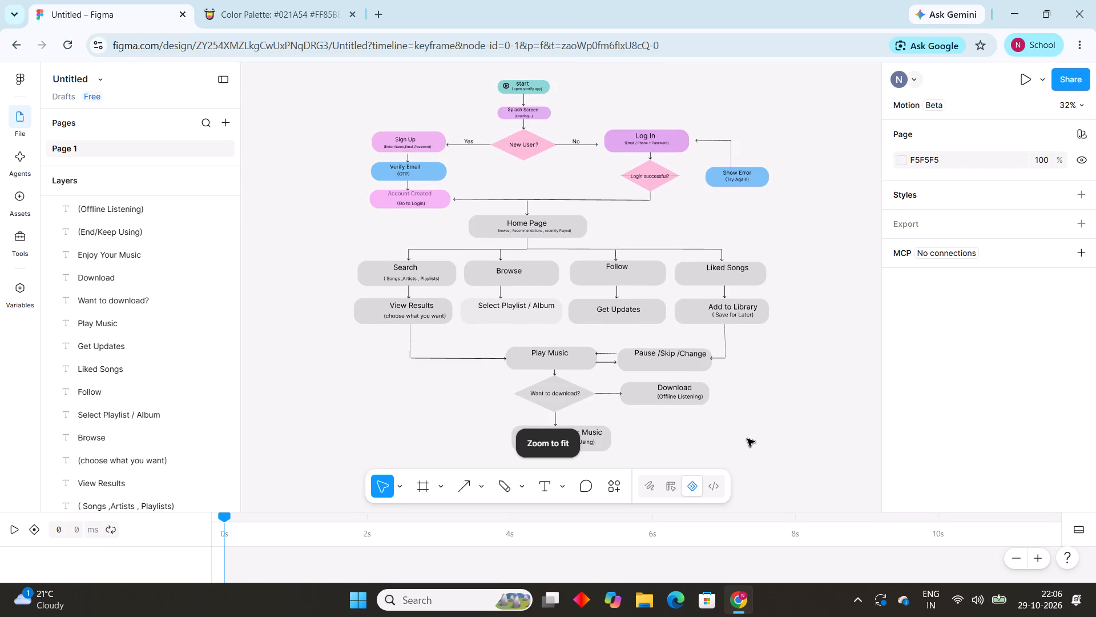
# Add the new text "( Optional)" below the Pause /Skip /Change label inside its box.
pyautogui.scroll(-1, 747, 439)
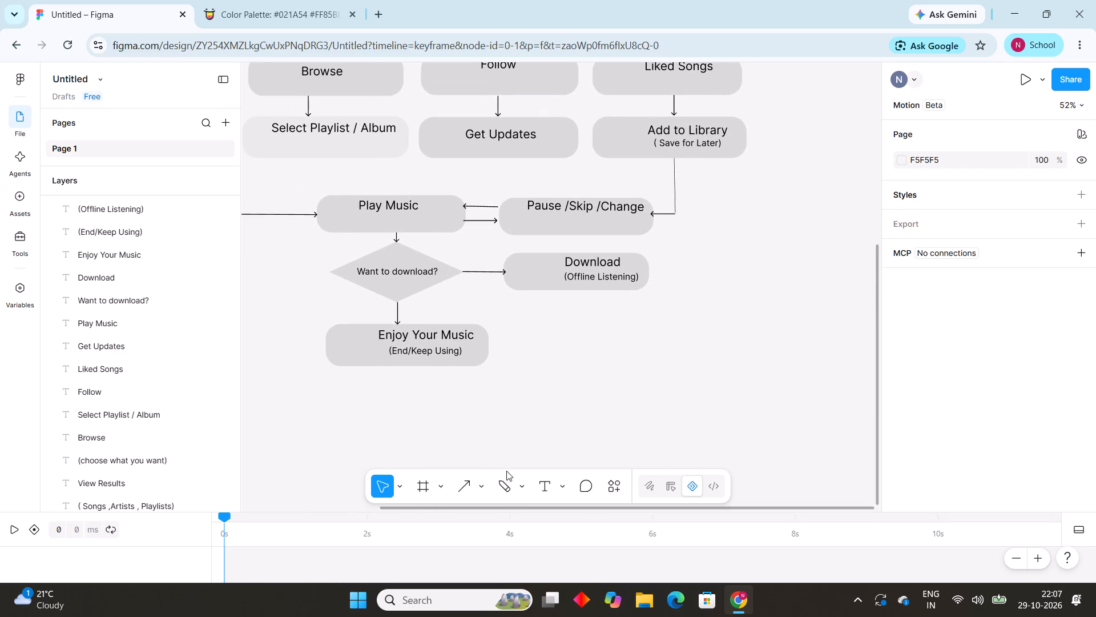
pyautogui.moveTo(543, 482); pyautogui.dragTo(551, 198)
pyautogui.moveTo(551, 198); pyautogui.dragTo(547, 488)
pyautogui.click(547, 488)
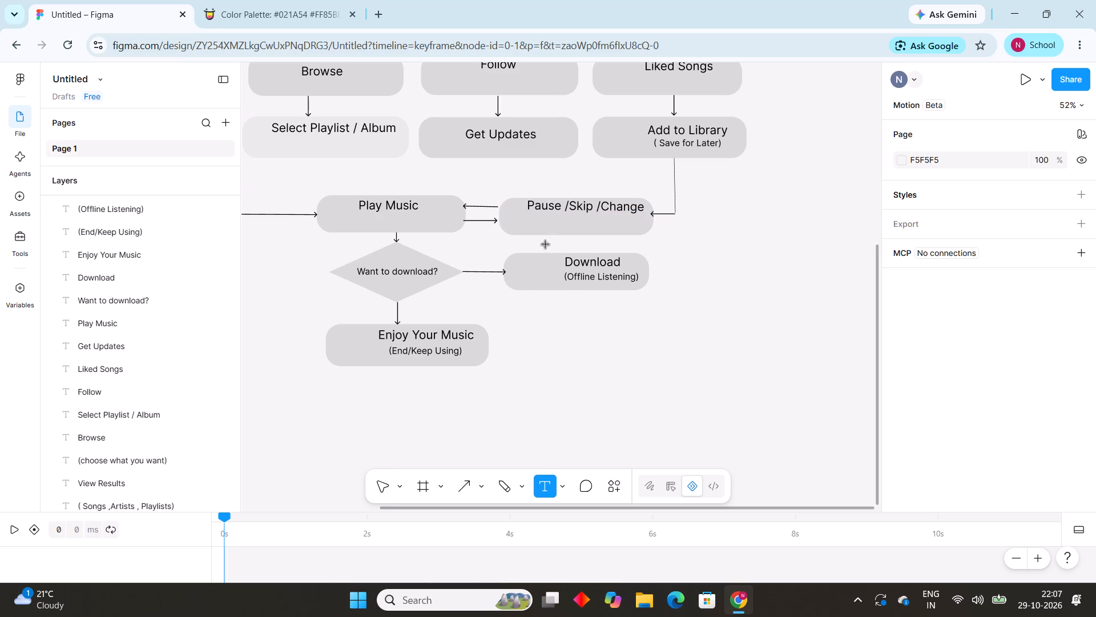
pyautogui.click(538, 224)
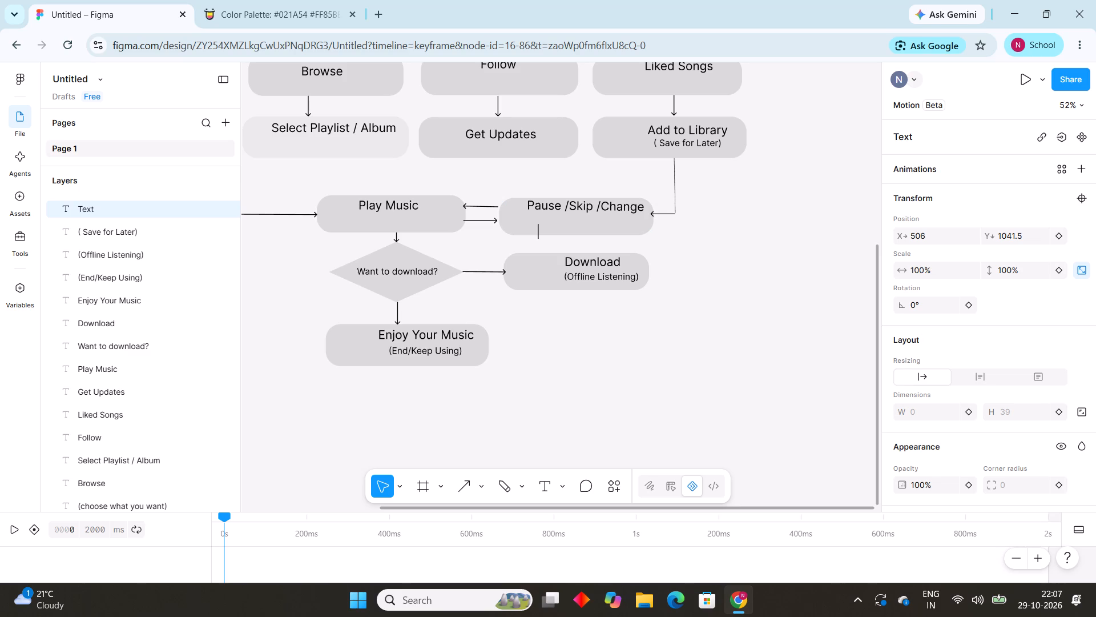
pyautogui.hotkey('shift', '(')
pyautogui.press('space')
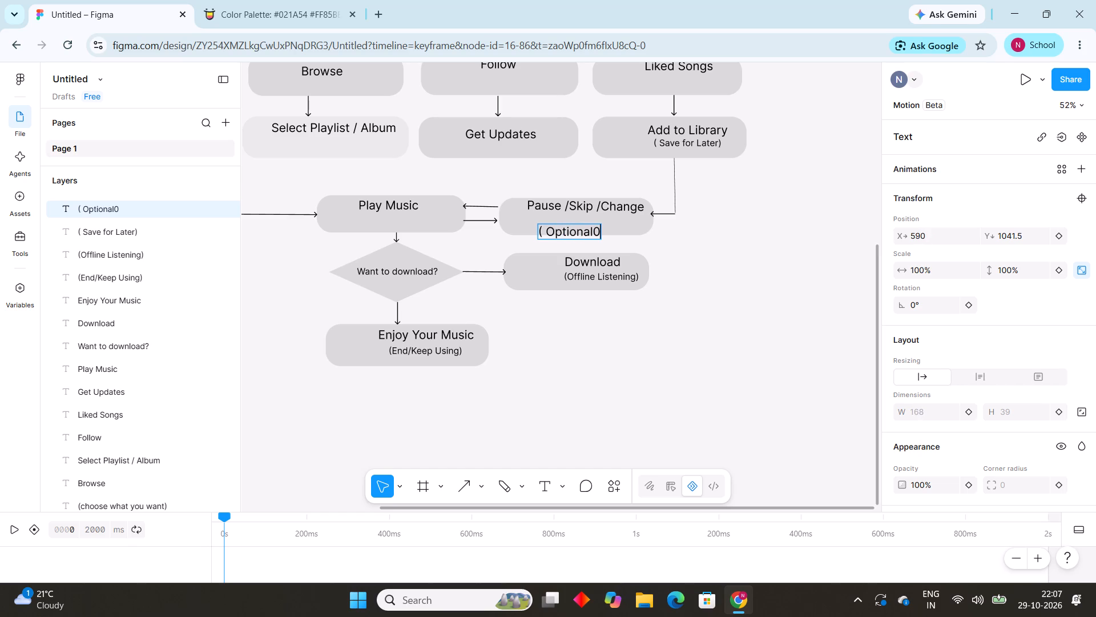
pyautogui.press('BackSpace')
pyautogui.hotkey('shift', ')')
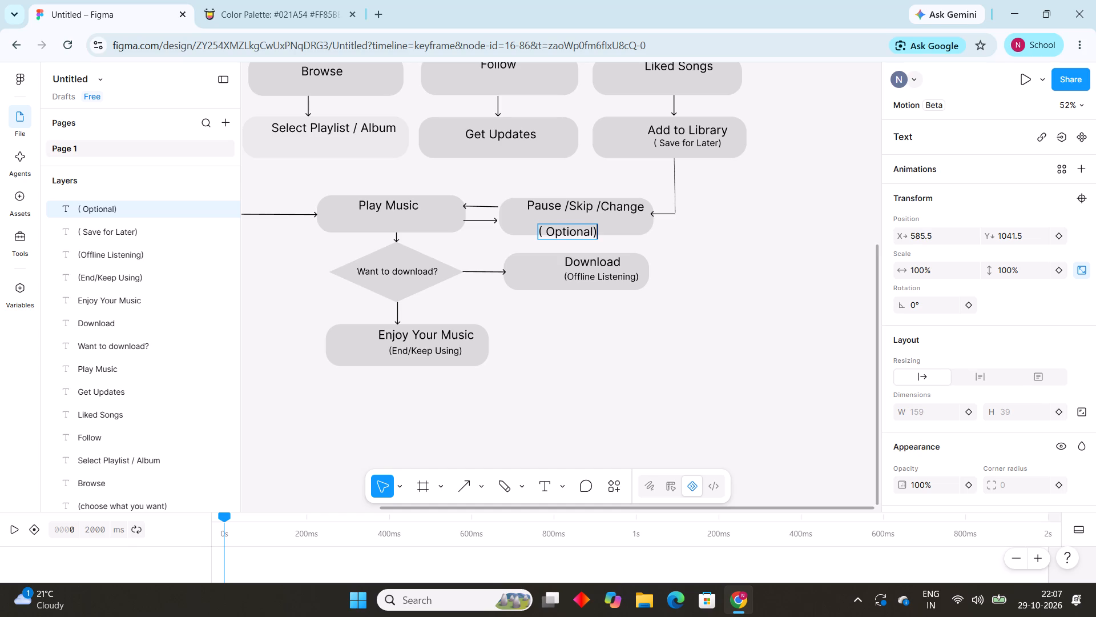
# Set the font size of the "( Optional)" text to 24.
pyautogui.click(538, 229)
pyautogui.moveTo(538, 229); pyautogui.dragTo(667, 261)
pyautogui.scroll(-3, 950, 416)
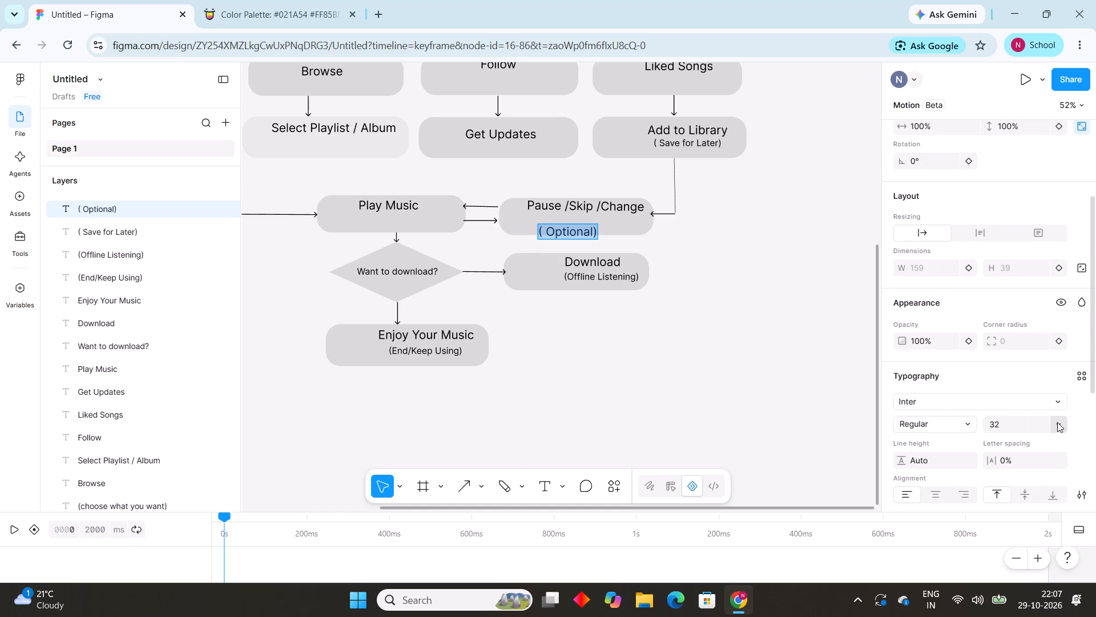
pyautogui.moveTo(1057, 421); pyautogui.dragTo(1038, 404)
pyautogui.click(1038, 404)
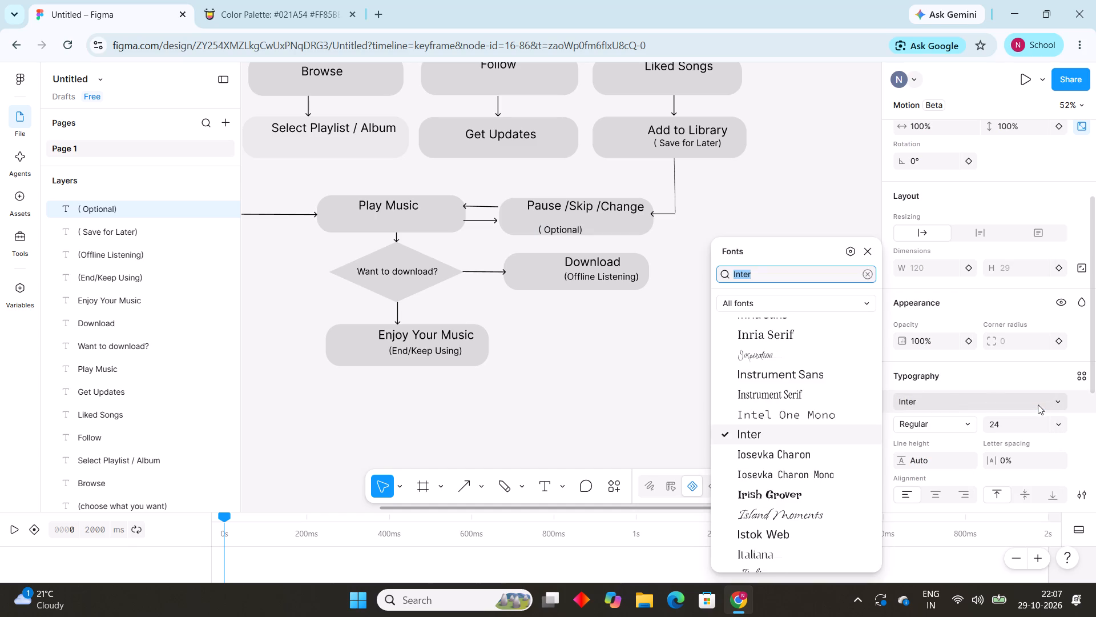
pyautogui.click(641, 377)
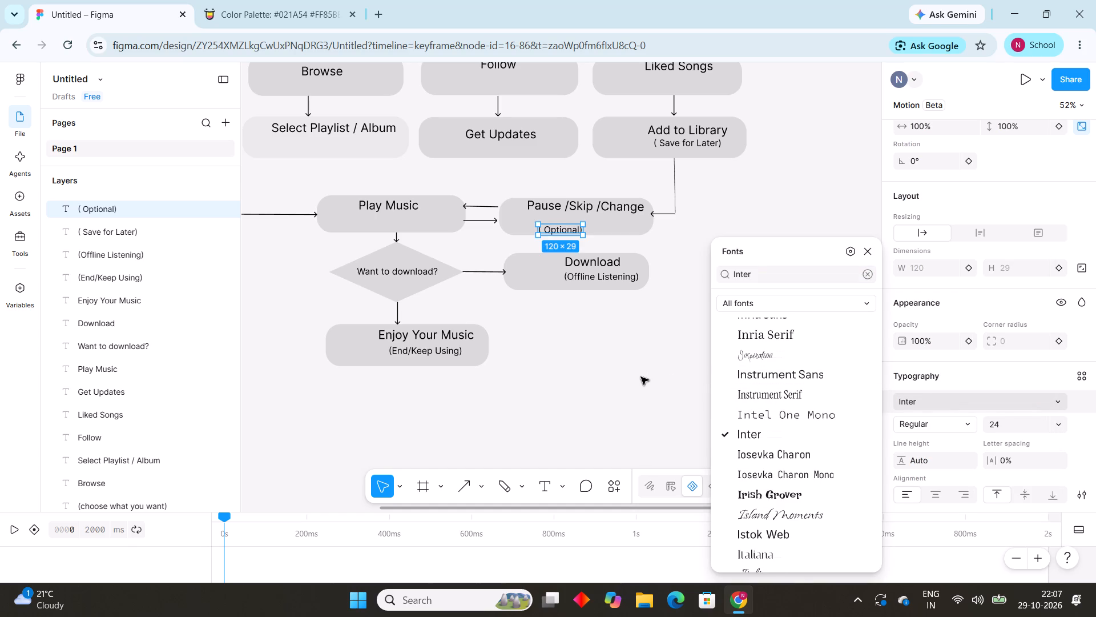
pyautogui.click(643, 387)
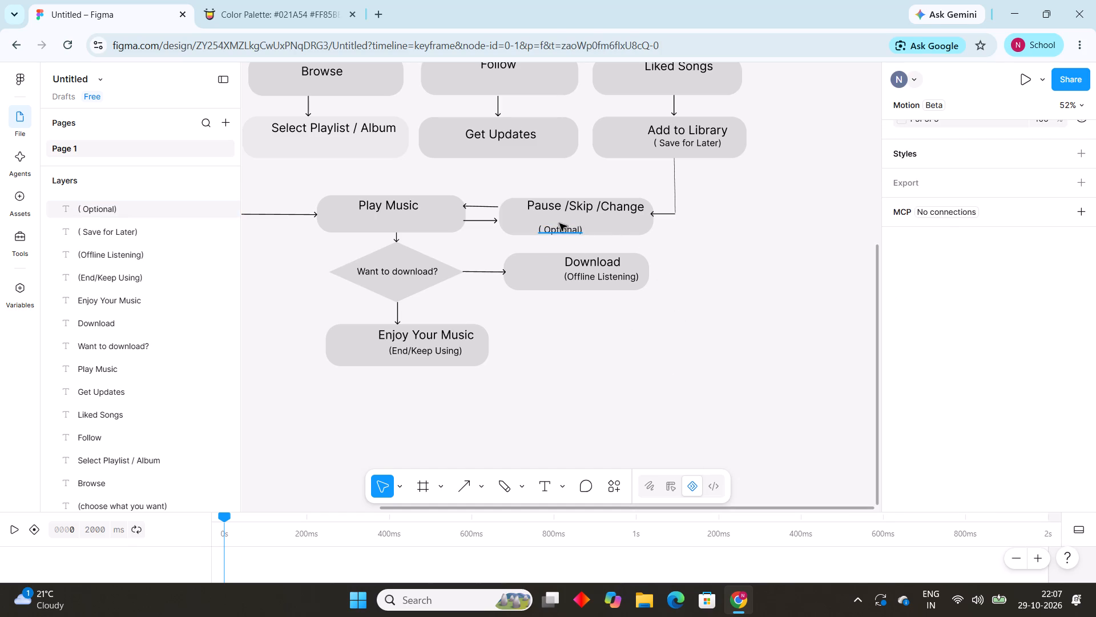
# Move the "( Optional)" text up under the Pause /Skip /Change label and shift that label slightly down.
pyautogui.click(559, 230)
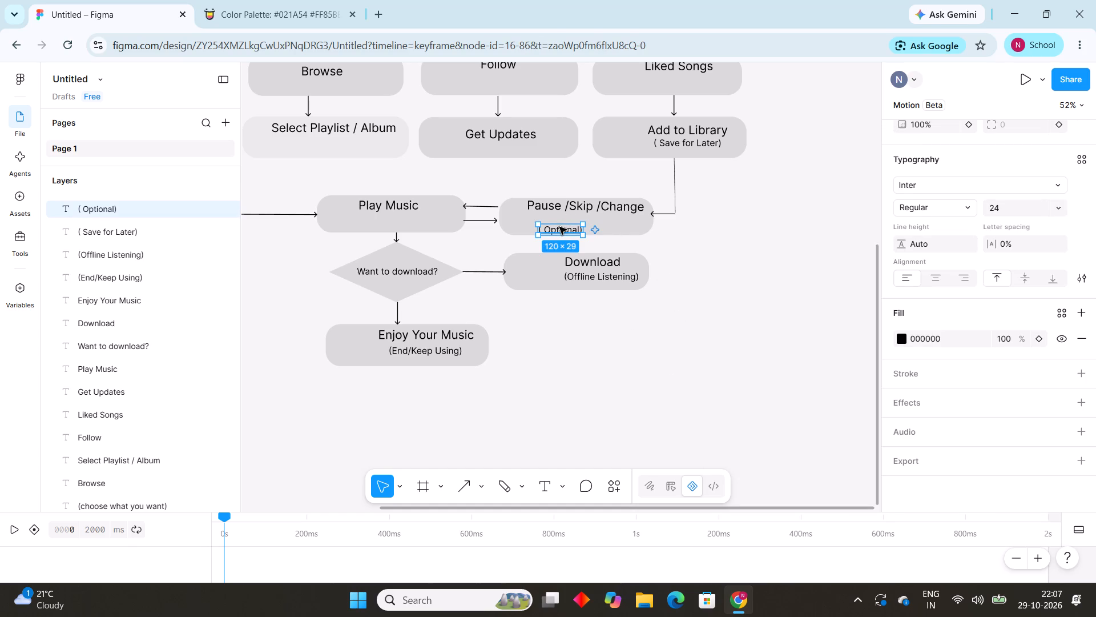
pyautogui.moveTo(559, 227); pyautogui.dragTo(574, 221)
pyautogui.moveTo(577, 207); pyautogui.dragTo(577, 212)
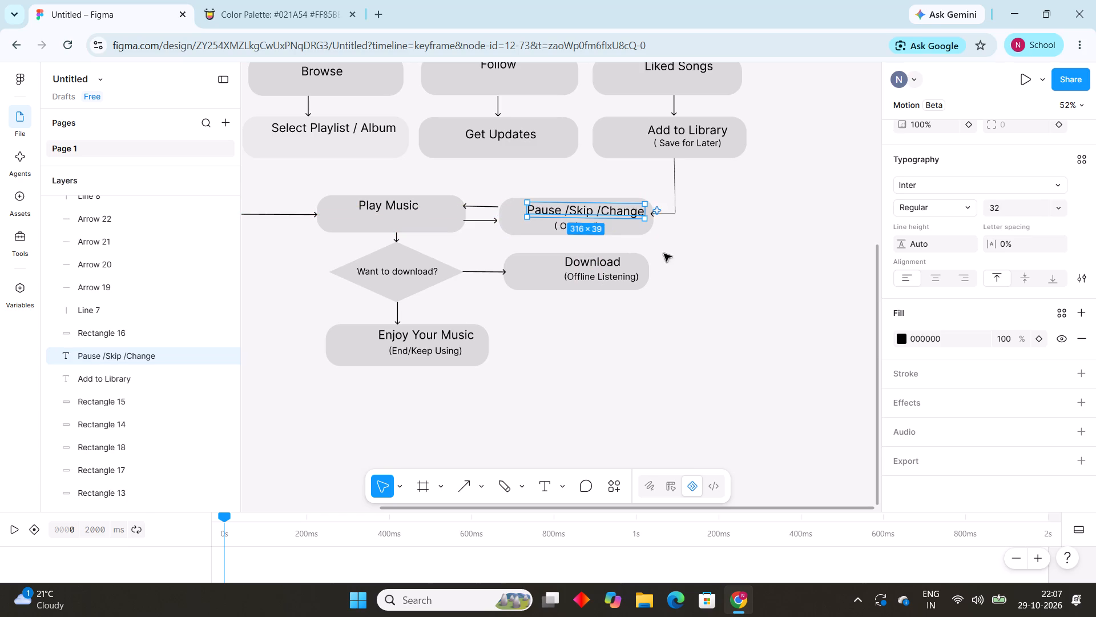
# Add the new text "Now Playing Screen" below the Play Music label inside its box.
pyautogui.click(723, 313)
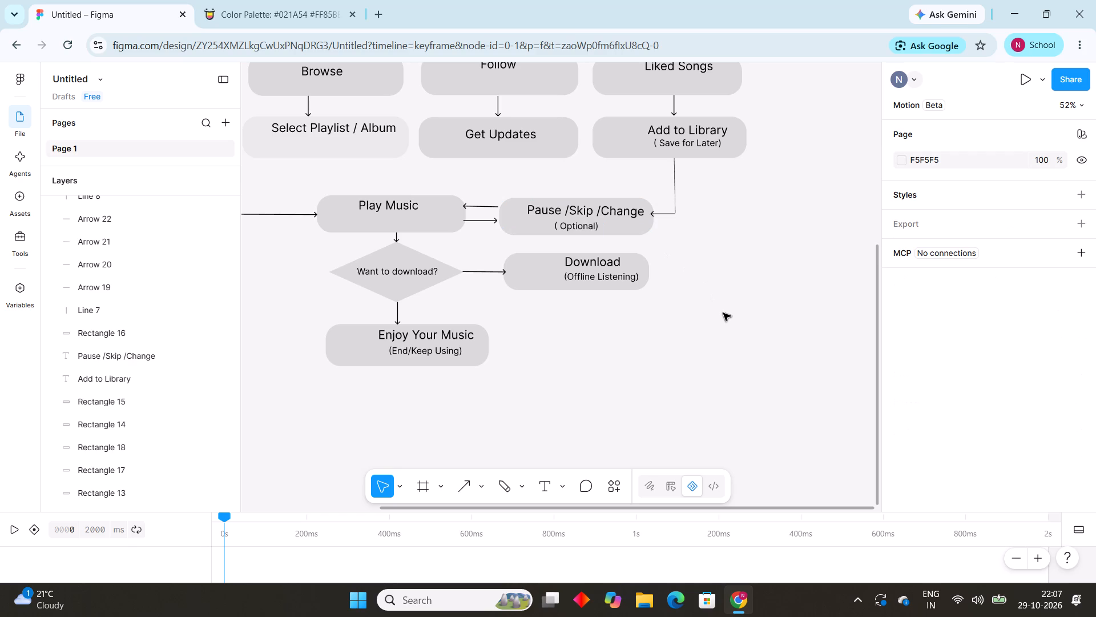
pyautogui.click(543, 484)
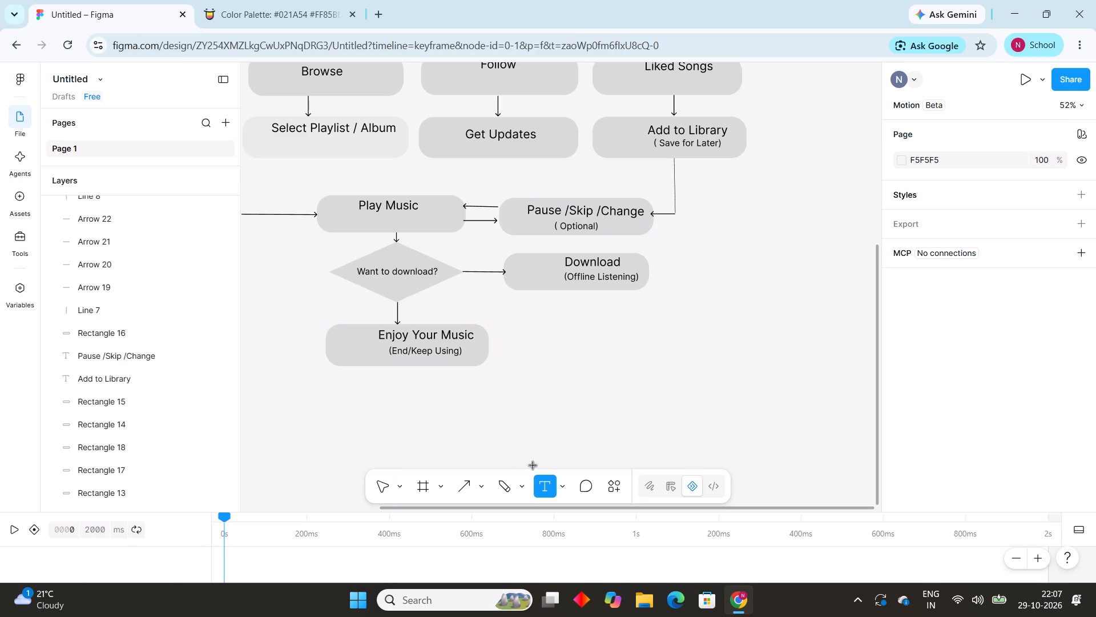
pyautogui.click(346, 219)
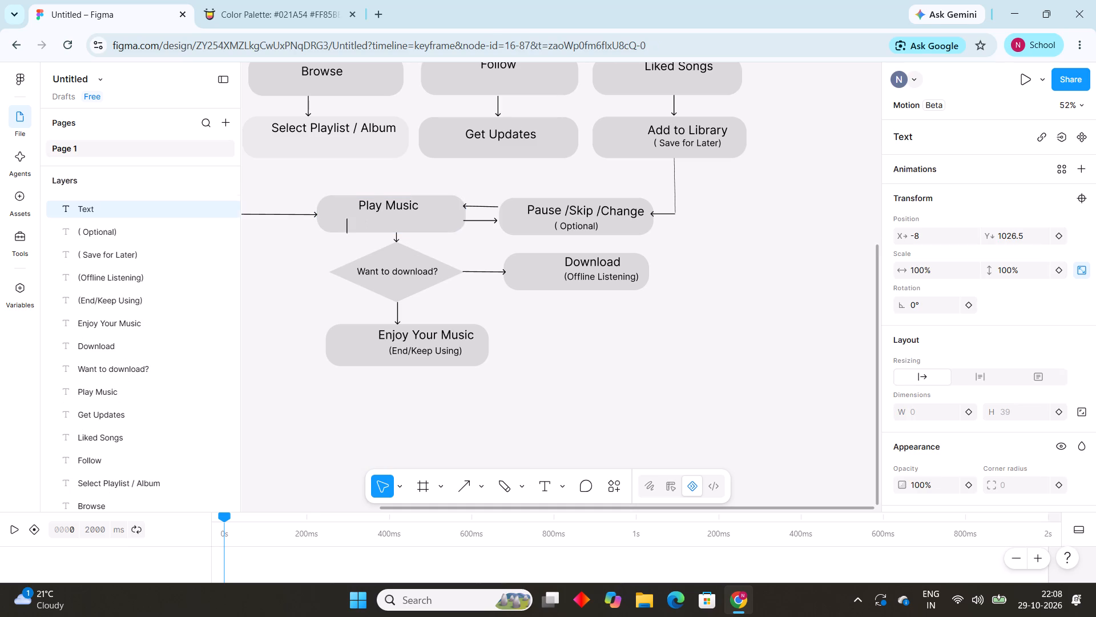
pyautogui.write('ow')
pyautogui.press('space')
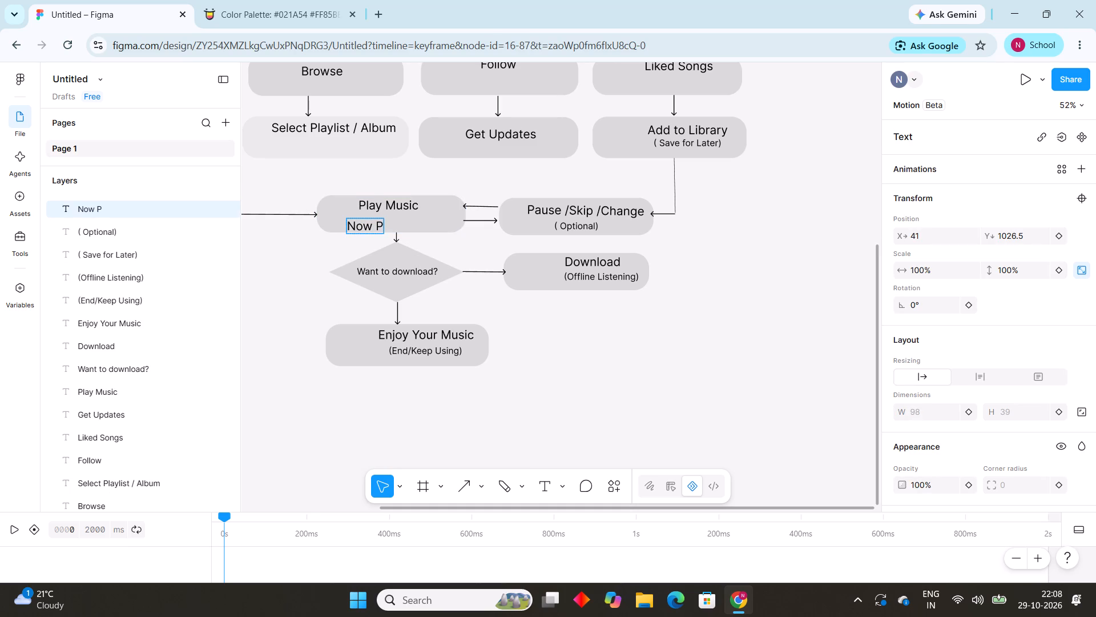
pyautogui.write('laying')
pyautogui.press('space')
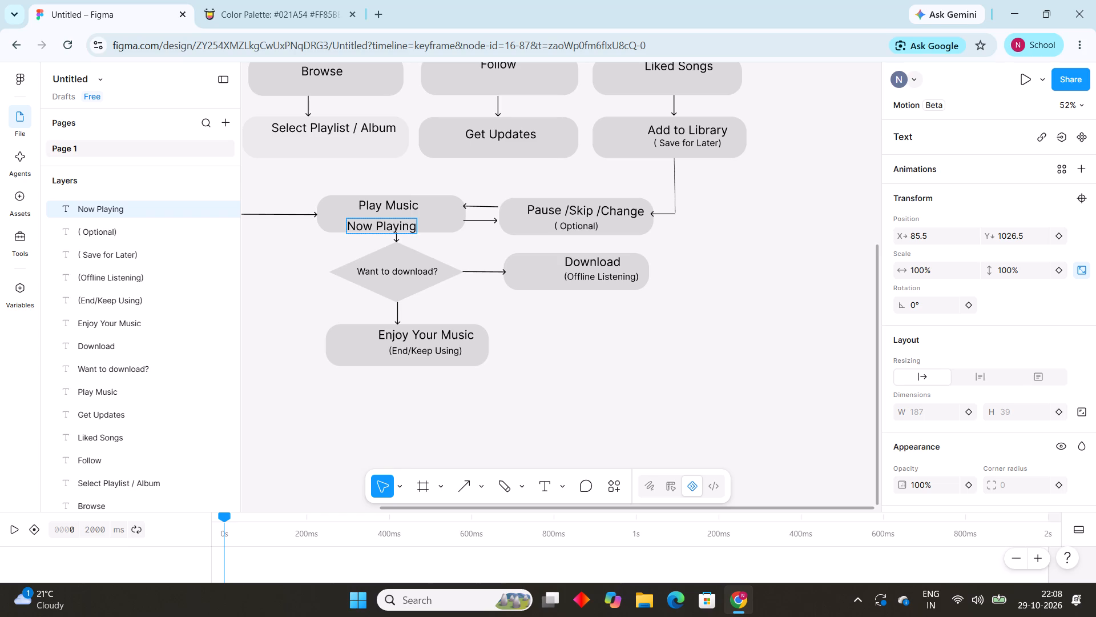
pyautogui.write('cre')
pyautogui.write('en')
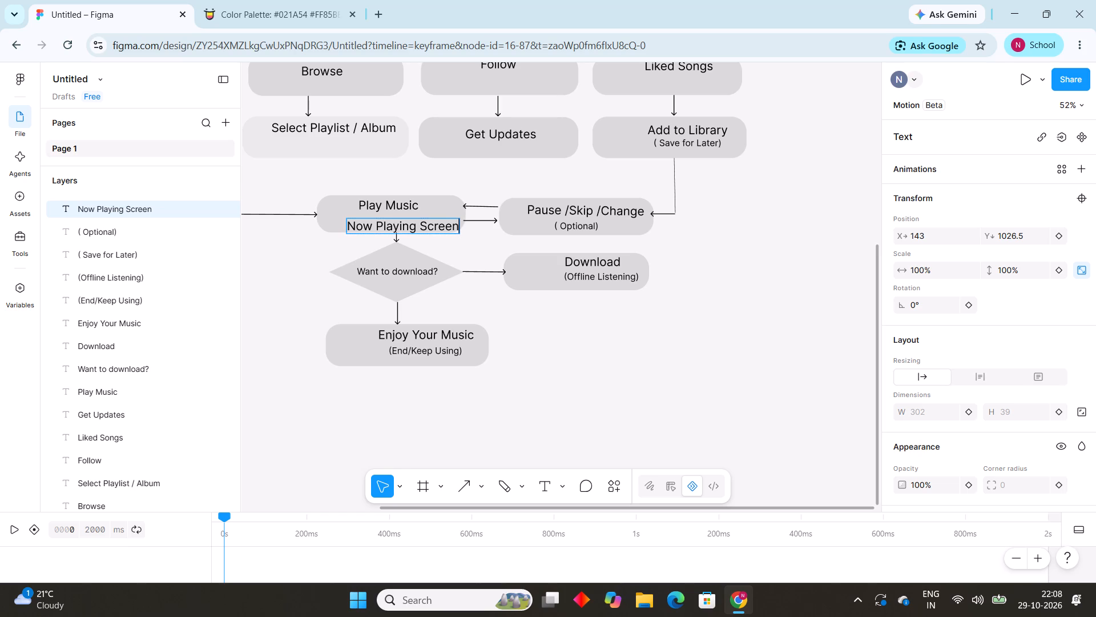
# Set the font size of the "Now Playing Screen" text to 24.
pyautogui.click(347, 226)
pyautogui.moveTo(347, 226); pyautogui.dragTo(477, 219)
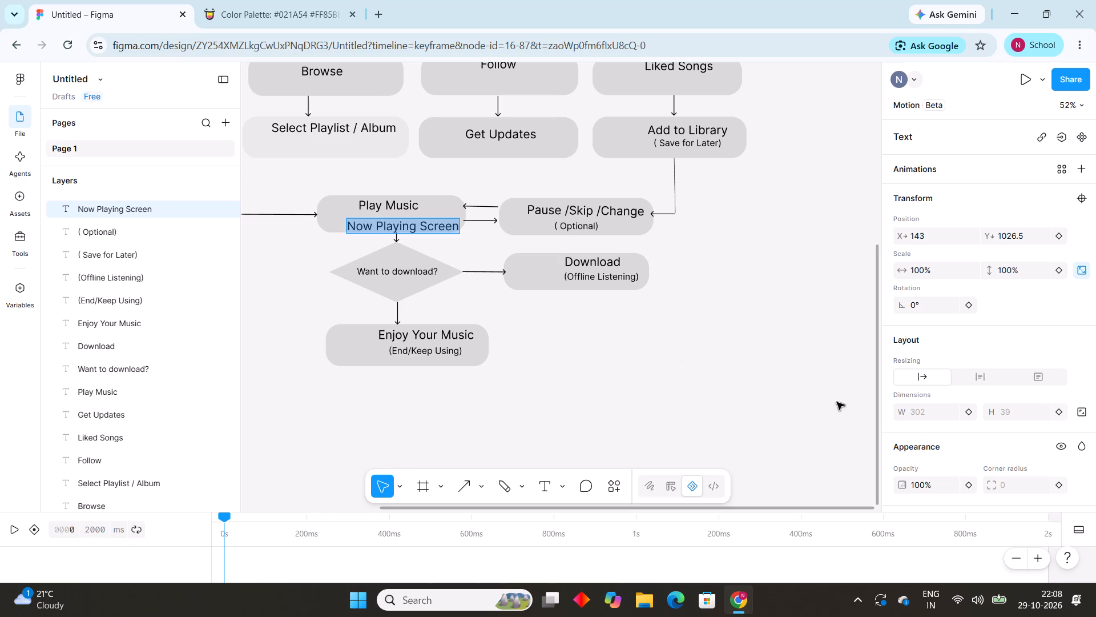
pyautogui.scroll(-3, 968, 420)
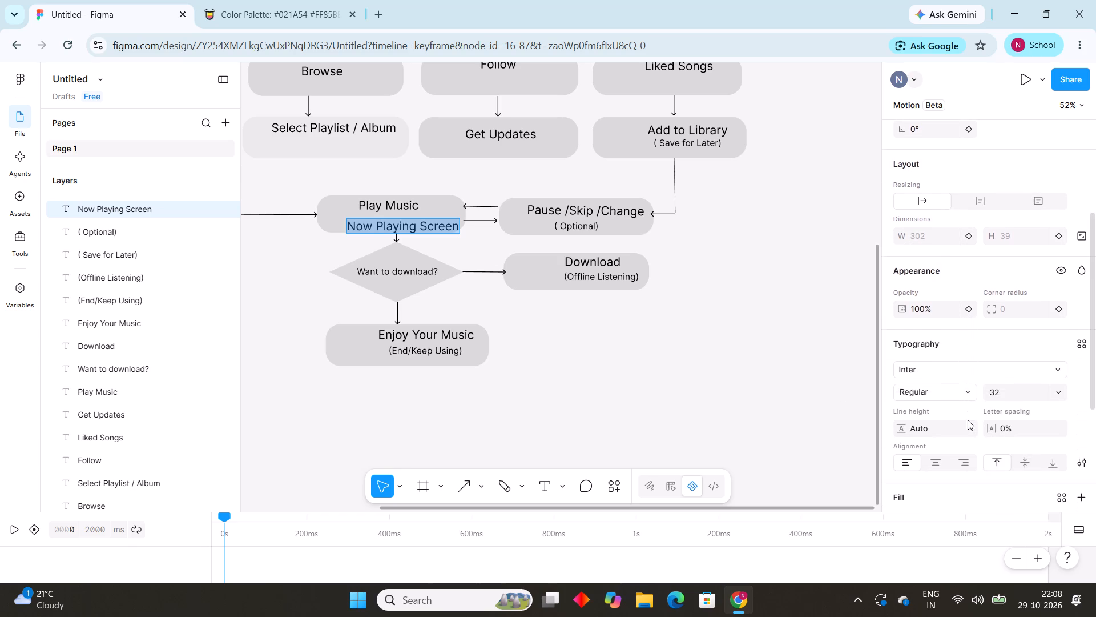
pyautogui.click(1062, 391)
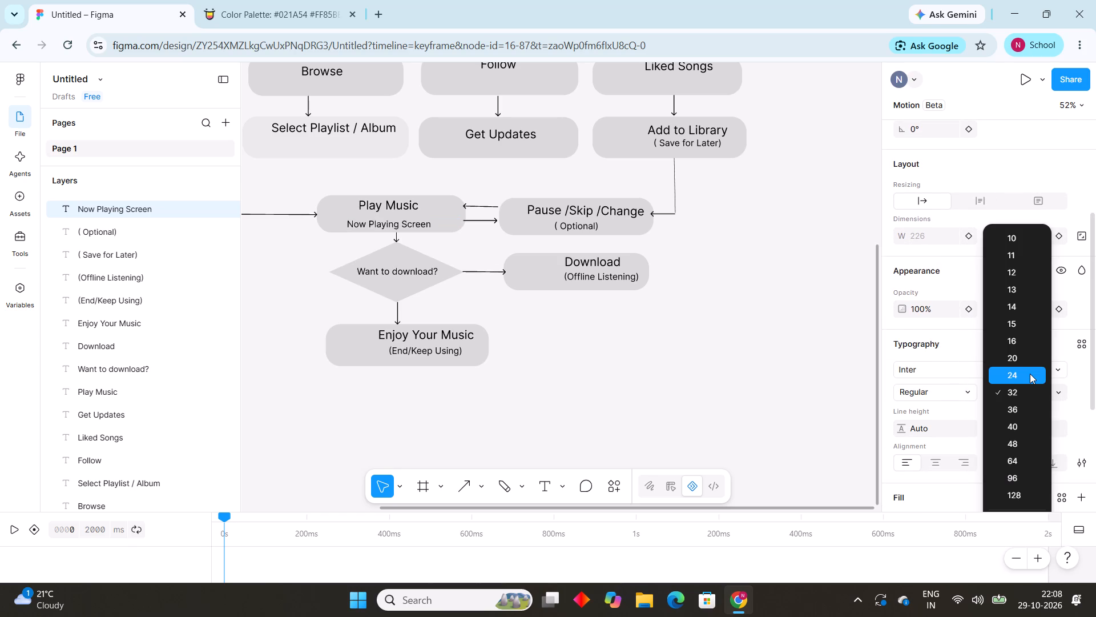
pyautogui.click(1030, 374)
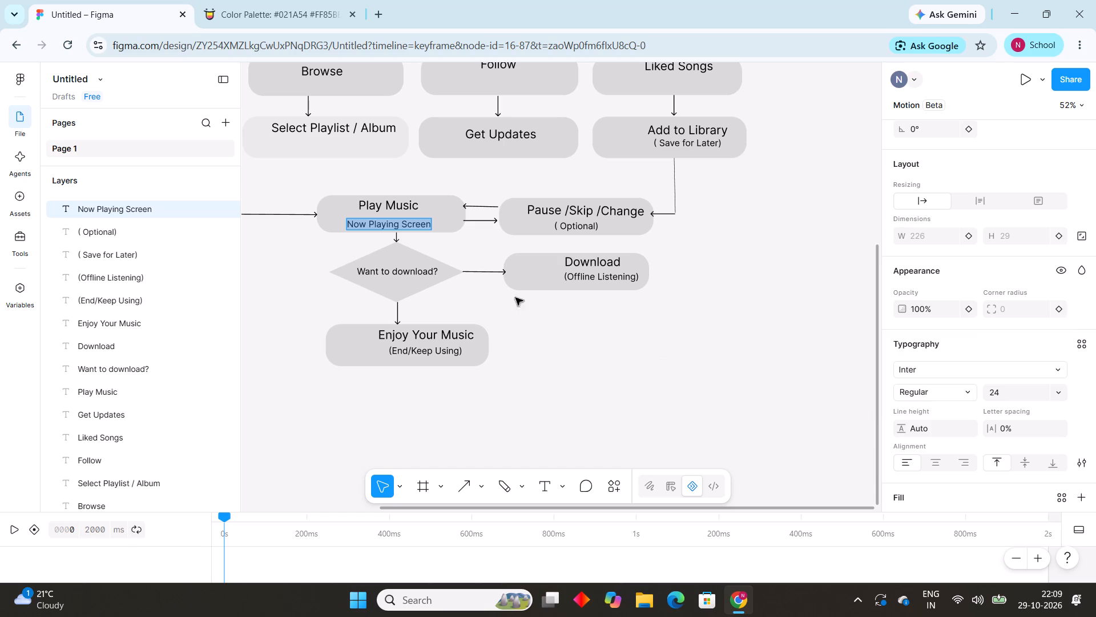
# Enclose the "Now Playing Screen" text in round brackets so it reads "(Now Playing Screen)".
pyautogui.click(347, 227)
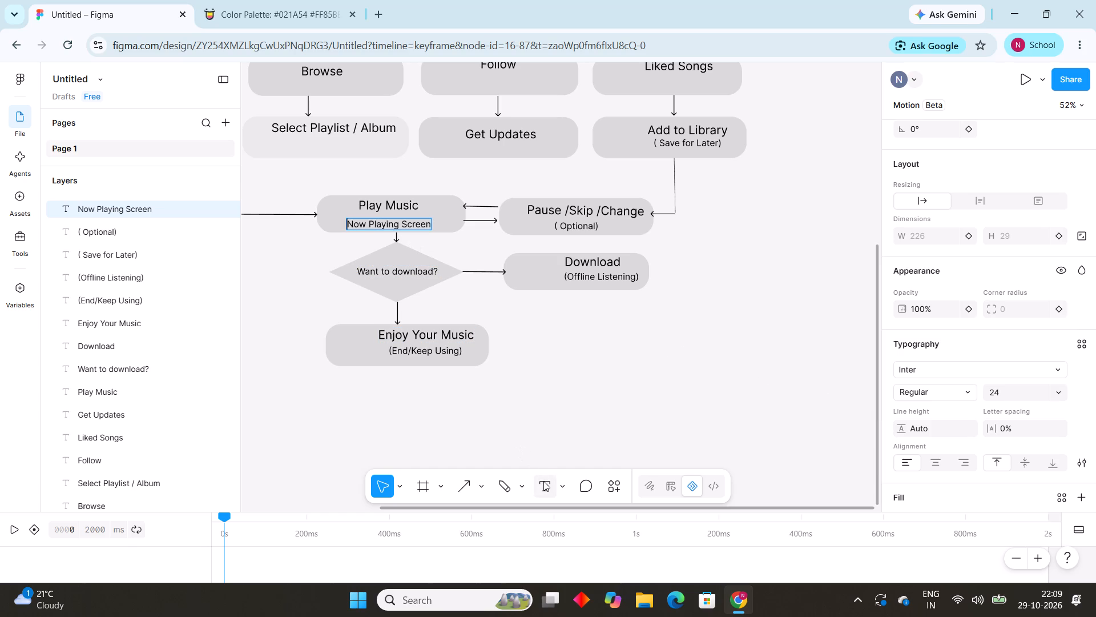
pyautogui.moveTo(543, 481); pyautogui.dragTo(344, 221)
pyautogui.click(344, 221)
pyautogui.hotkey('shift', '(')
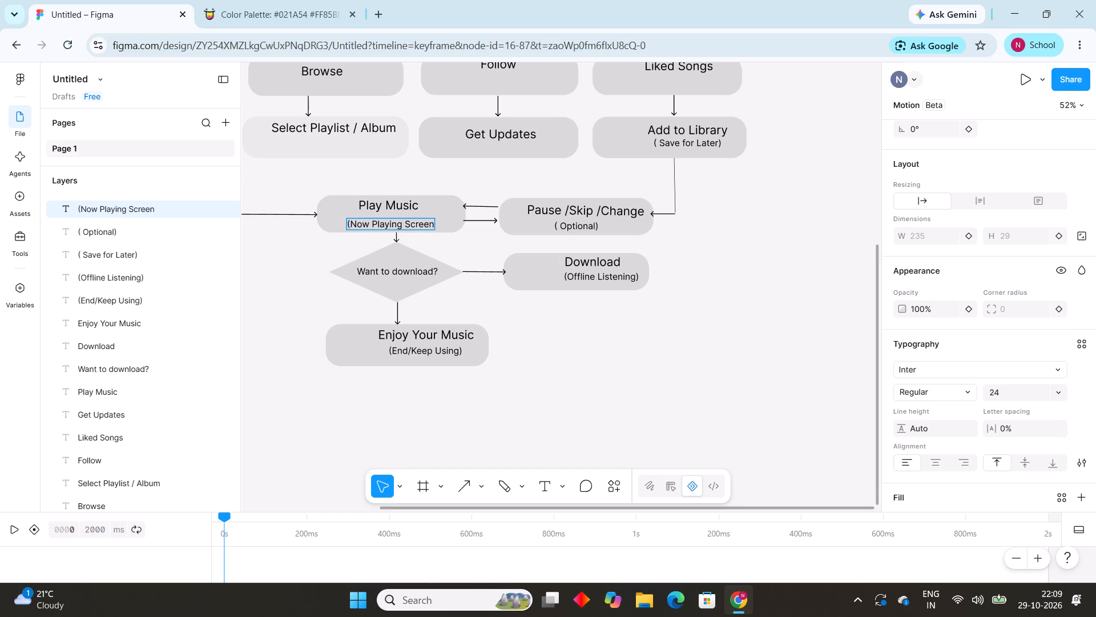
pyautogui.click(434, 223)
pyautogui.hotkey('shift', ')')
# Move the "(Now Playing Screen)" text slightly up and right within its box, and shift the Play Music label right to sit centred above it.
pyautogui.click(397, 227)
pyautogui.moveTo(400, 225); pyautogui.dragTo(402, 222)
pyautogui.moveTo(402, 222); pyautogui.dragTo(502, 340)
pyautogui.moveTo(502, 340); pyautogui.dragTo(392, 222)
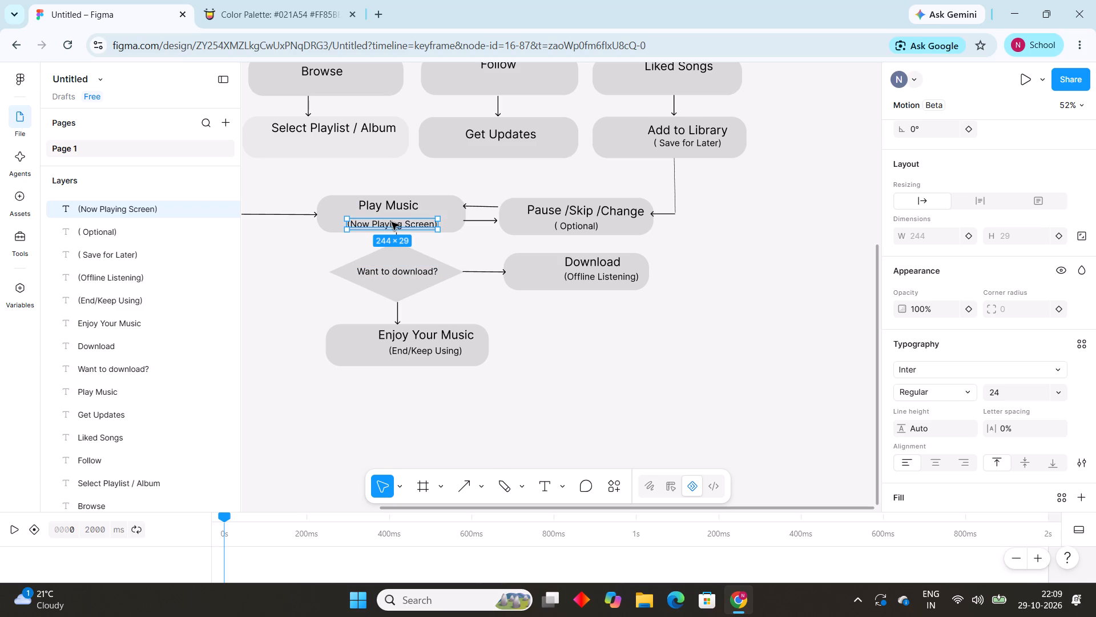
pyautogui.moveTo(392, 222); pyautogui.dragTo(392, 222)
pyautogui.moveTo(392, 222); pyautogui.dragTo(401, 218)
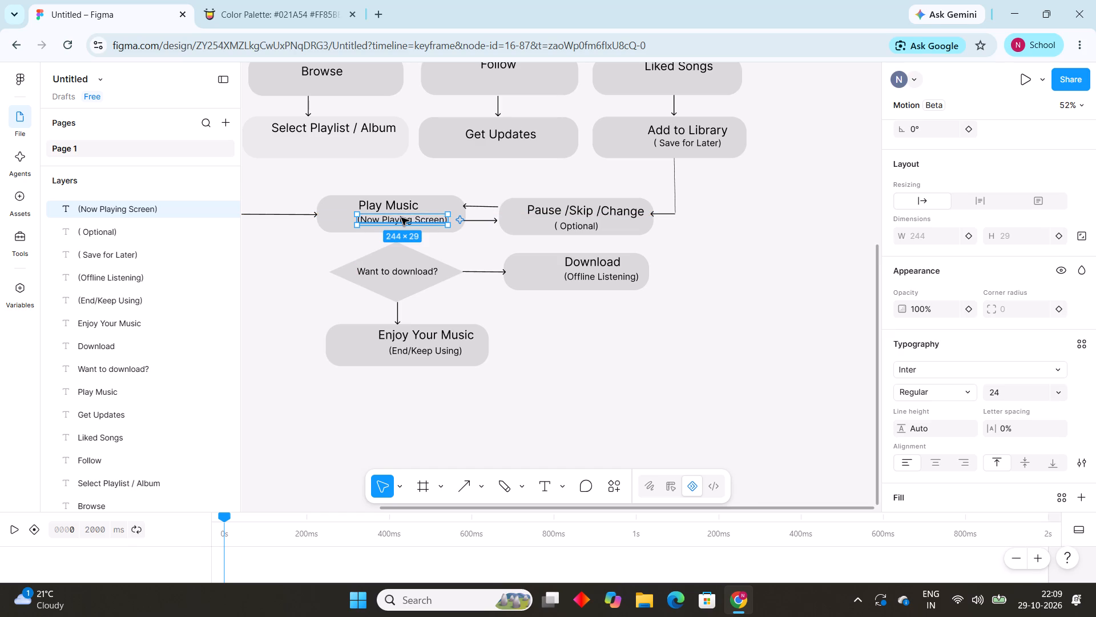
pyautogui.moveTo(403, 203); pyautogui.dragTo(412, 205)
pyautogui.click(526, 344)
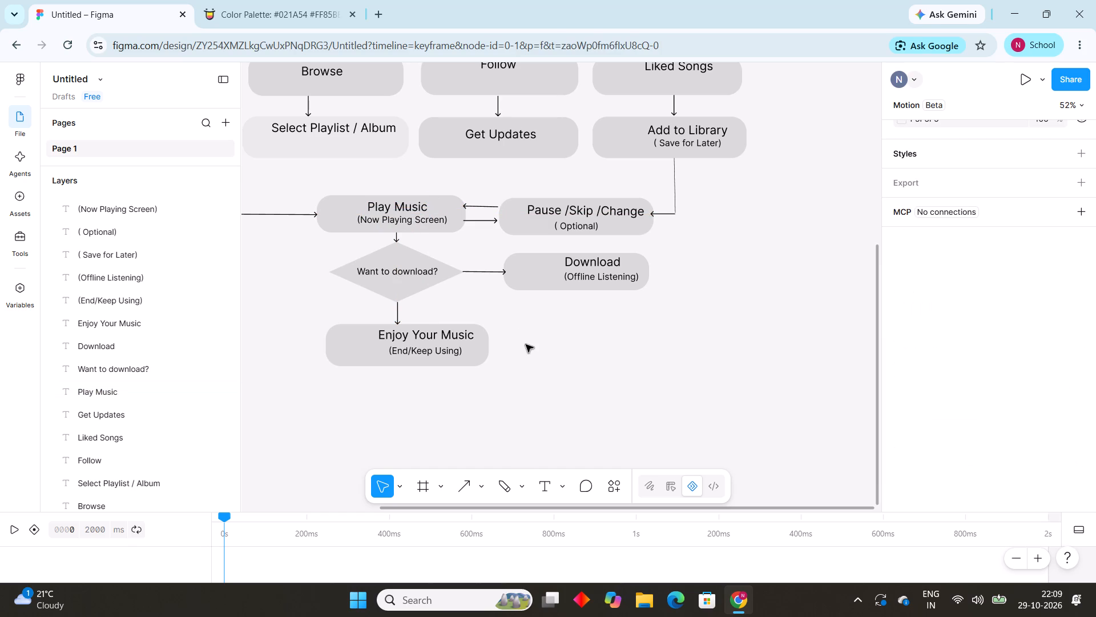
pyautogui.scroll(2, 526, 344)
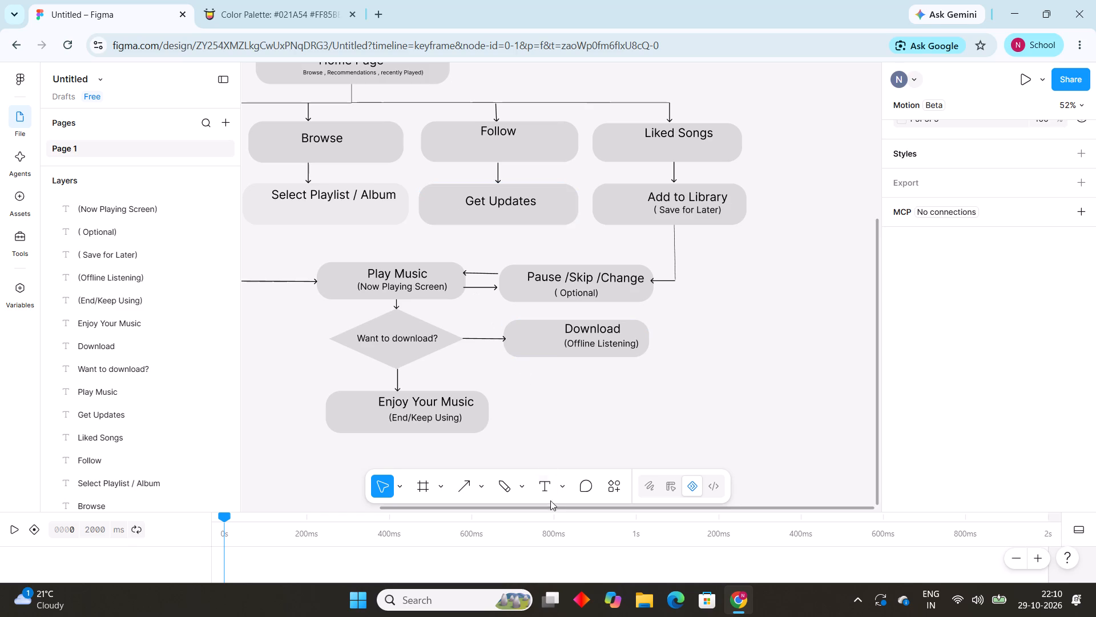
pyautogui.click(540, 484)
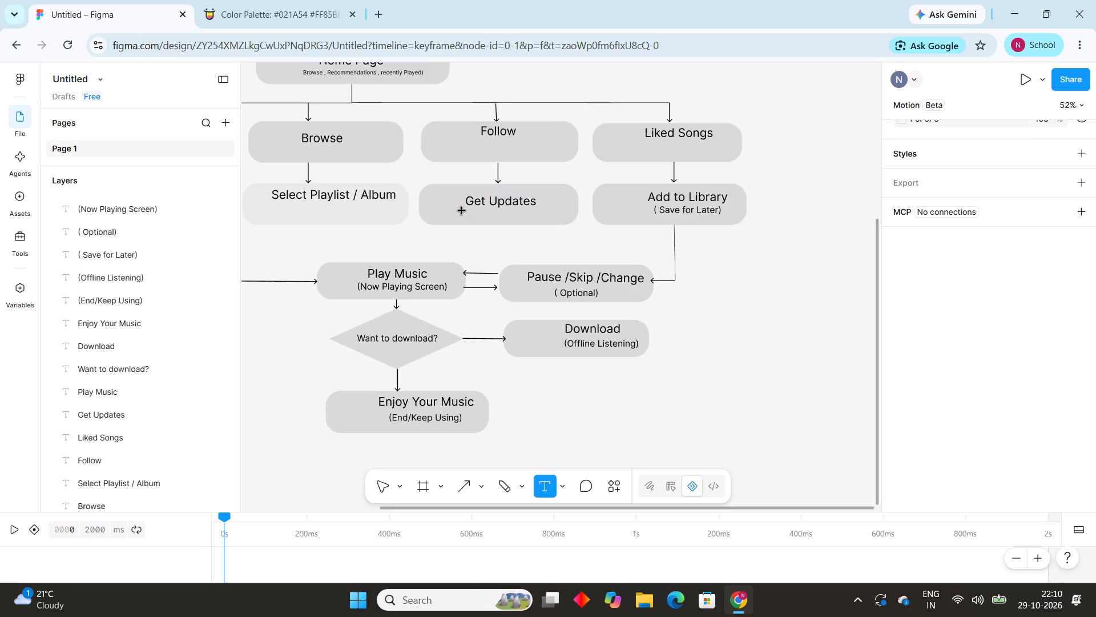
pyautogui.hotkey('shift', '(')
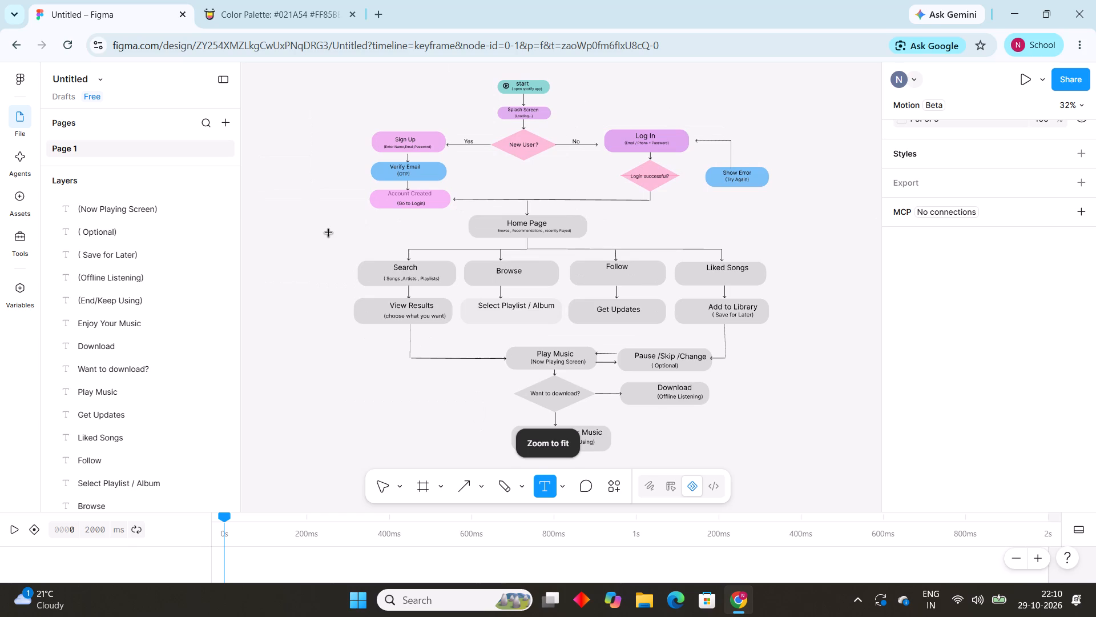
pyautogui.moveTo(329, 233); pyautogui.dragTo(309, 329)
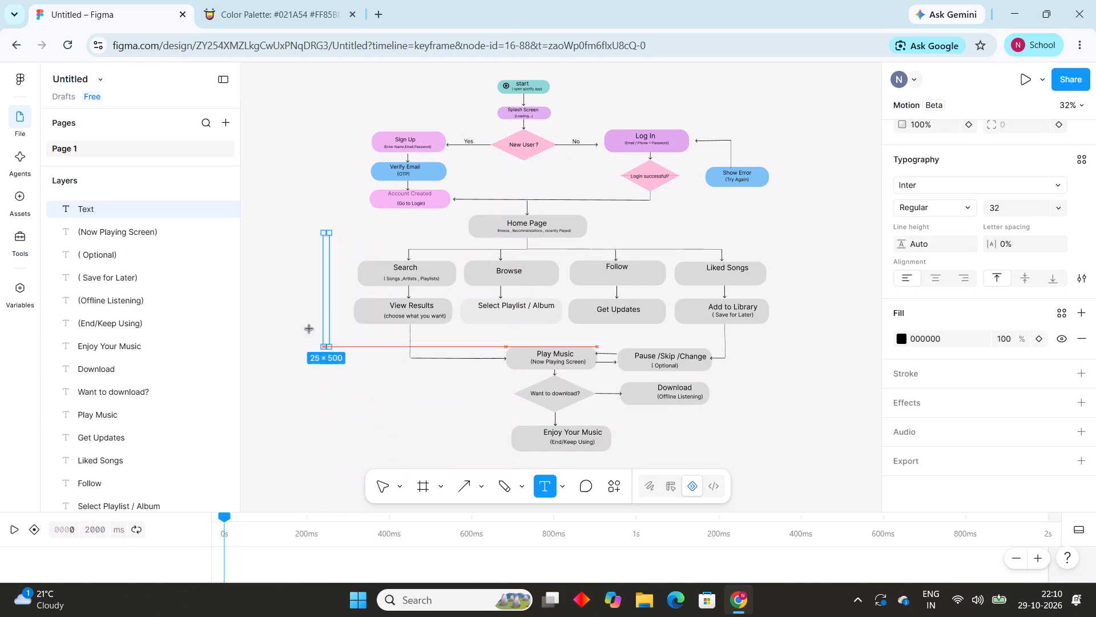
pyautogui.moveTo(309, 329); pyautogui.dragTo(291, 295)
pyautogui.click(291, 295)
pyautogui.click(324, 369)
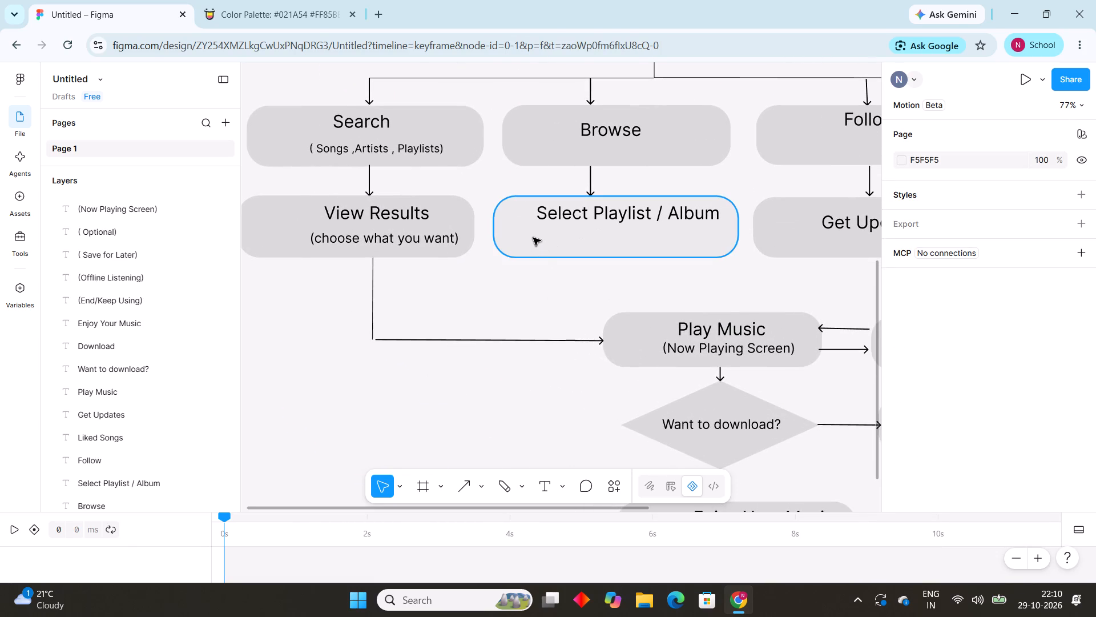
# Add the new text "(Tap to Play)" below the Select Playlist / Album label inside its box.
pyautogui.click(533, 238)
pyautogui.click(545, 484)
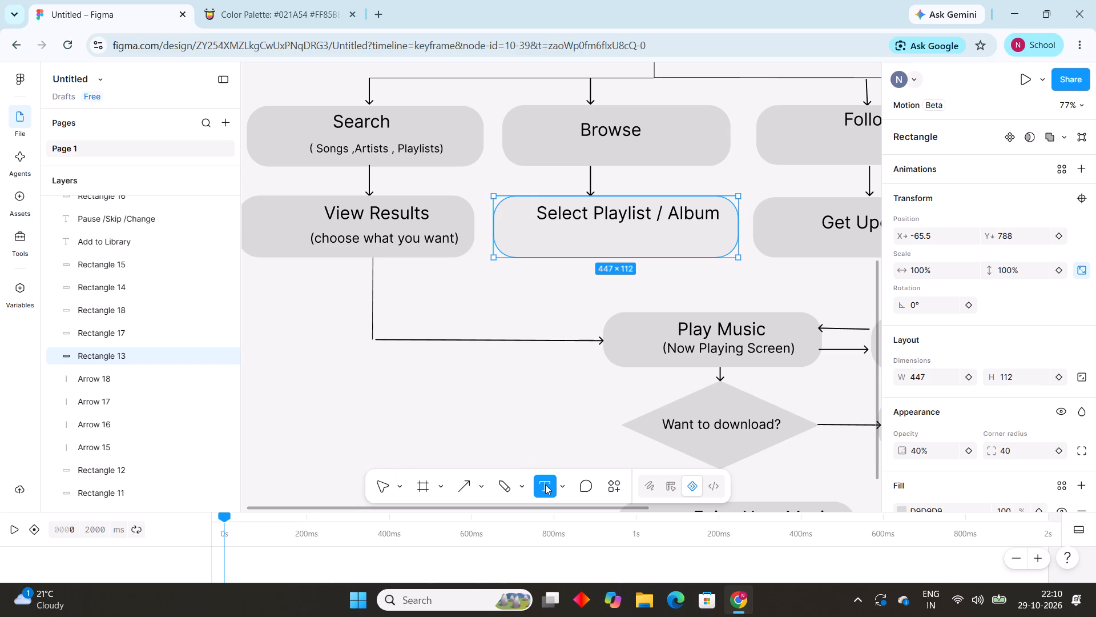
pyautogui.click(538, 229)
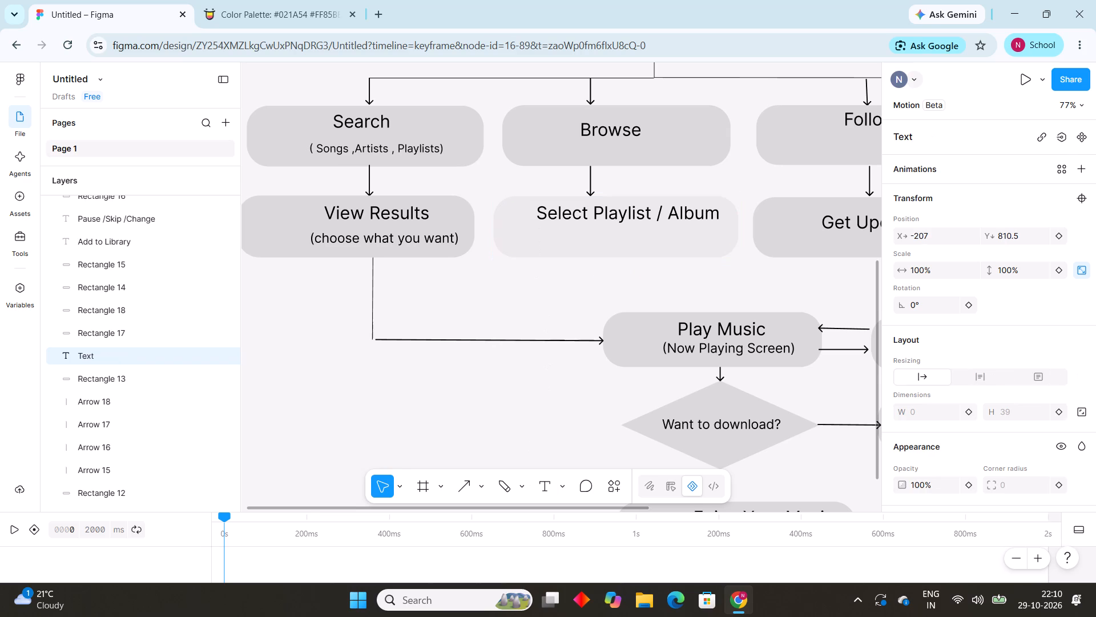
pyautogui.click(546, 480)
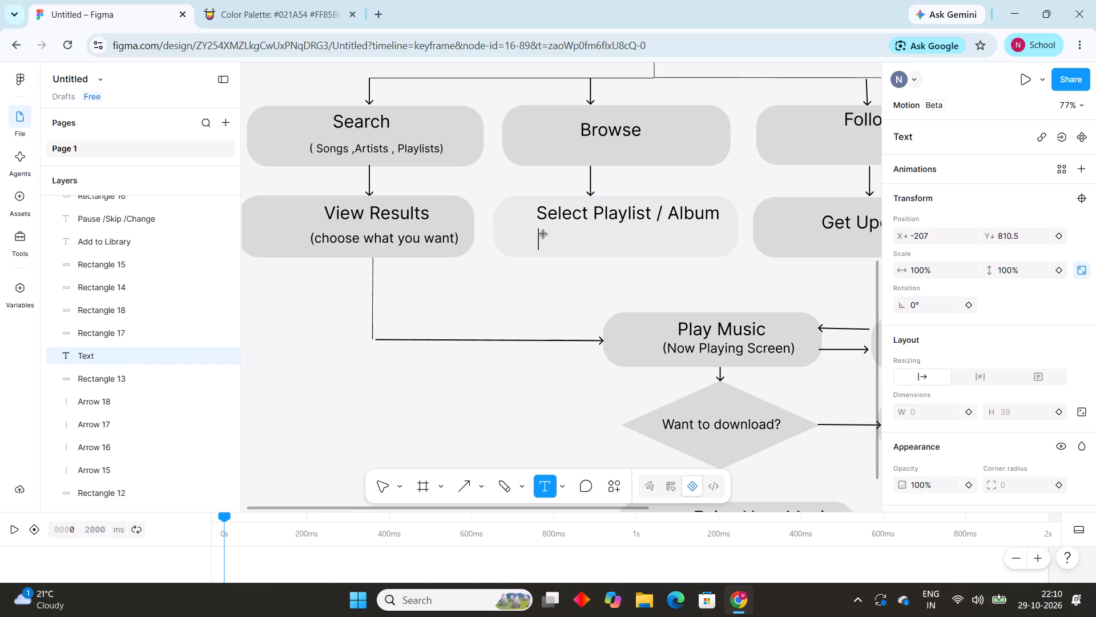
pyautogui.click(543, 234)
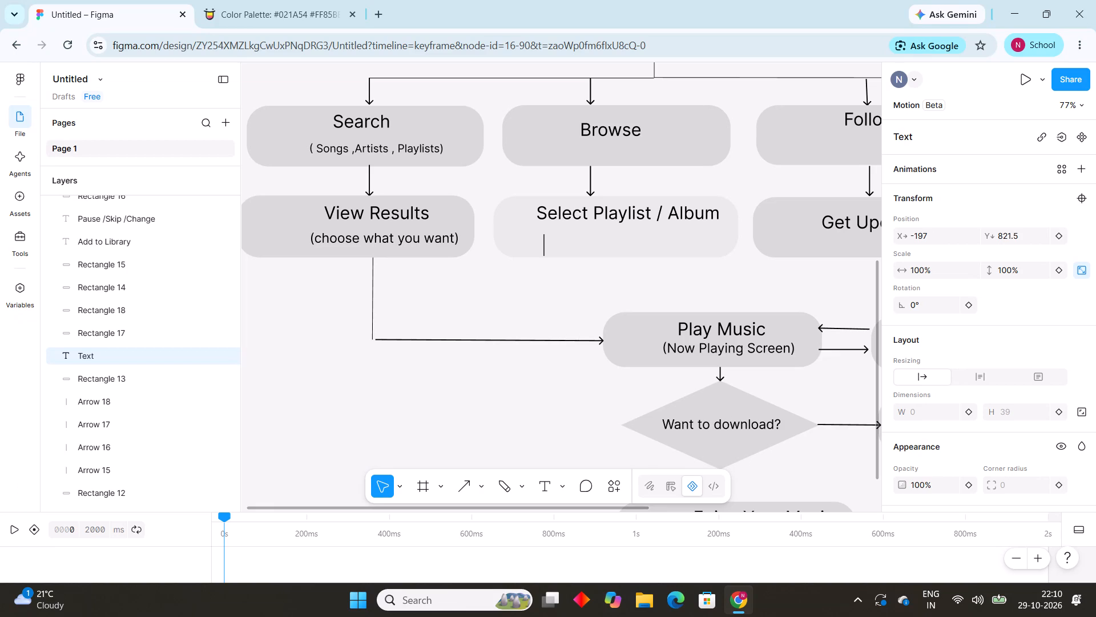
pyautogui.hotkey('shift', '(')
pyautogui.write('TA')
pyautogui.write('ap')
pyautogui.press('space')
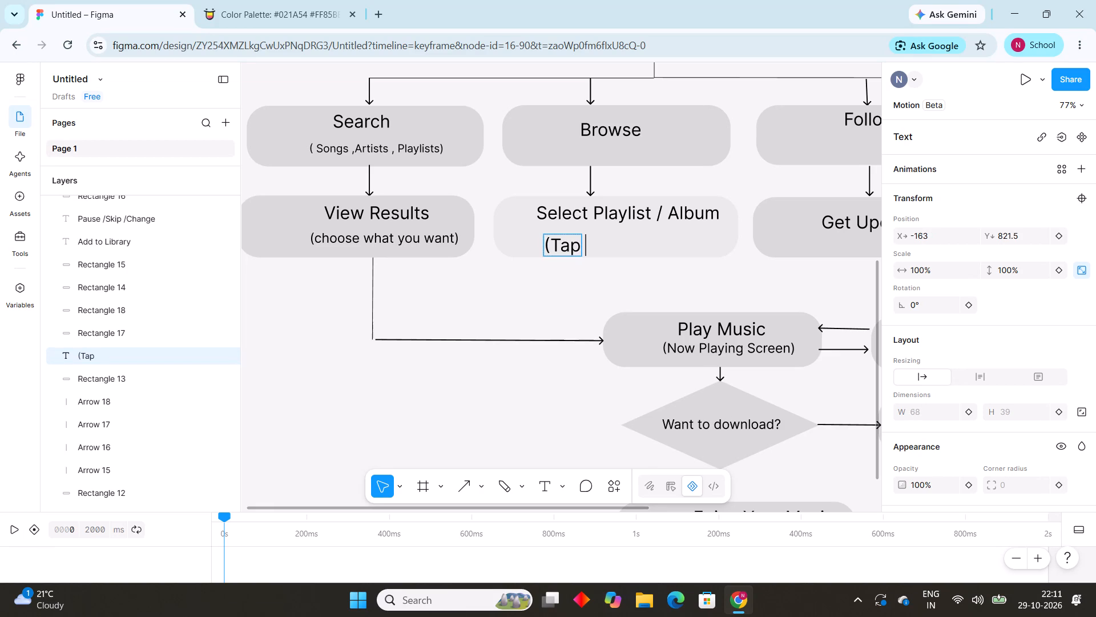
pyautogui.press('t')
pyautogui.press('o')
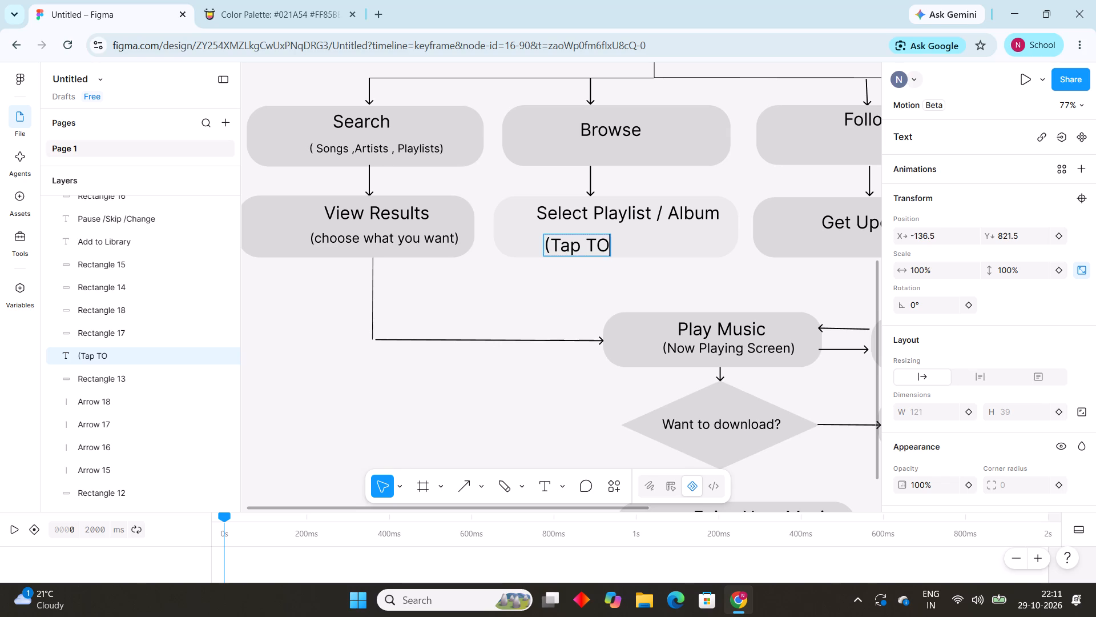
pyautogui.press('BackSpace')
pyautogui.press('BackSpace')
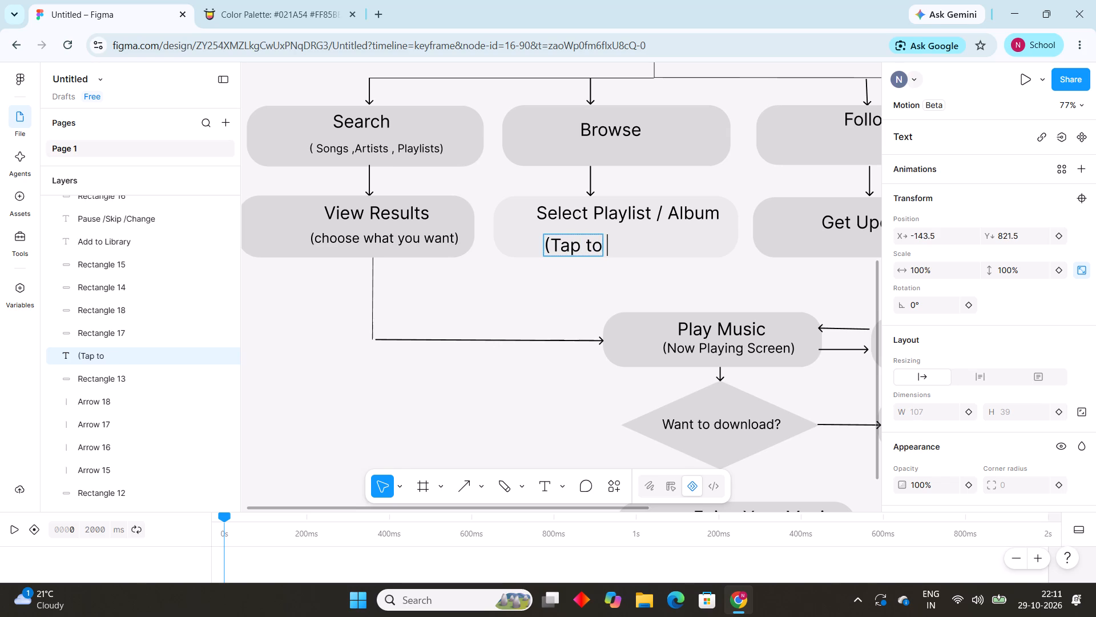
pyautogui.write('lay')
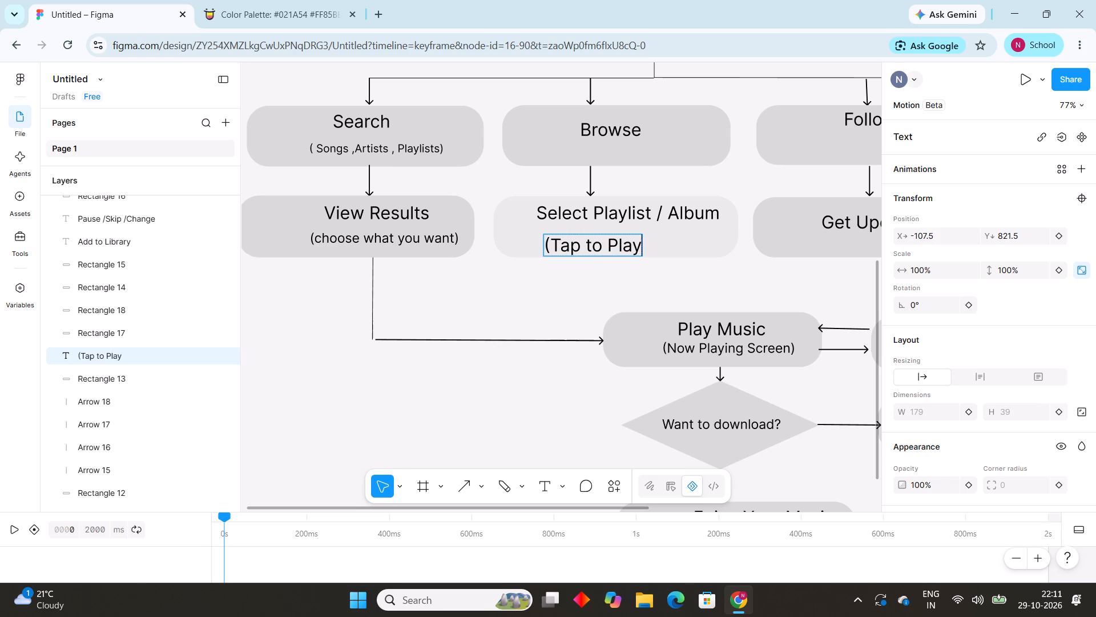
pyautogui.hotkey('shift', ')')
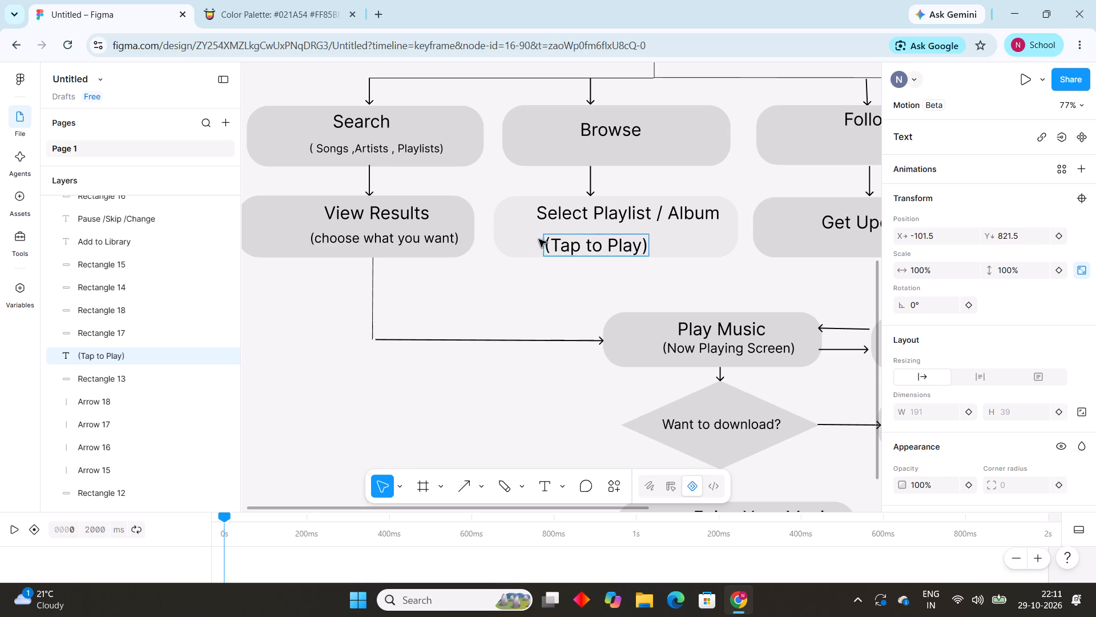
# Set the font size of the "(Tap to Play)" text to 24.
pyautogui.click(544, 243)
pyautogui.moveTo(544, 243); pyautogui.dragTo(654, 242)
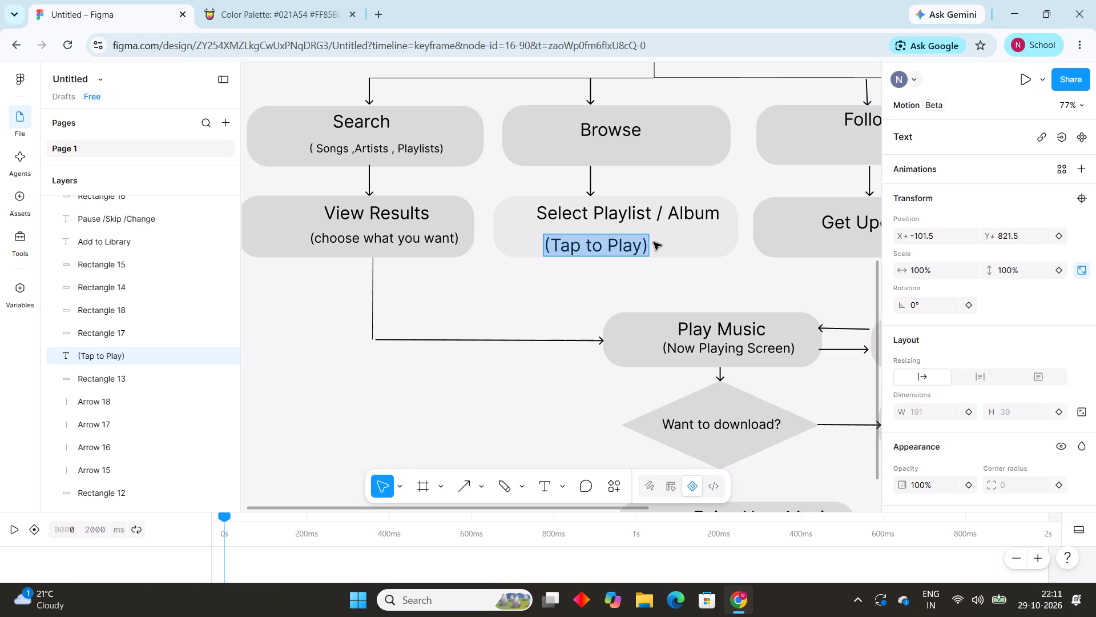
pyautogui.scroll(-3, 973, 393)
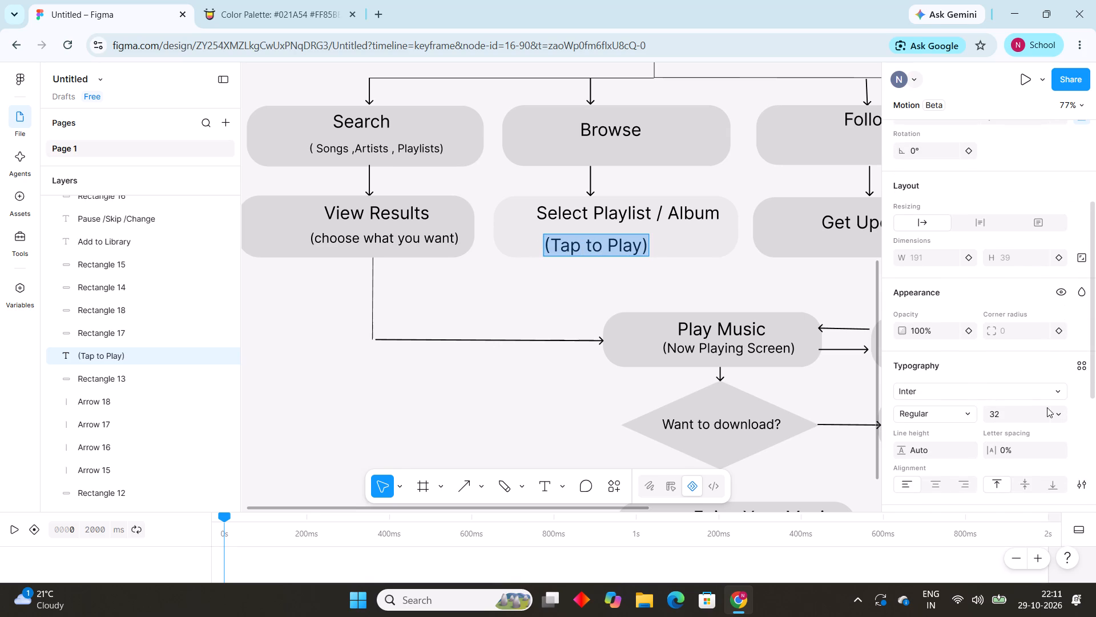
pyautogui.click(1058, 414)
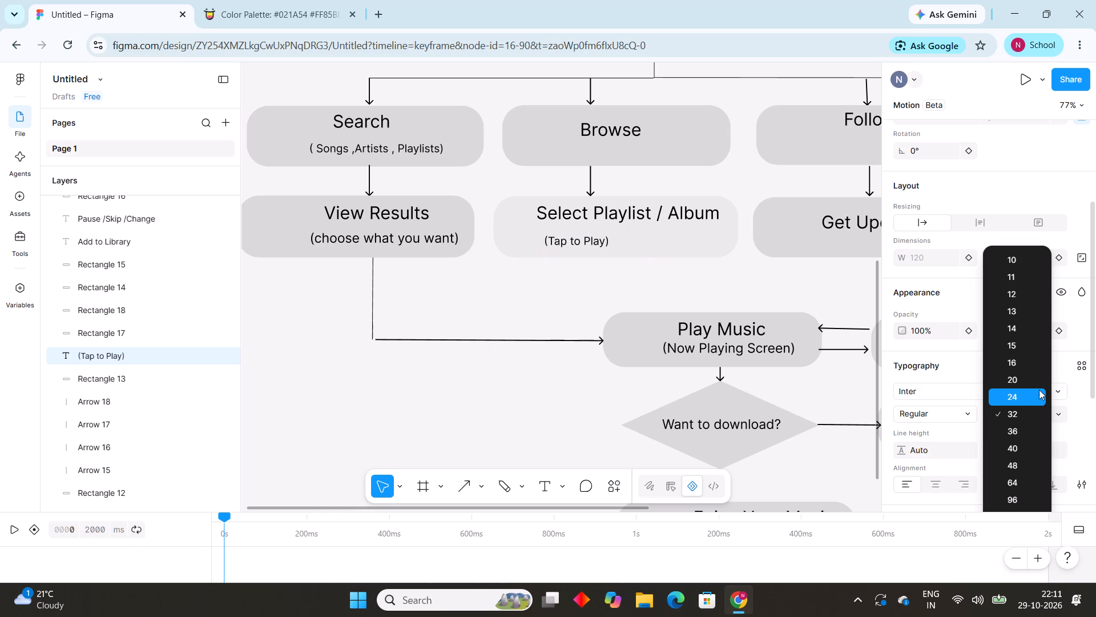
pyautogui.click(1039, 394)
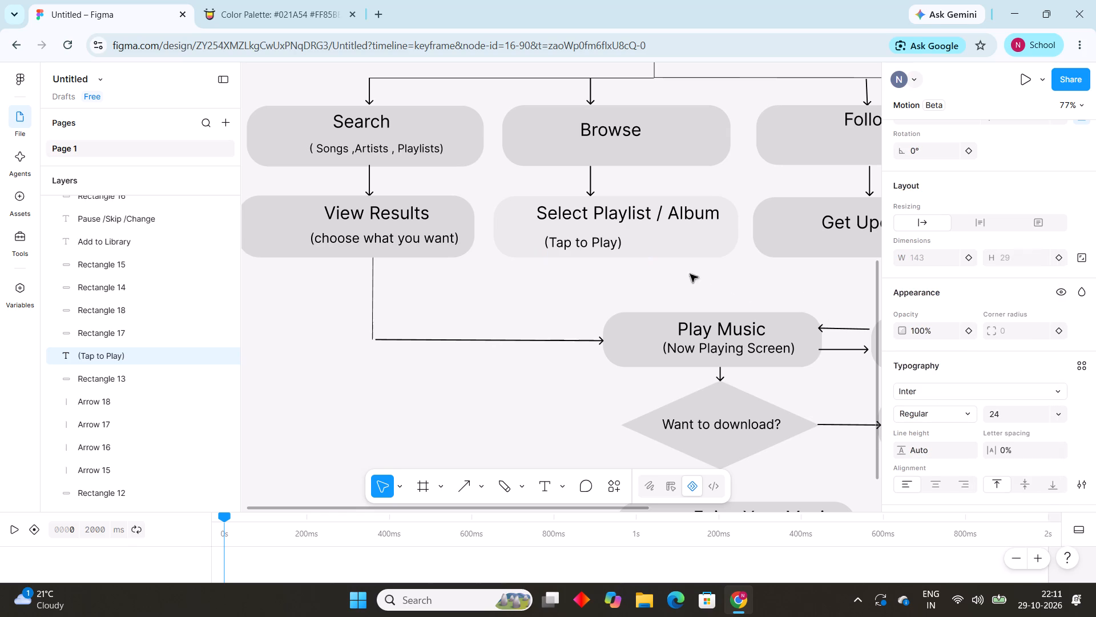
# Move the "(Tap to Play)" text right and slightly up so it sits roughly centred below the Select Playlist / Album label.
pyautogui.click(596, 243)
pyautogui.moveTo(532, 293); pyautogui.dragTo(582, 237)
pyautogui.moveTo(582, 237); pyautogui.dragTo(635, 230)
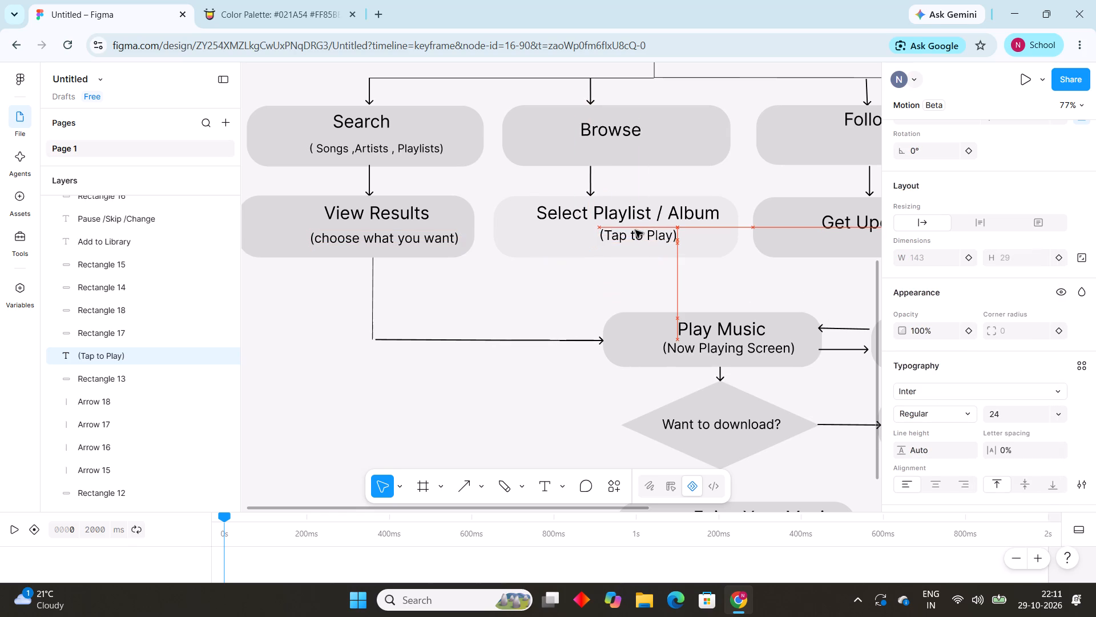
pyautogui.moveTo(635, 230); pyautogui.dragTo(634, 232)
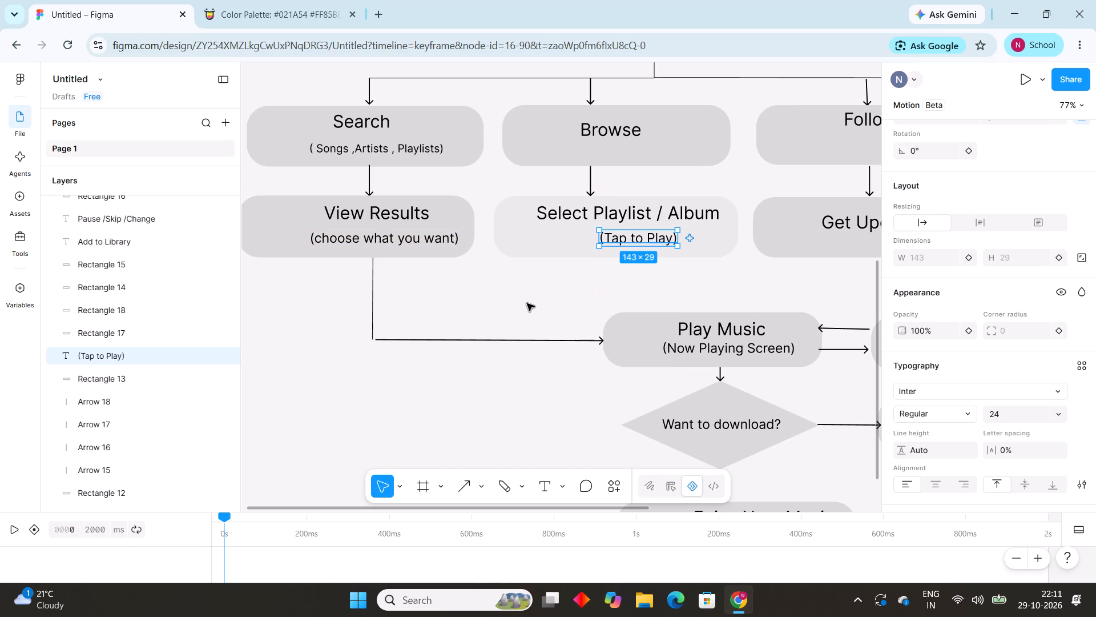
pyautogui.click(523, 305)
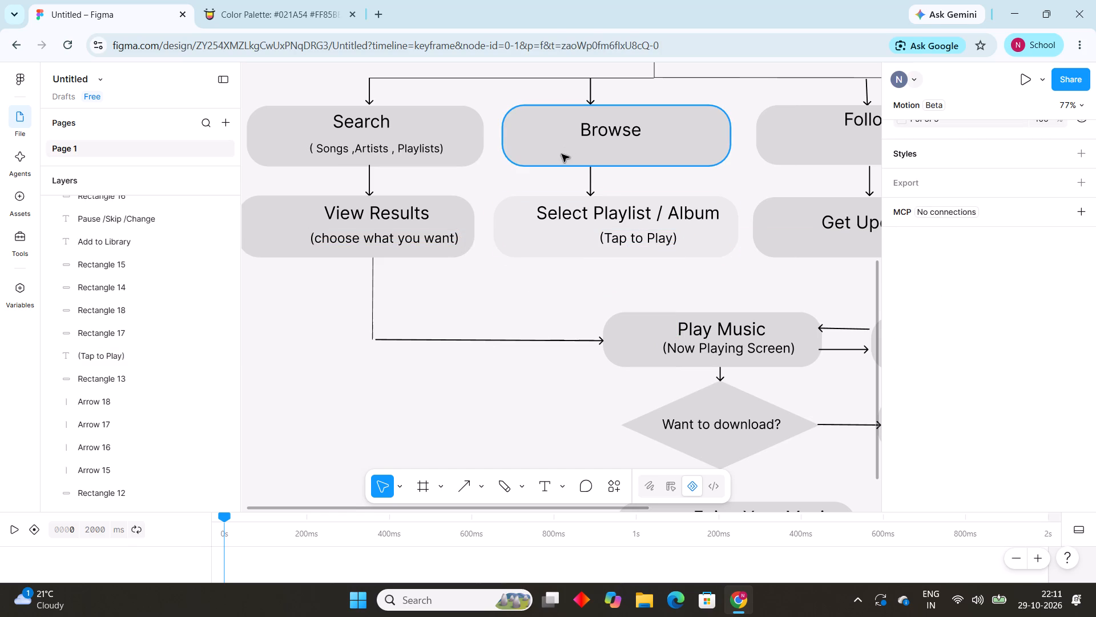
# Add the new text "(Genres,Made for You)" below the Browse label inside its box.
pyautogui.click(543, 485)
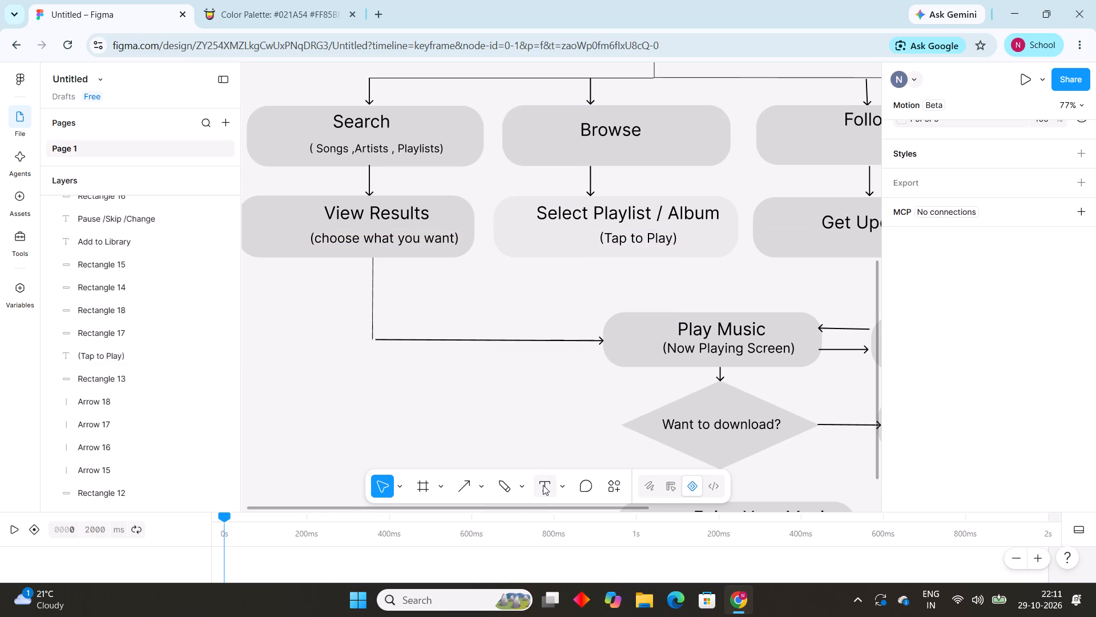
pyautogui.click(577, 145)
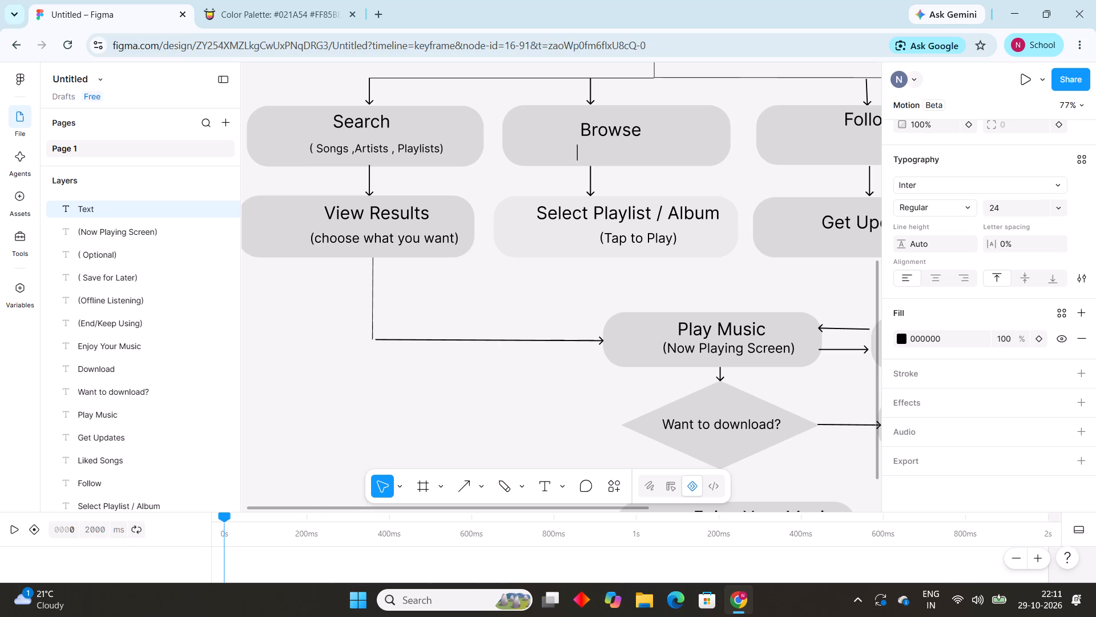
pyautogui.hotkey('shift', '(')
pyautogui.write('enres')
pyautogui.press(',')
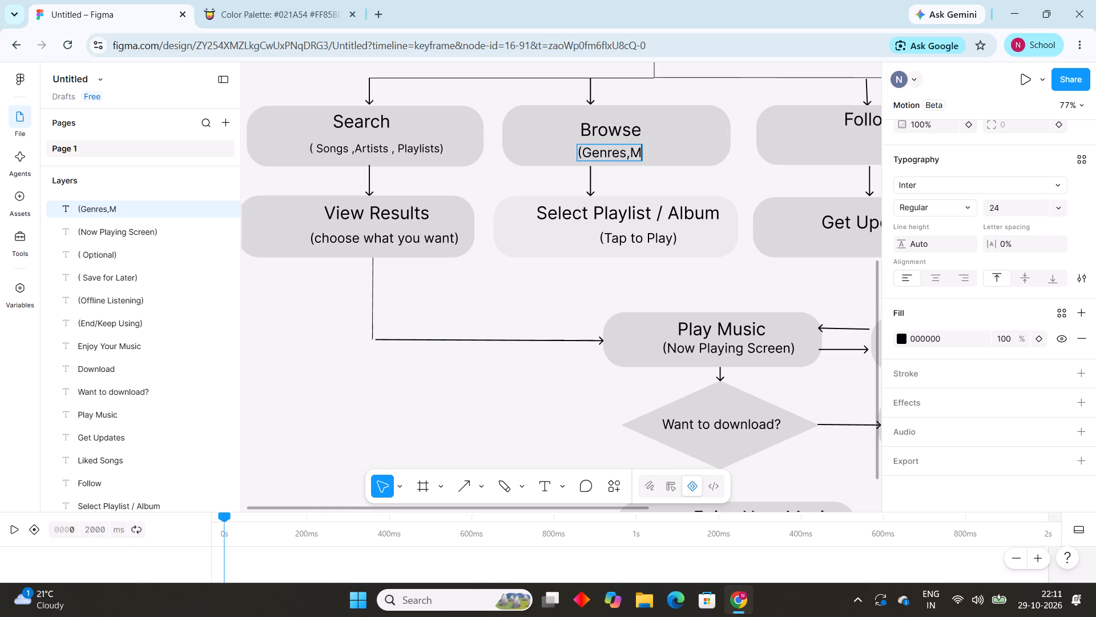
pyautogui.write('ade')
pyautogui.press('space')
pyautogui.write('for')
pyautogui.press('space')
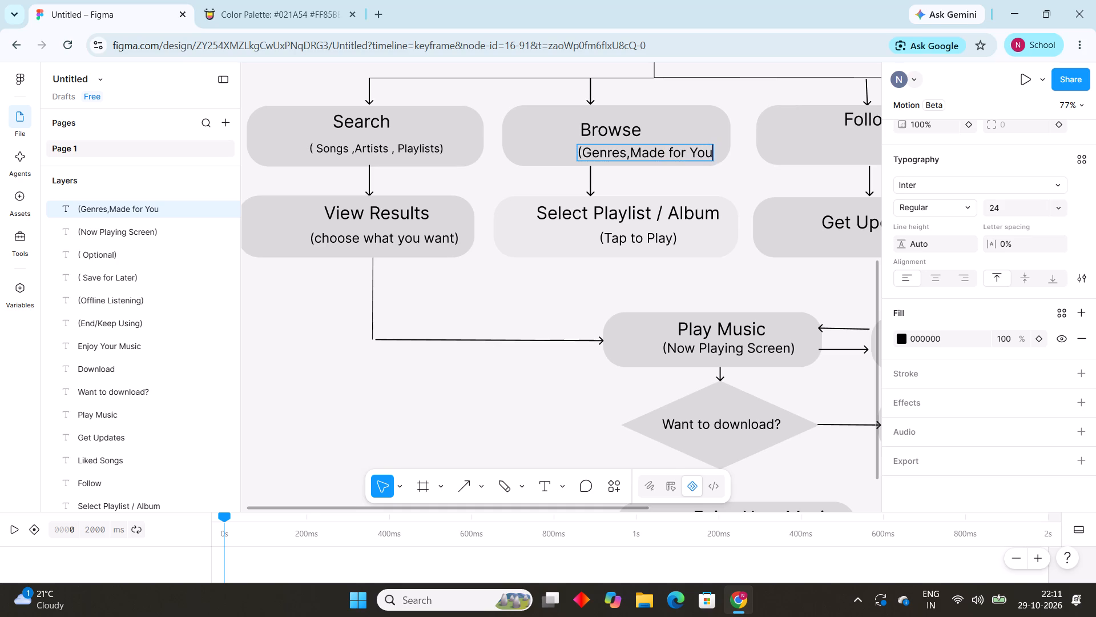
pyautogui.hotkey('shift', ')')
# Shift the "(Genres,Made for You)" text slightly left within the Browse box.
pyautogui.moveTo(705, 183); pyautogui.dragTo(703, 151)
pyautogui.moveTo(703, 151); pyautogui.dragTo(696, 150)
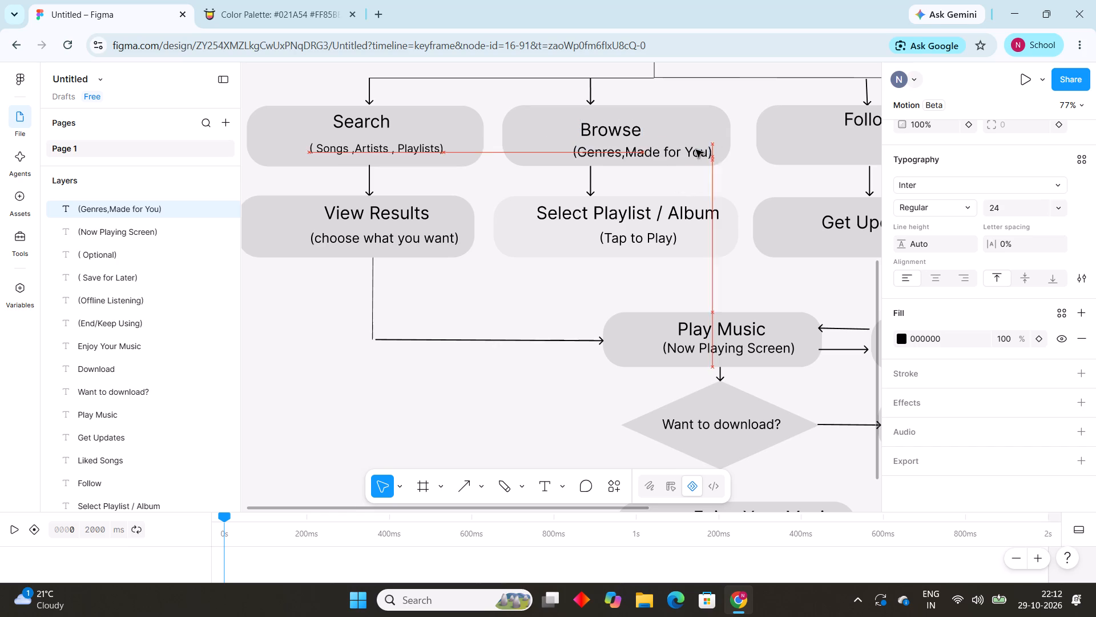
pyautogui.moveTo(696, 150); pyautogui.dragTo(686, 151)
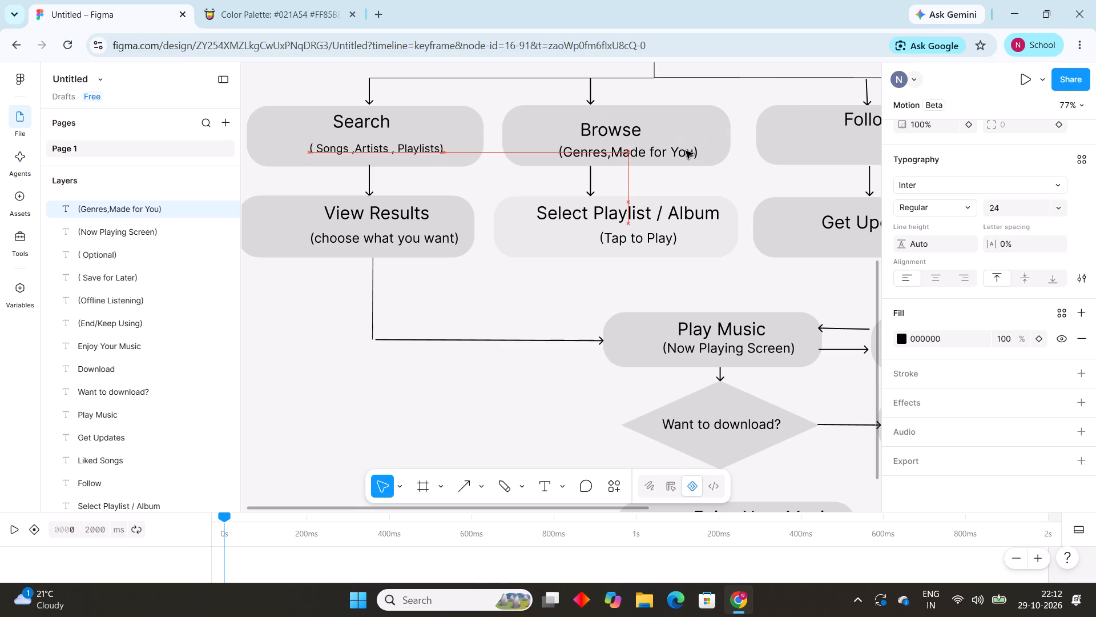
pyautogui.moveTo(686, 151); pyautogui.dragTo(688, 150)
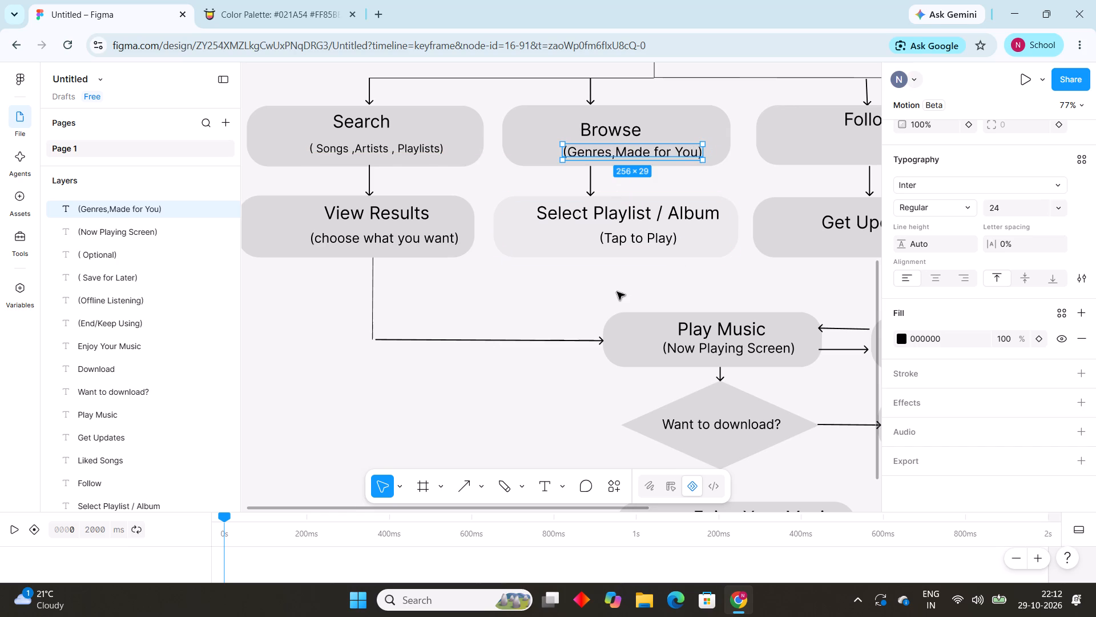
# Add the new text "(New Releases/Mixes)" below the Get Updates label.
pyautogui.hscroll(-4, 627, 289)
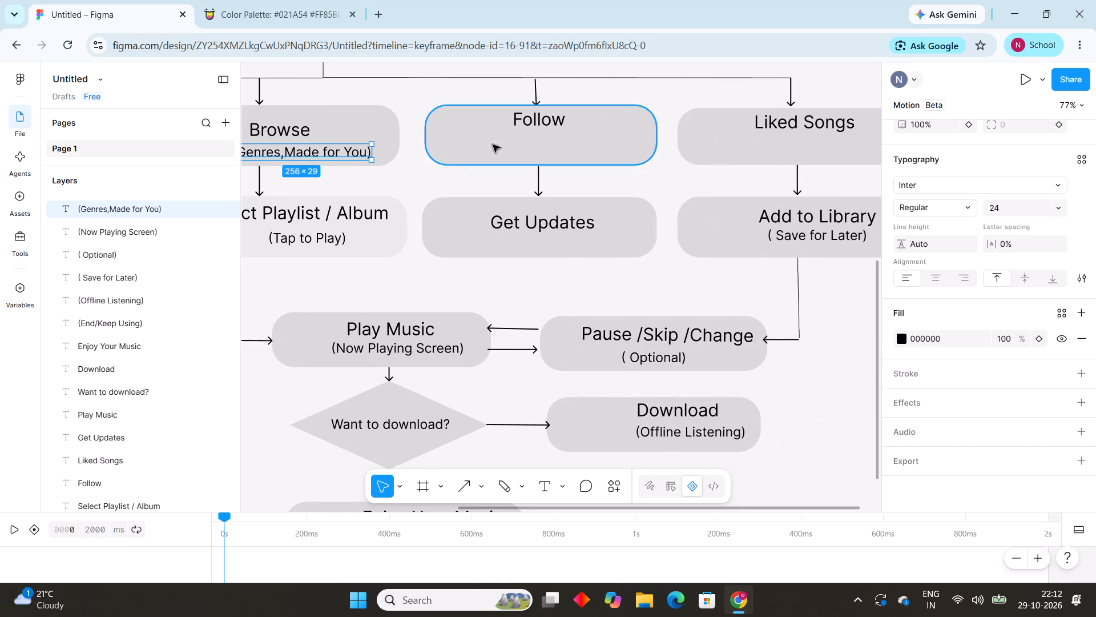
pyautogui.click(545, 479)
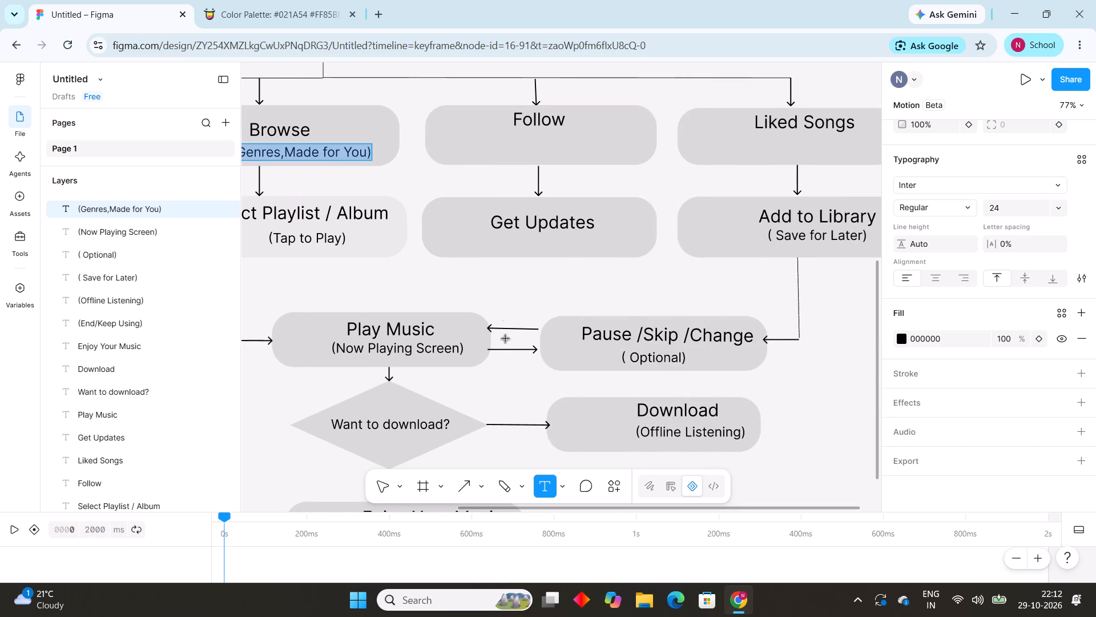
pyautogui.click(482, 245)
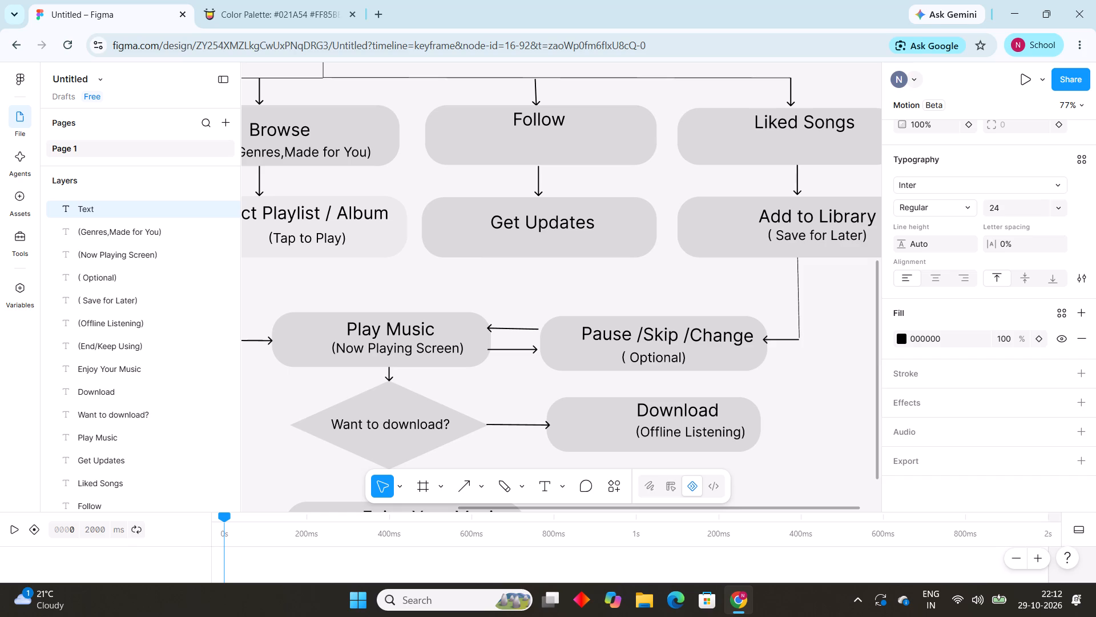
pyautogui.hotkey('shift', '(')
pyautogui.write('ew')
pyautogui.press('space')
pyautogui.write('re')
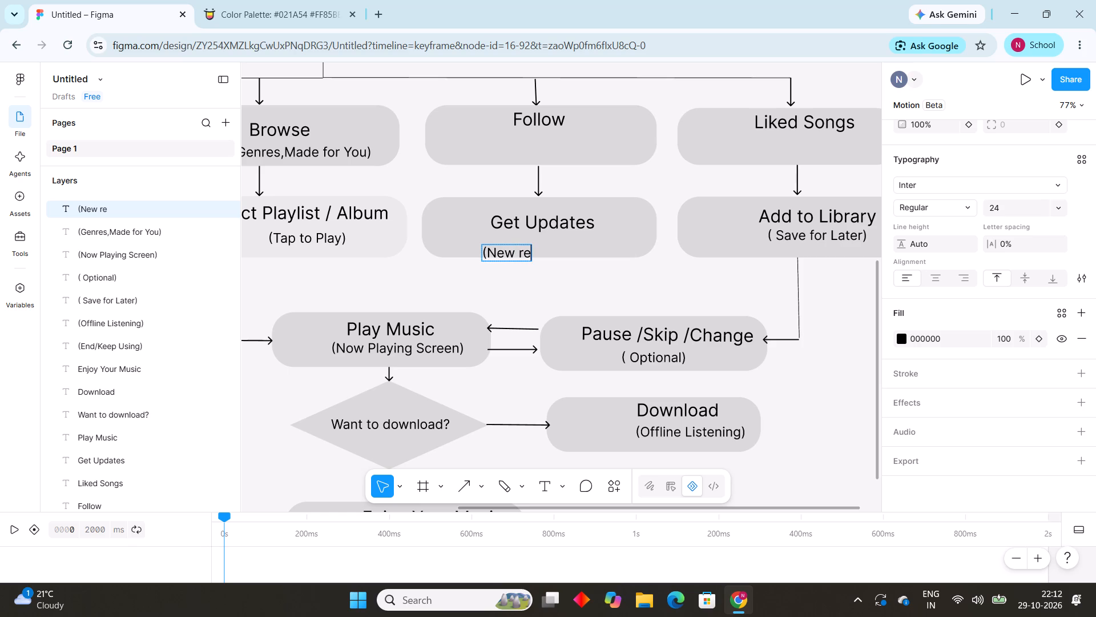
pyautogui.press('BackSpace')
pyautogui.press('BackSpace')
pyautogui.press('r')
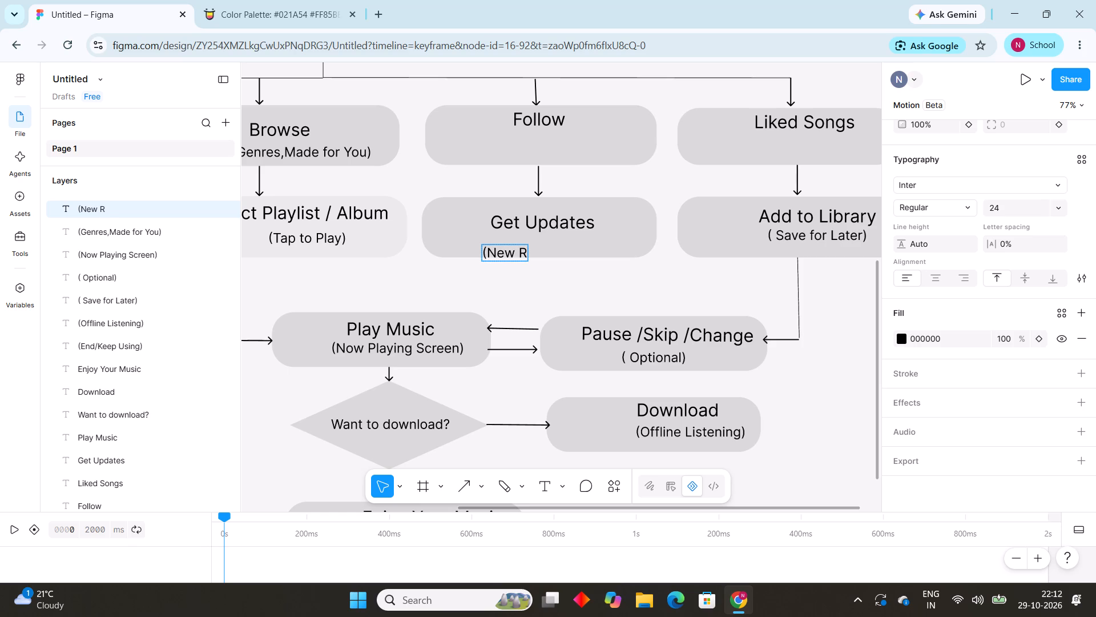
pyautogui.write('eleases')
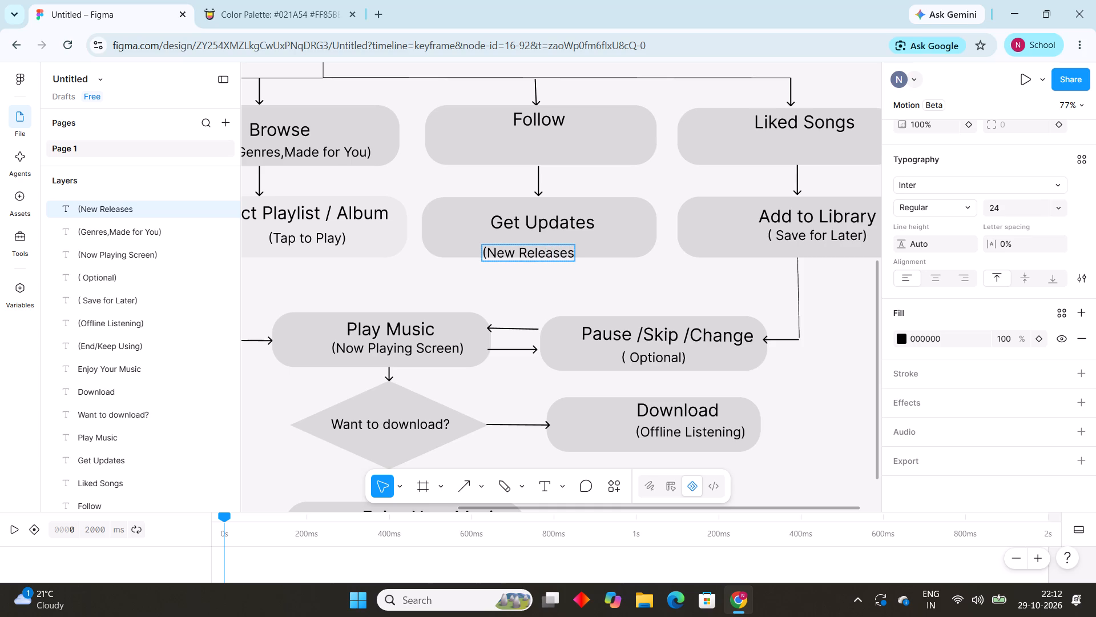
pyautogui.press('BackSpace')
pyautogui.press('BackSpace')
pyautogui.press('BackSpace')
pyautogui.write('ses')
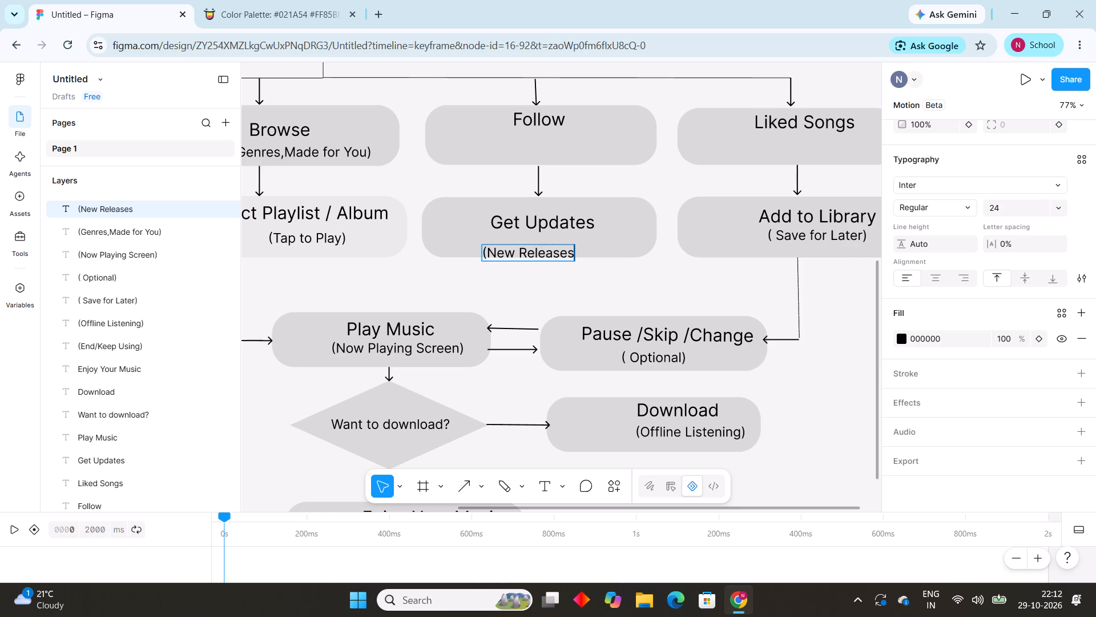
pyautogui.press('/')
pyautogui.write('ixes')
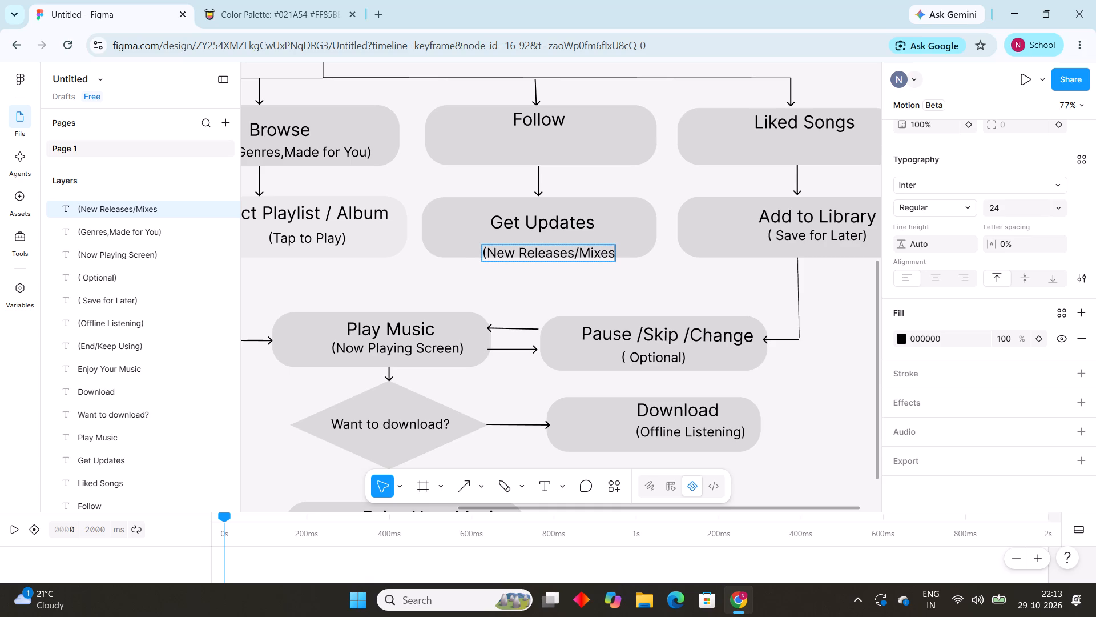
pyautogui.hotkey('shift', ')')
# Move the "(New Releases/Mixes)" text up so it sits inside the box directly below the Get Updates label.
pyautogui.moveTo(457, 271); pyautogui.dragTo(517, 249)
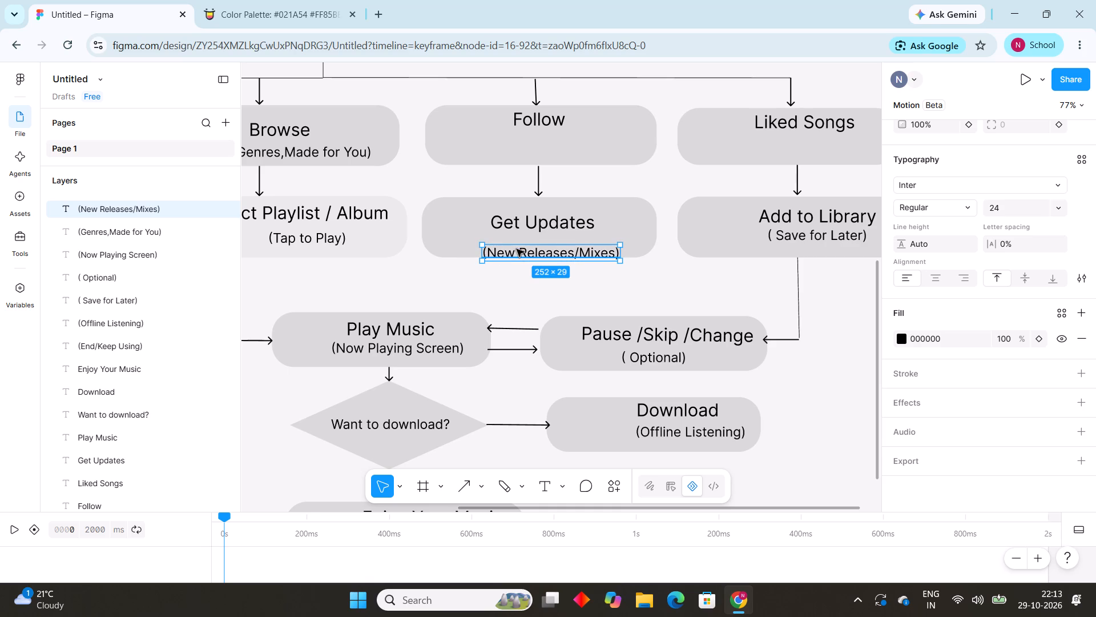
pyautogui.moveTo(517, 249); pyautogui.dragTo(522, 235)
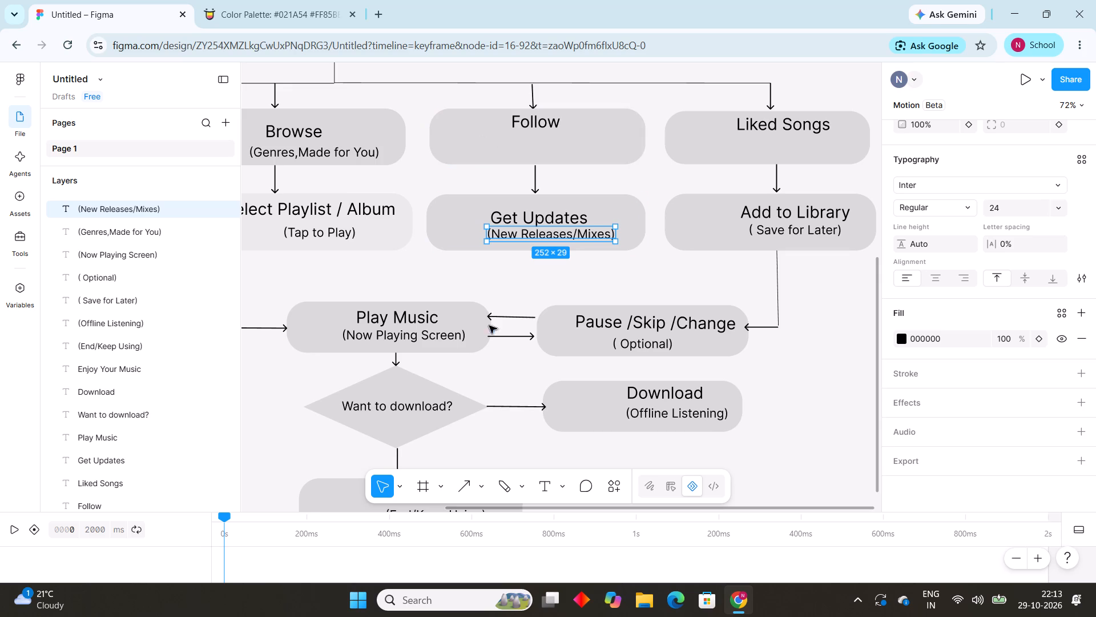
# Add the new text "(Artists/Playlists)" below the Follow label inside its box.
pyautogui.click(539, 480)
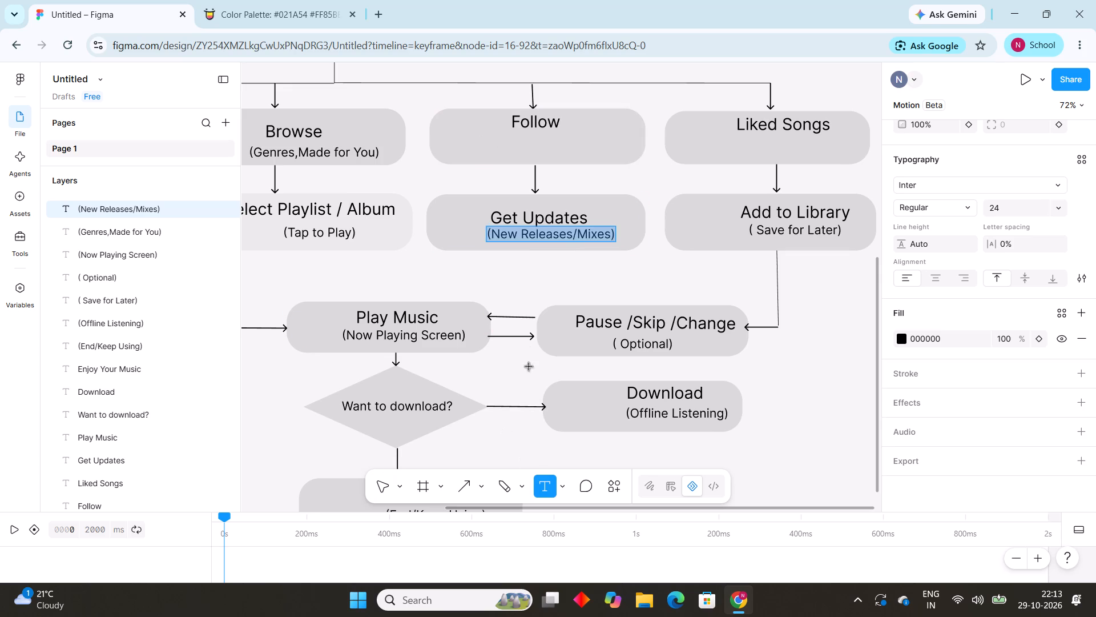
pyautogui.click(481, 145)
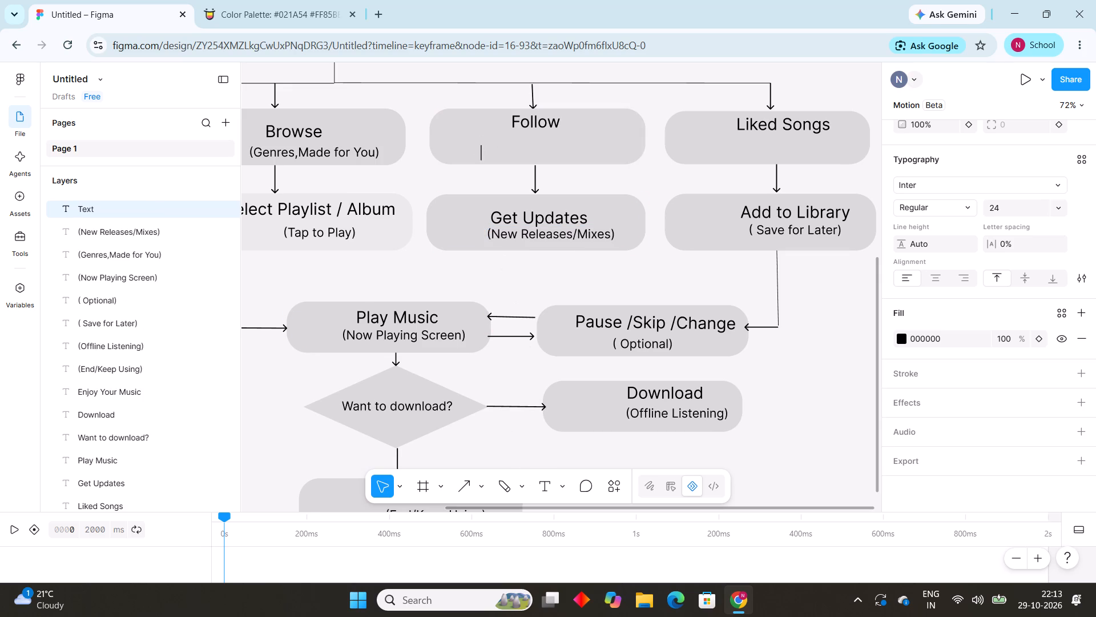
pyautogui.hotkey('shift', '(')
pyautogui.write('rtist')
pyautogui.press('s')
pyautogui.write('//')
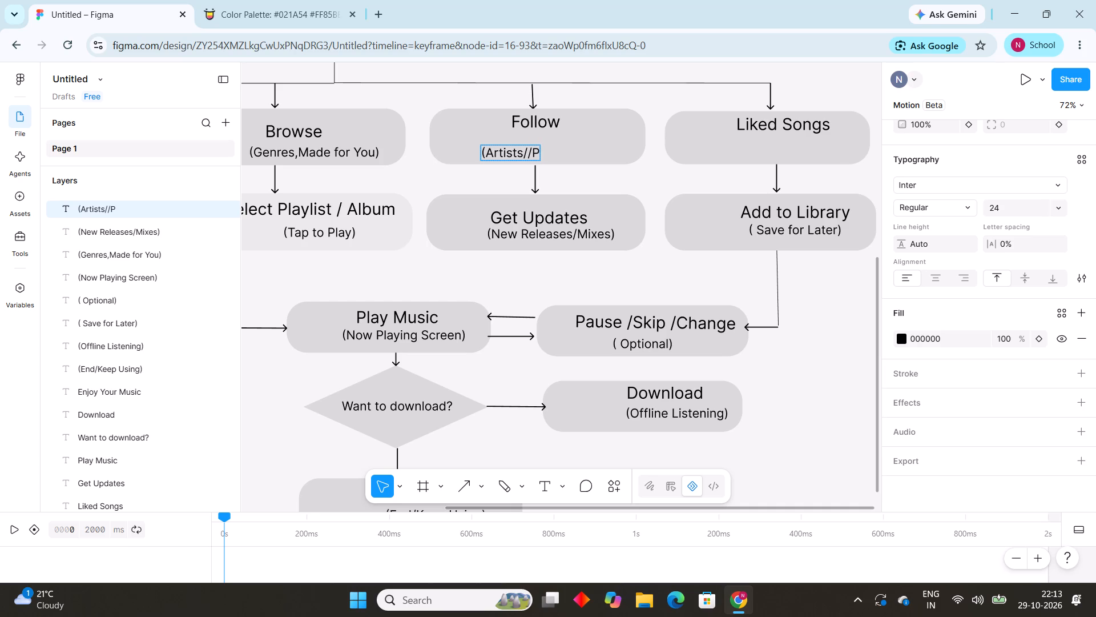
pyautogui.write('la')
pyautogui.press('y')
pyautogui.press('l')
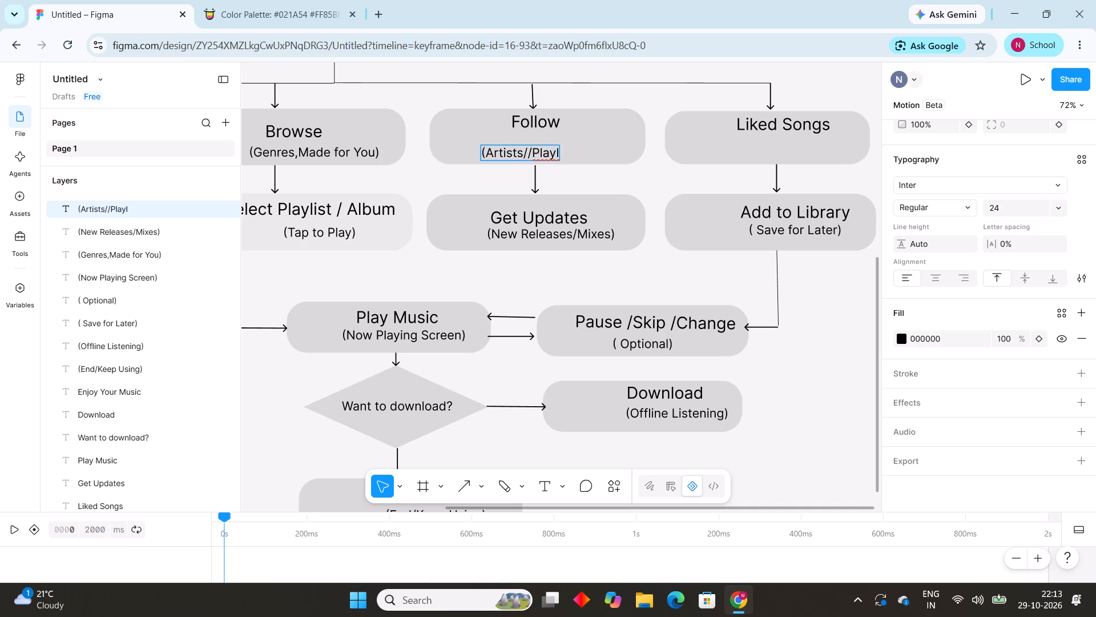
pyautogui.write('ists')
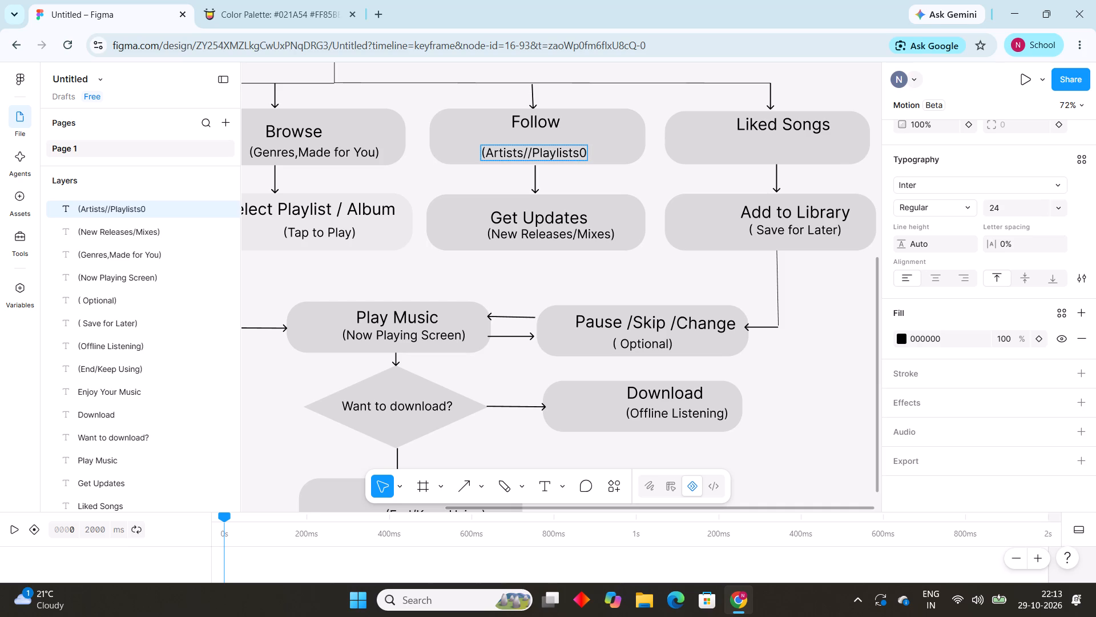
pyautogui.press('BackSpace')
pyautogui.hotkey('shift', ')')
pyautogui.click(531, 152)
pyautogui.press('BackSpace')
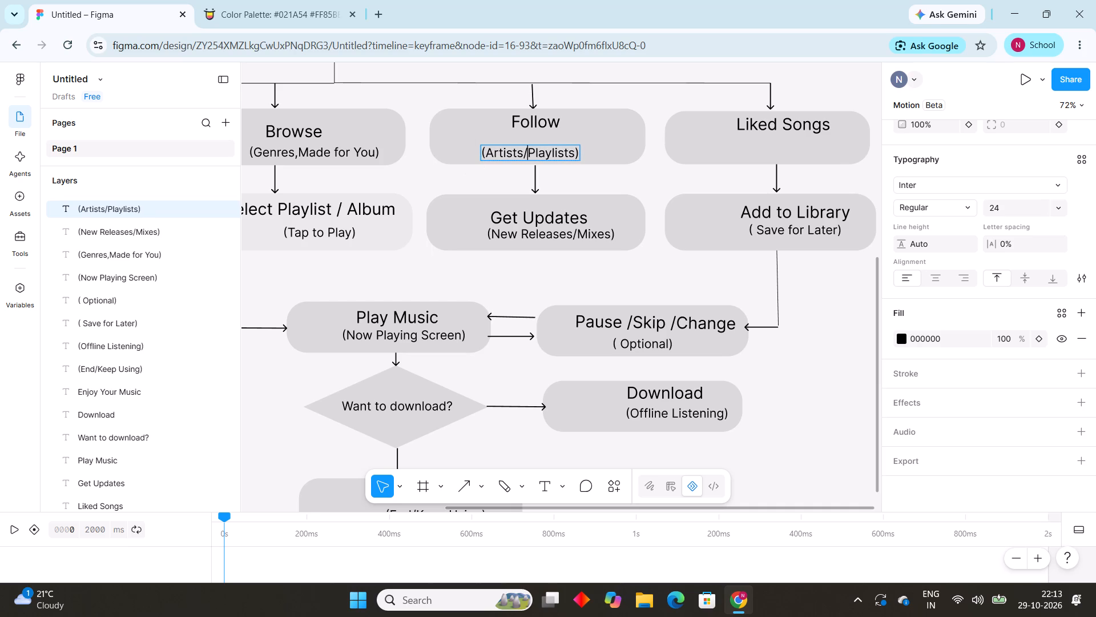
pyautogui.click(510, 150)
pyautogui.moveTo(510, 150); pyautogui.dragTo(478, 167)
pyautogui.click(478, 167)
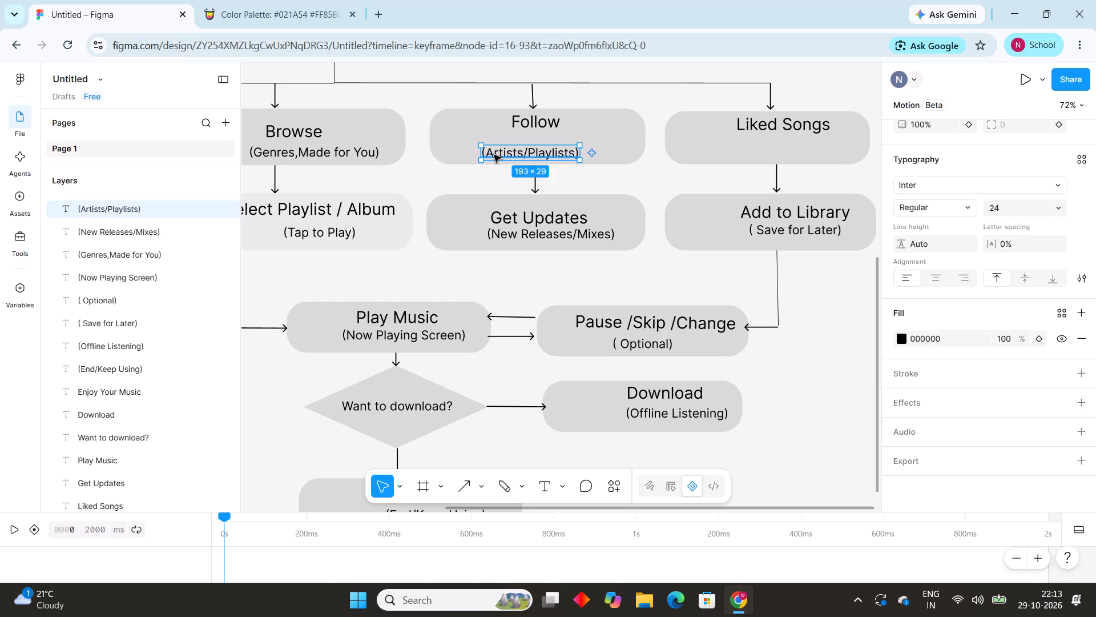
# Centre the "(Artists/Playlists)" text within the Follow box and align the Follow label above it.
pyautogui.moveTo(513, 146); pyautogui.dragTo(539, 142)
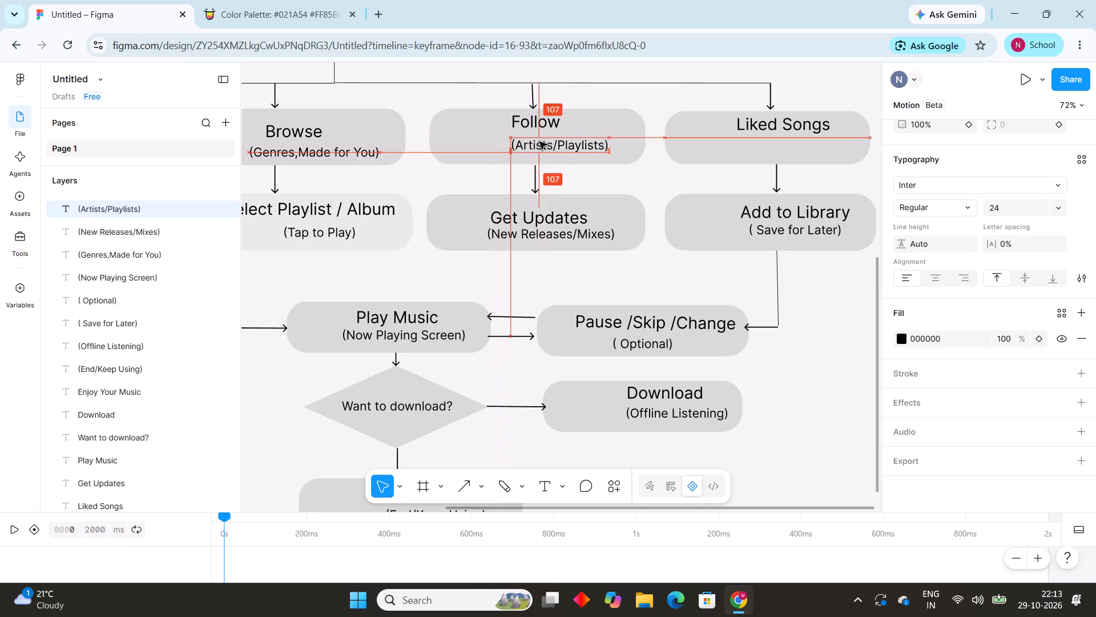
pyautogui.moveTo(539, 142); pyautogui.dragTo(541, 142)
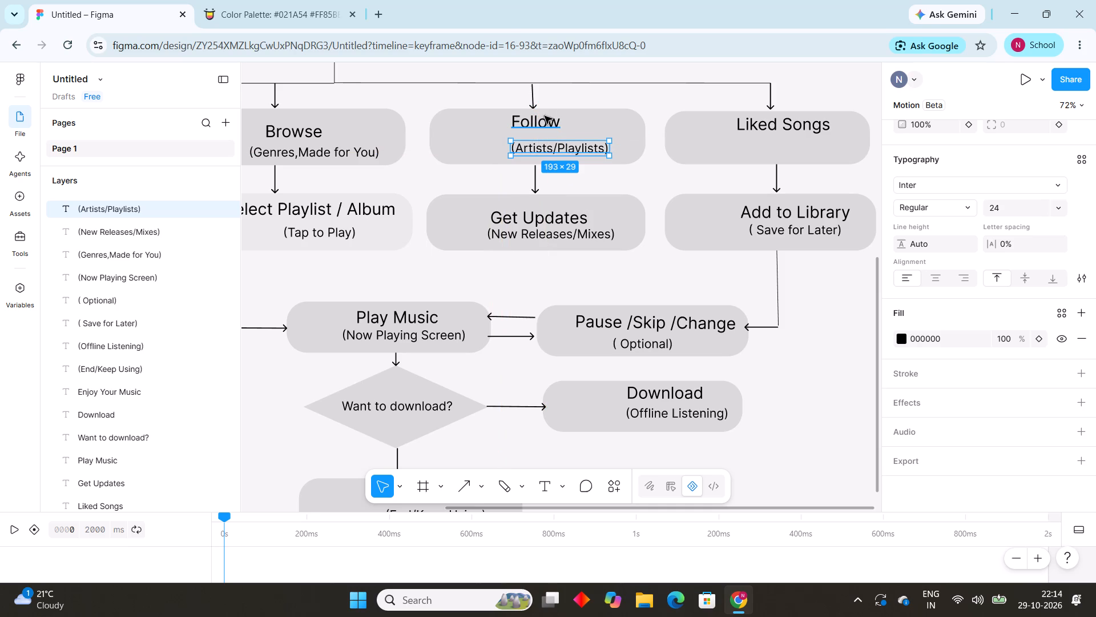
pyautogui.moveTo(545, 116); pyautogui.dragTo(559, 120)
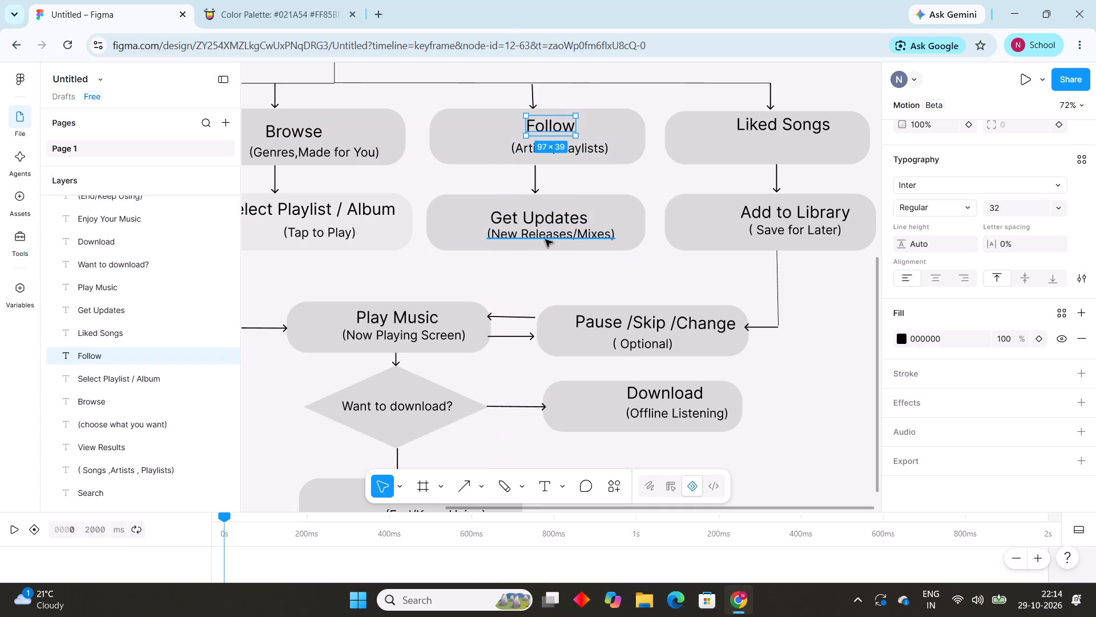
# Move the Get Updates label up and slightly right so it sits centred above "(New Releases/Mixes)".
pyautogui.moveTo(549, 214); pyautogui.dragTo(560, 205)
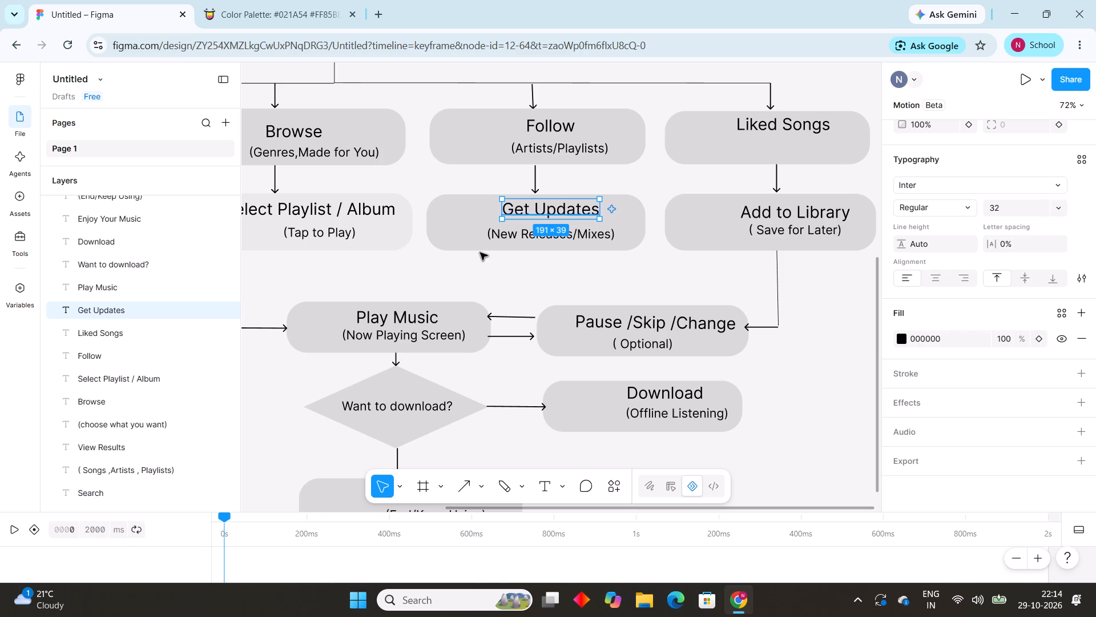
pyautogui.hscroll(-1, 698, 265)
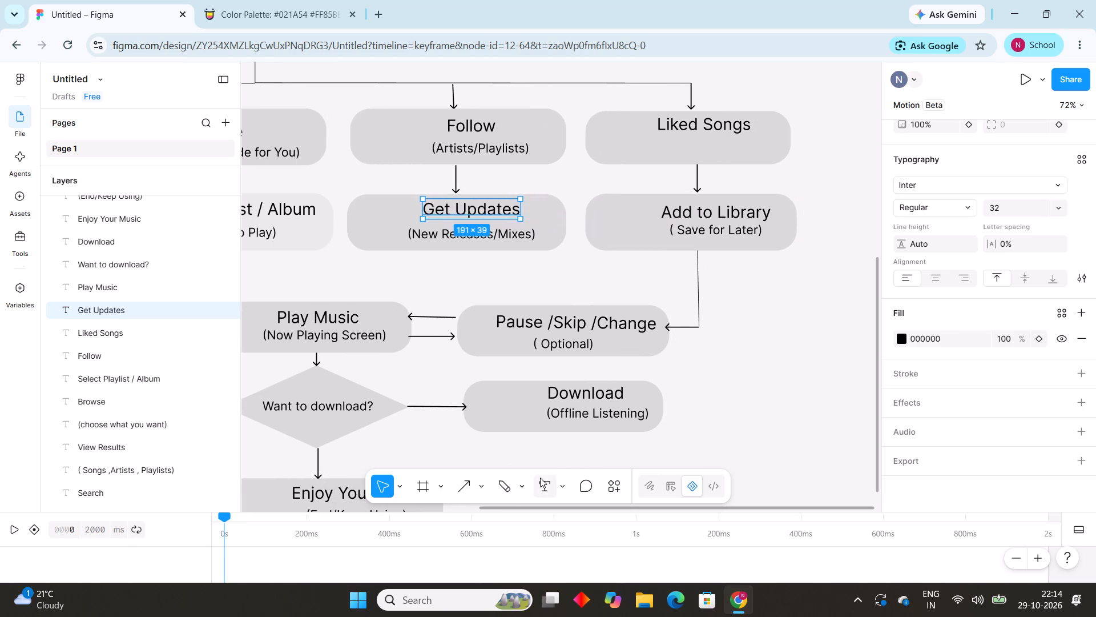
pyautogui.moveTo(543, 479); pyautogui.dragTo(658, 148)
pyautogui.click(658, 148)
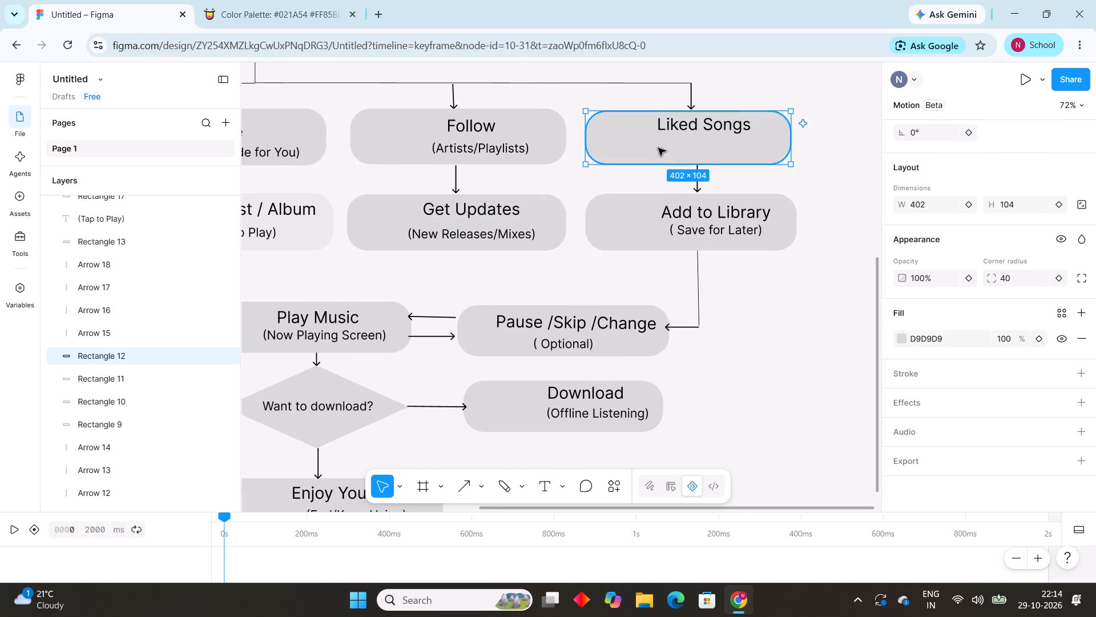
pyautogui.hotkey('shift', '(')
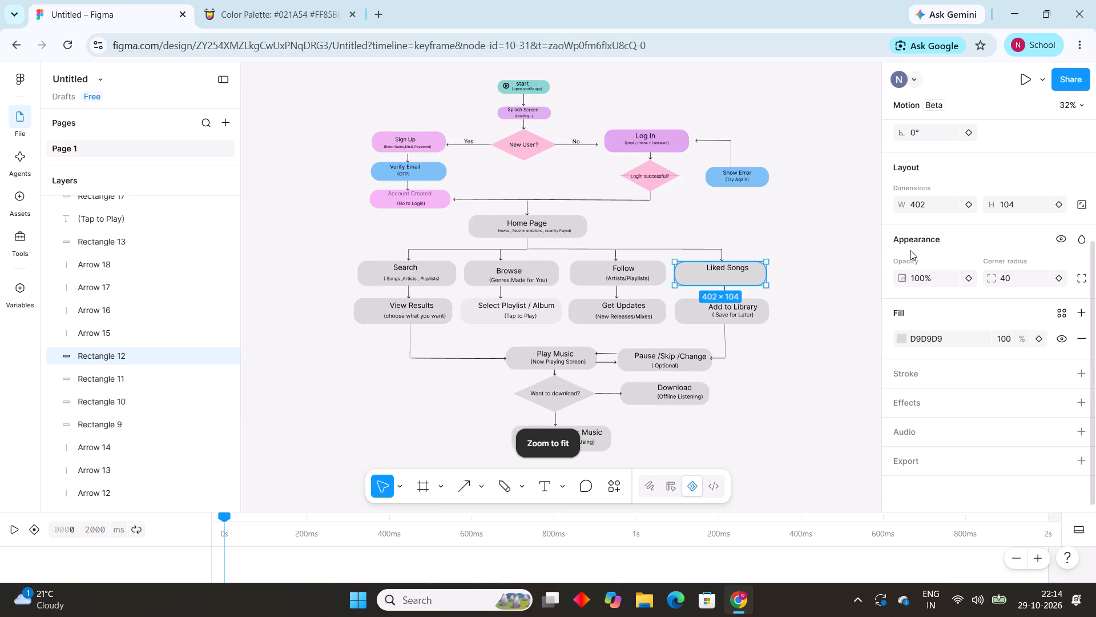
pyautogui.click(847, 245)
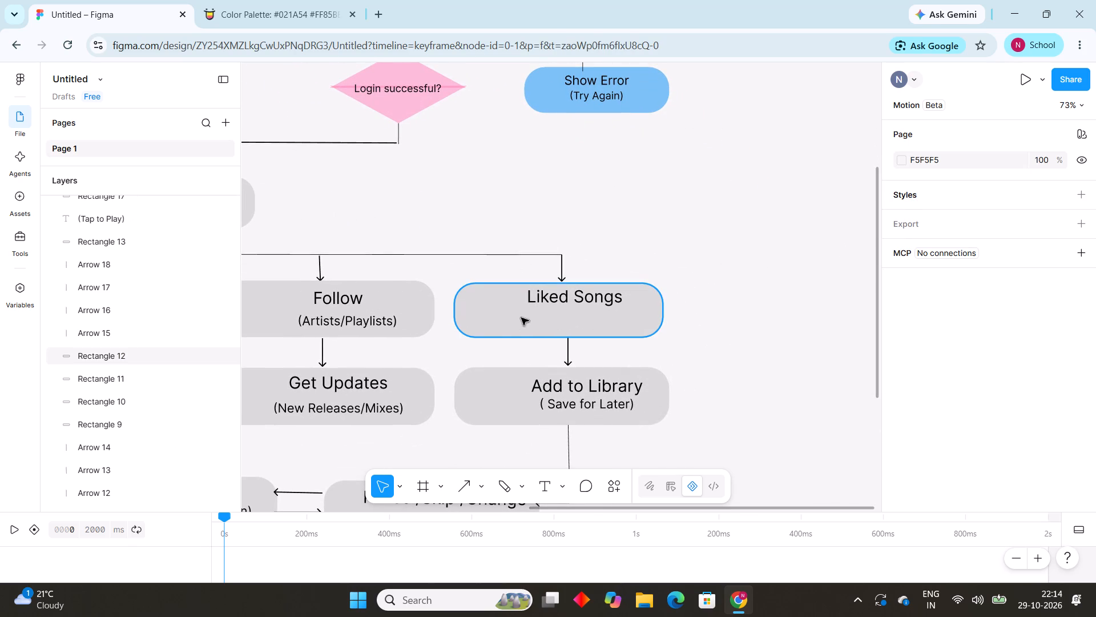
# Add the new text "(Your Favourites)" below the Liked Songs label and nudge it slightly up inside the box.
pyautogui.click(546, 487)
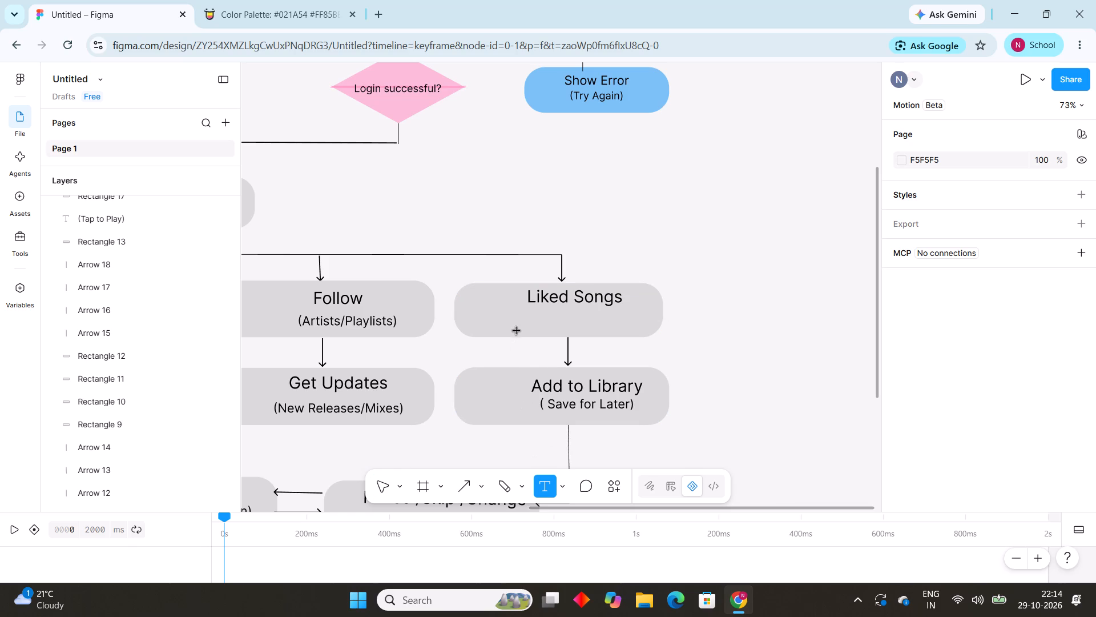
pyautogui.click(517, 315)
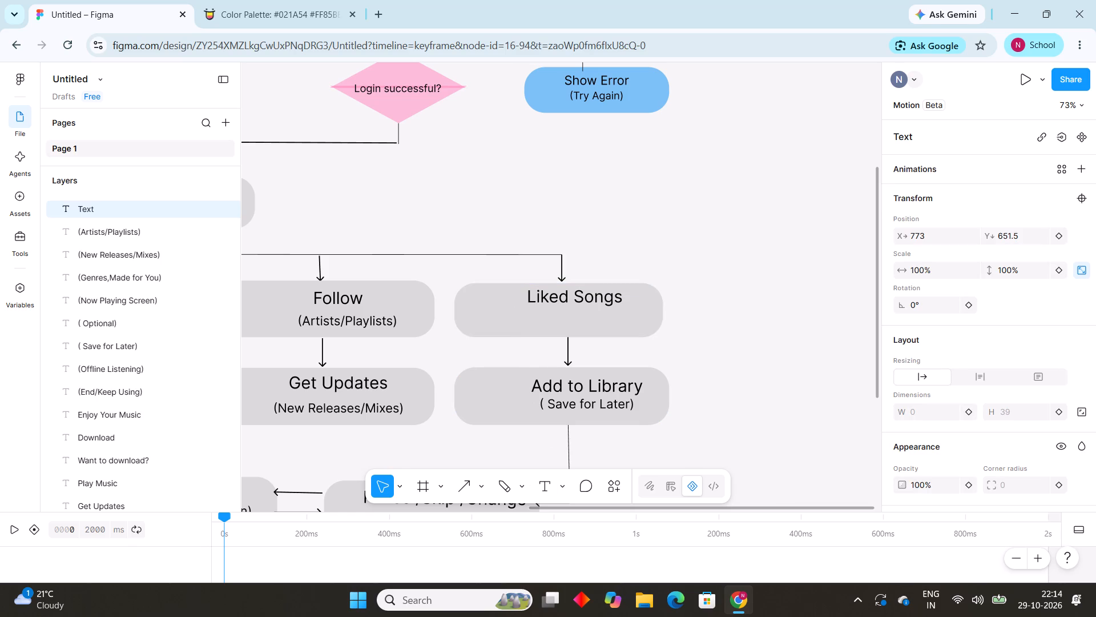
pyautogui.hotkey('shift', '(')
pyautogui.write('our')
pyautogui.press('space')
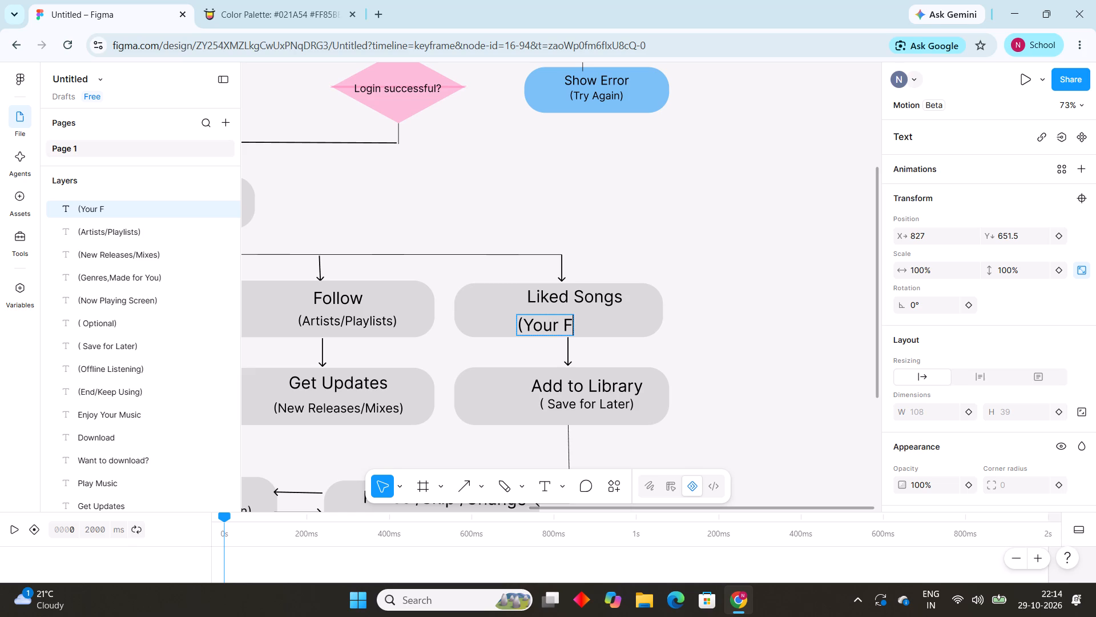
pyautogui.write('avourite')
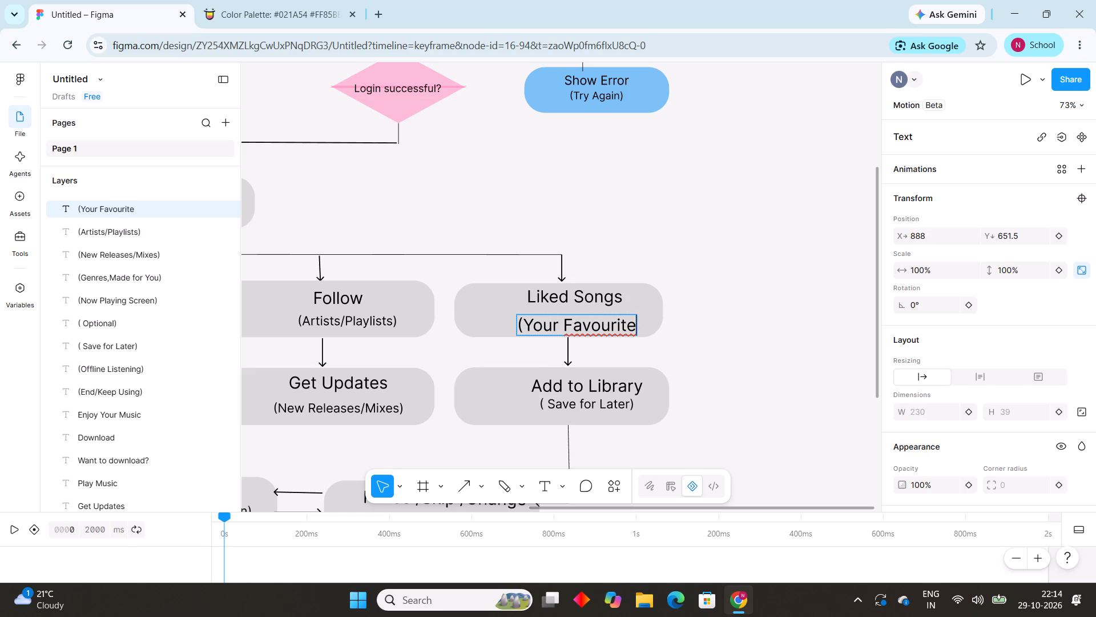
pyautogui.press('s')
pyautogui.hotkey('shift', ')')
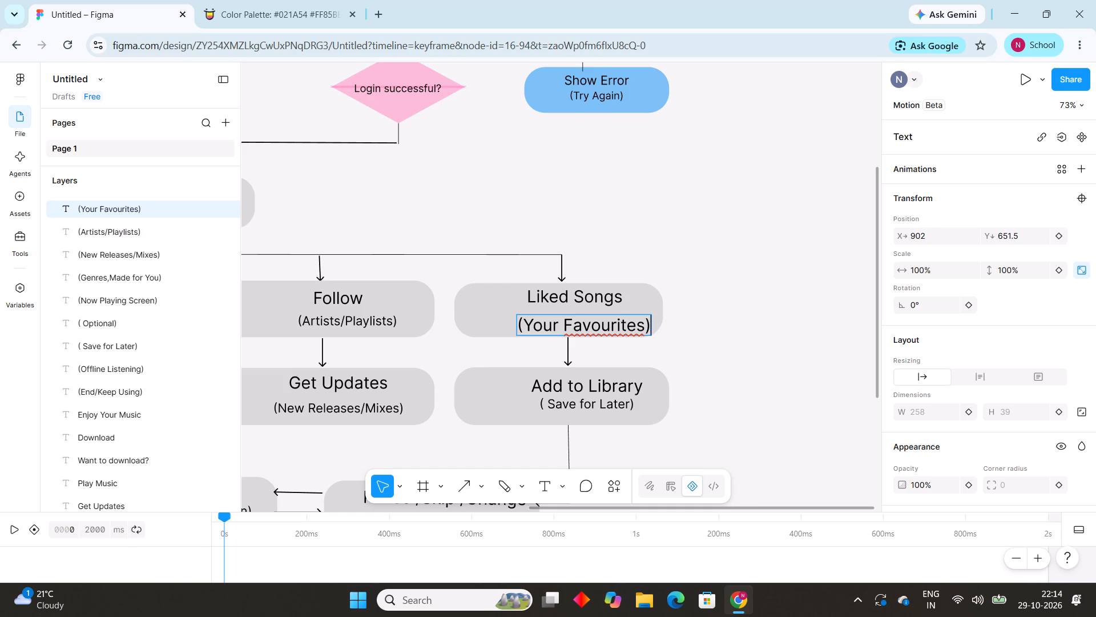
pyautogui.click(808, 318)
pyautogui.click(615, 324)
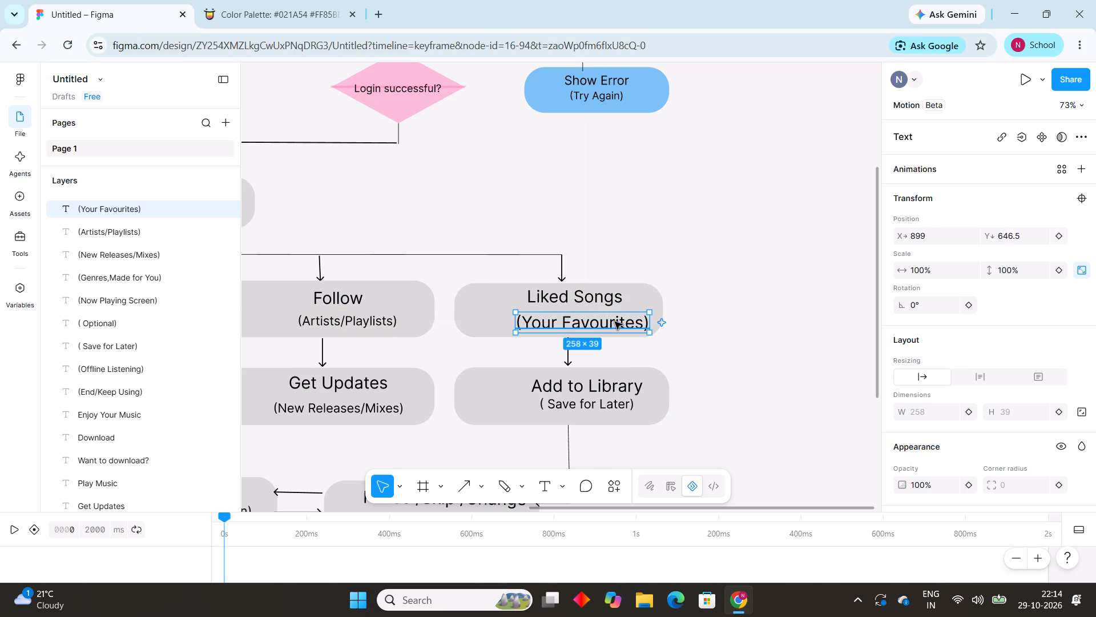
# Set the font size of the "(Your Favourites)" text to 24.
pyautogui.click(525, 317)
pyautogui.moveTo(525, 317); pyautogui.dragTo(603, 316)
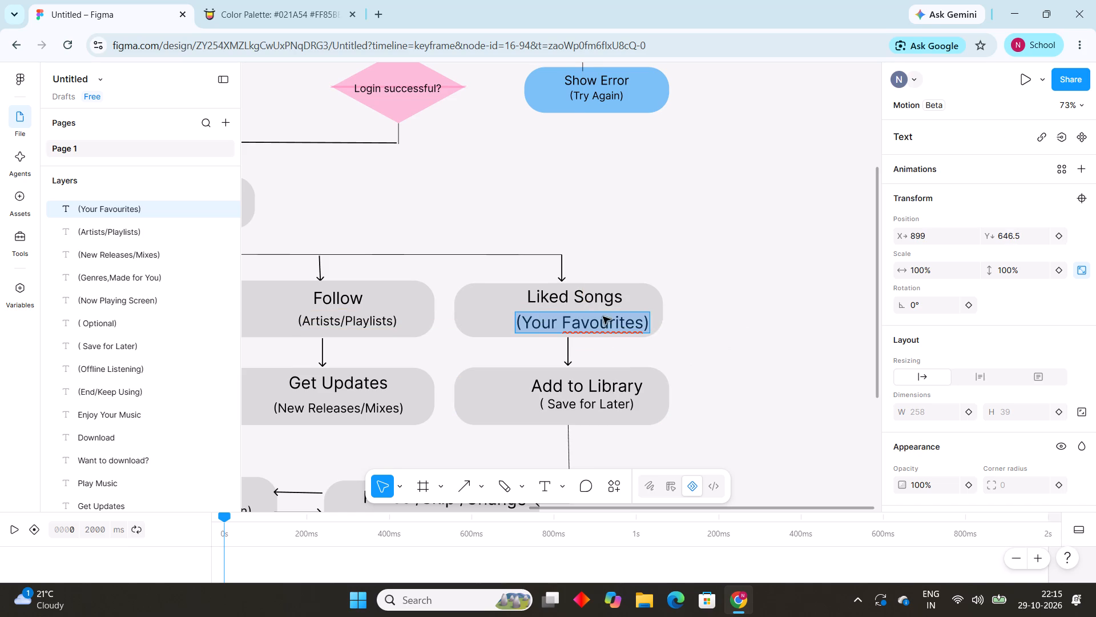
pyautogui.moveTo(603, 316); pyautogui.dragTo(803, 376)
pyautogui.scroll(-2, 1039, 419)
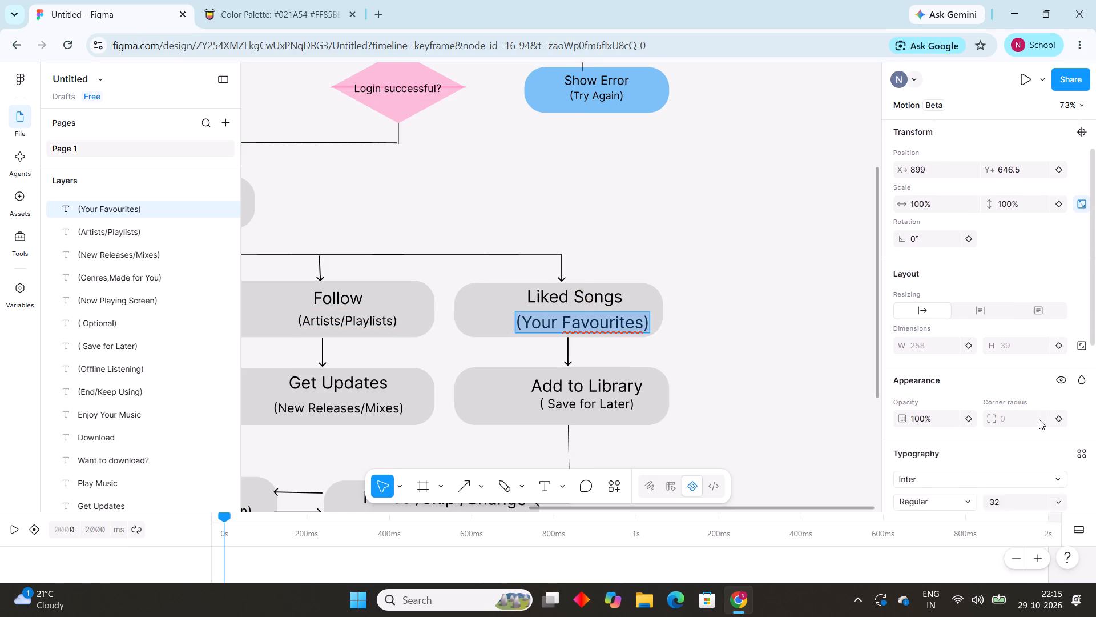
pyautogui.scroll(-2, 1039, 419)
pyautogui.click(1058, 373)
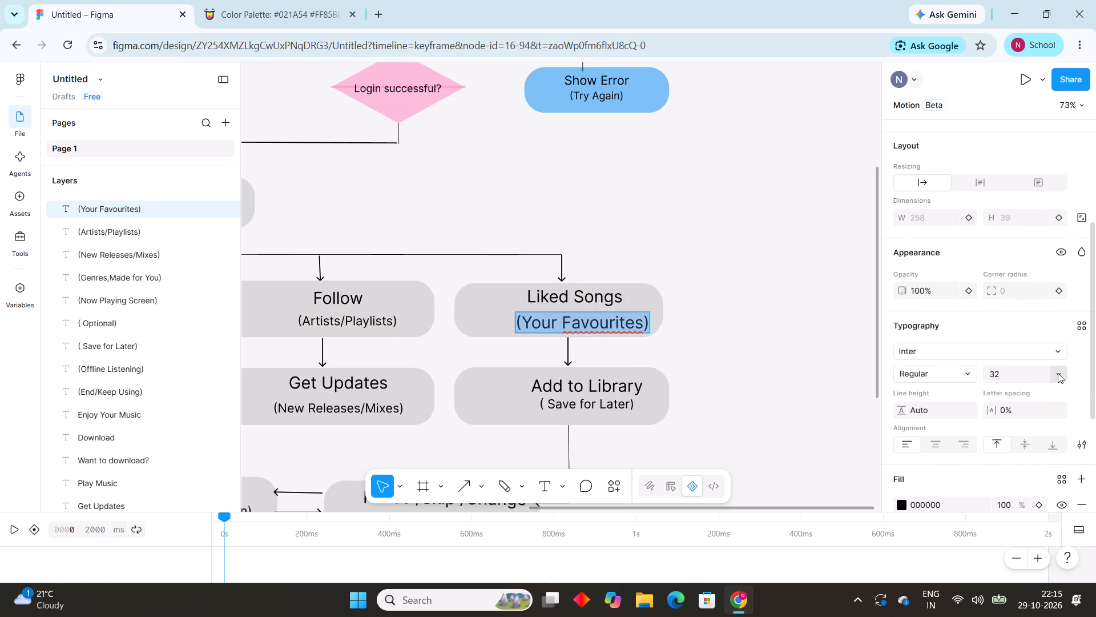
pyautogui.click(1025, 351)
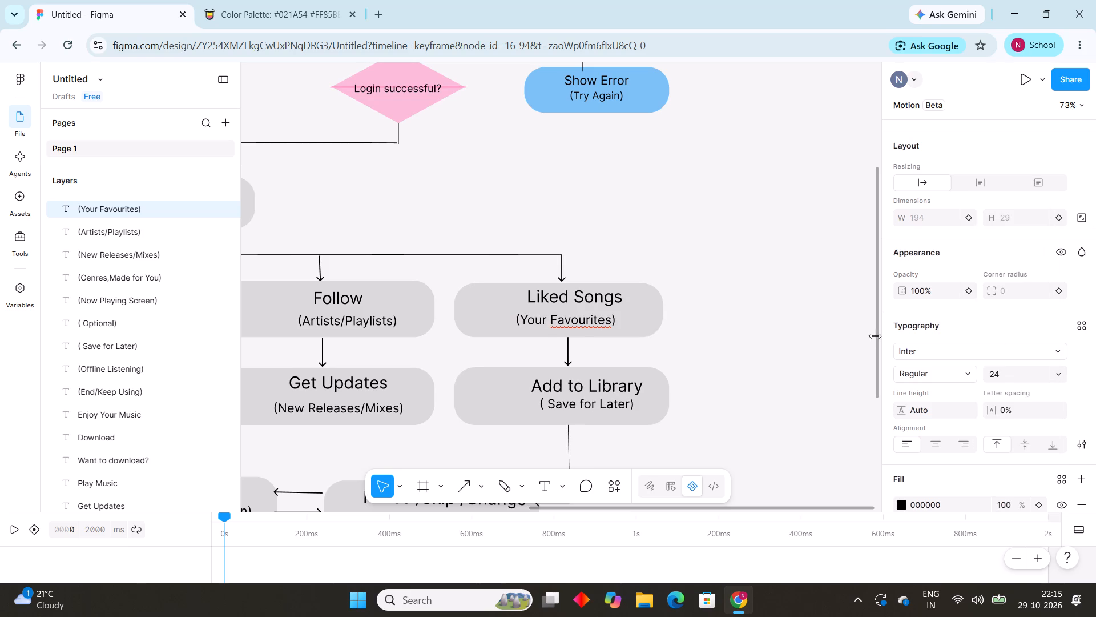
pyautogui.click(826, 322)
pyautogui.click(798, 340)
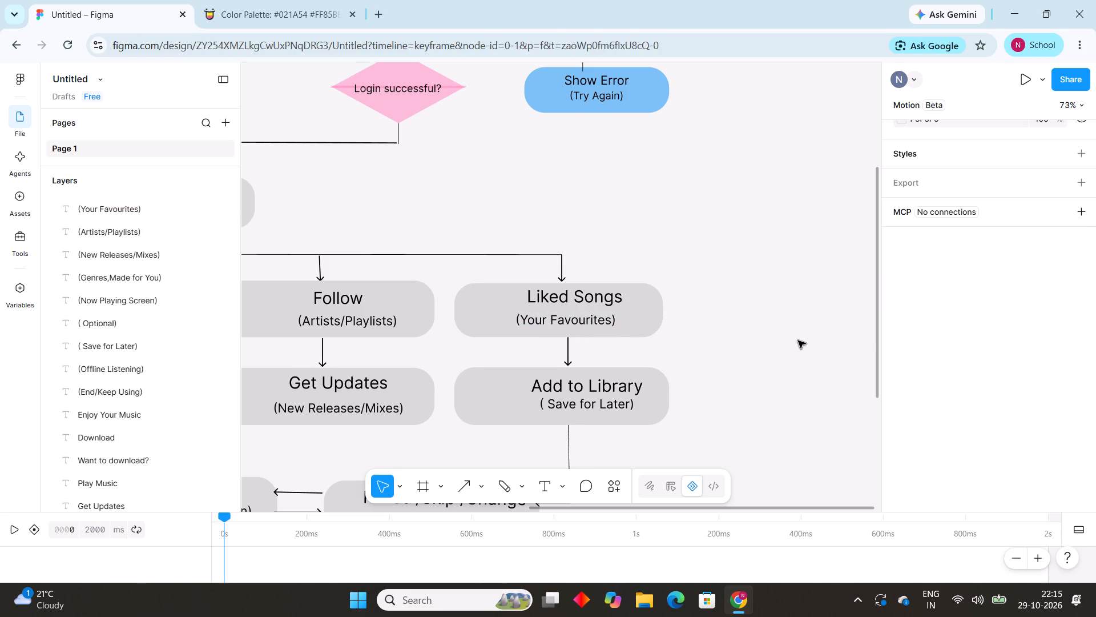
# Nudge the "(Your Favourites)" text slightly right so it sits centred under the Liked Songs label.
pyautogui.moveTo(583, 315); pyautogui.dragTo(606, 315)
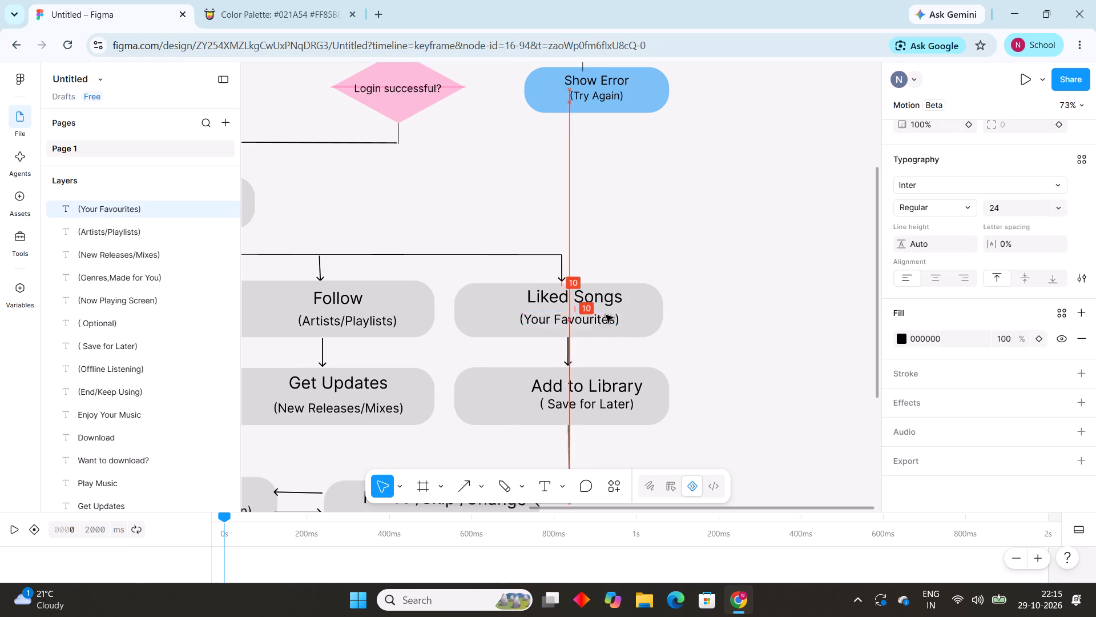
pyautogui.moveTo(606, 315); pyautogui.dragTo(602, 315)
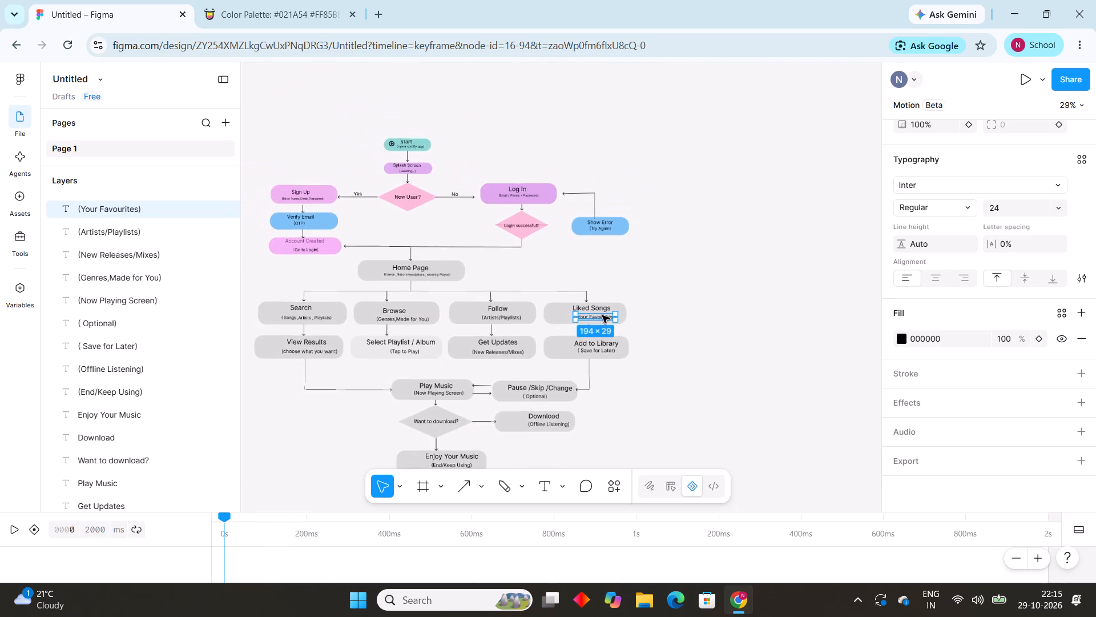
pyautogui.hscroll(1, 607, 320)
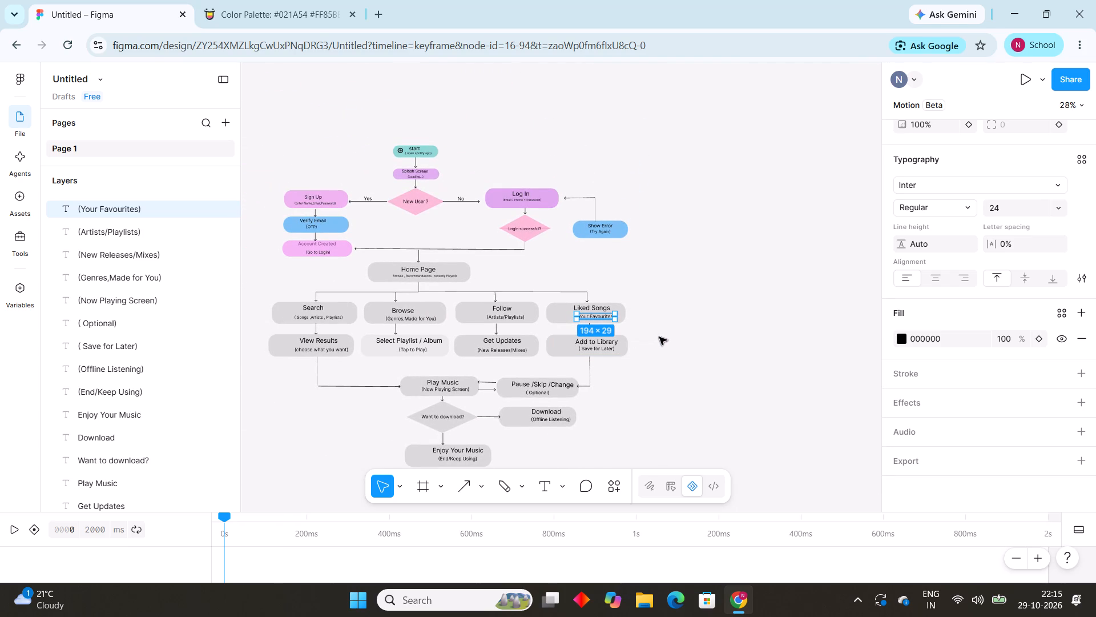
pyautogui.hscroll(1, 659, 337)
pyautogui.click(675, 326)
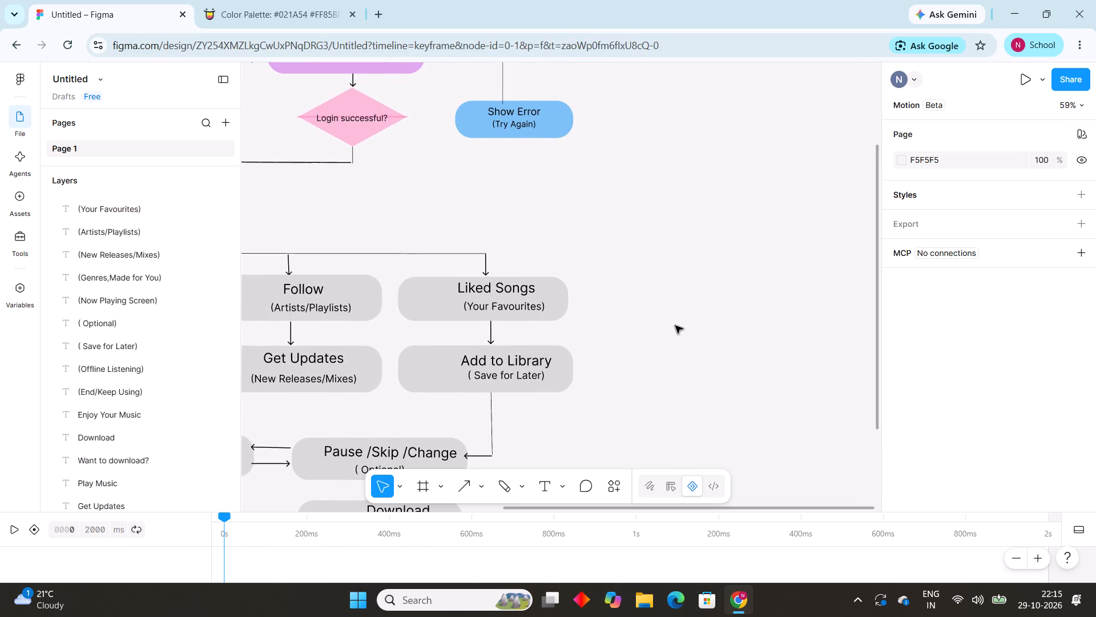
# Fill the Home Page box with the page's existing pink E56BE7 at 48% opacity.
pyautogui.hscroll(1, 352, 197)
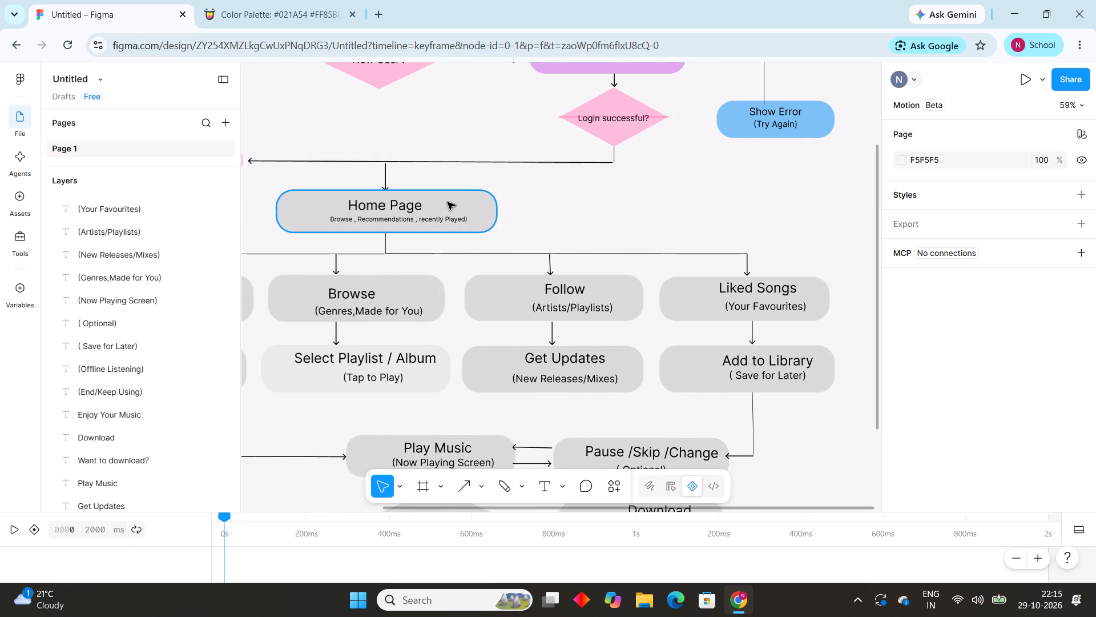
pyautogui.click(448, 202)
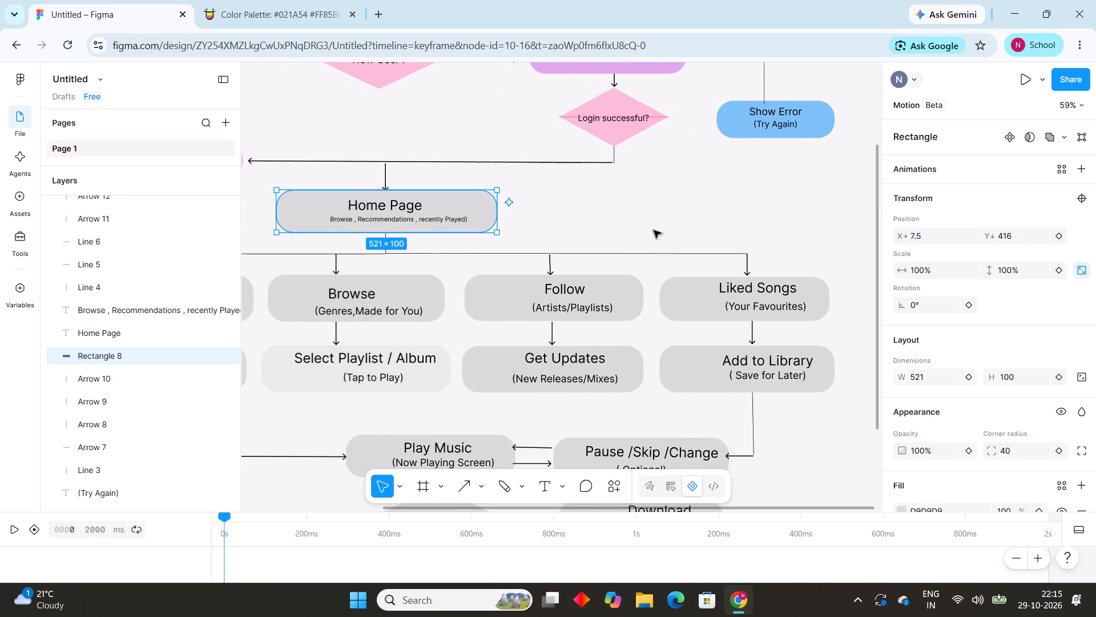
pyautogui.scroll(-2, 952, 384)
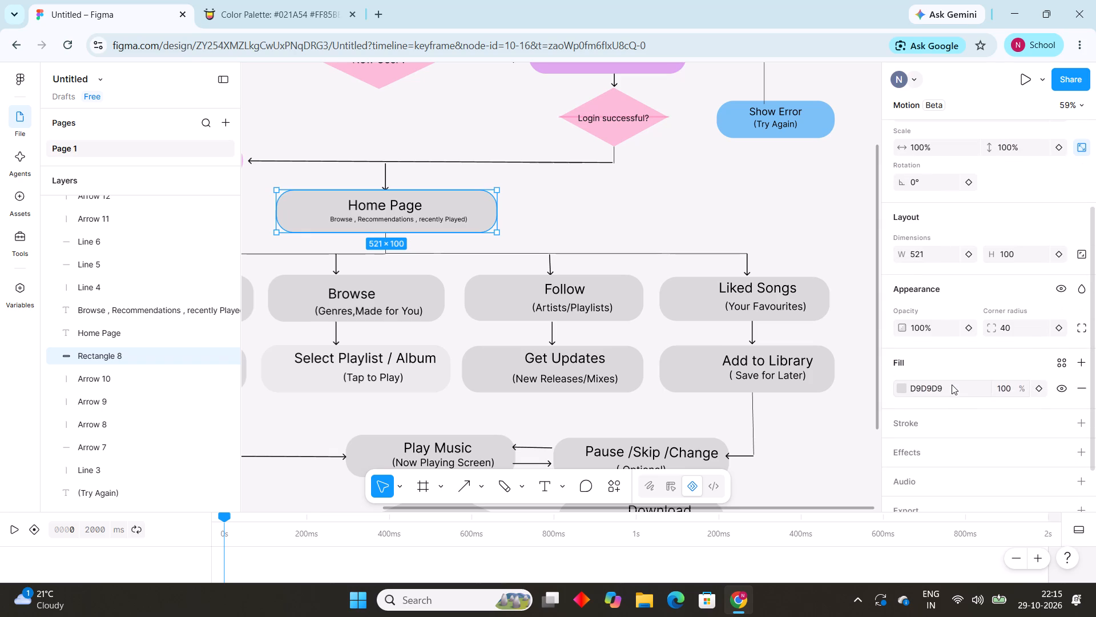
pyautogui.click(905, 384)
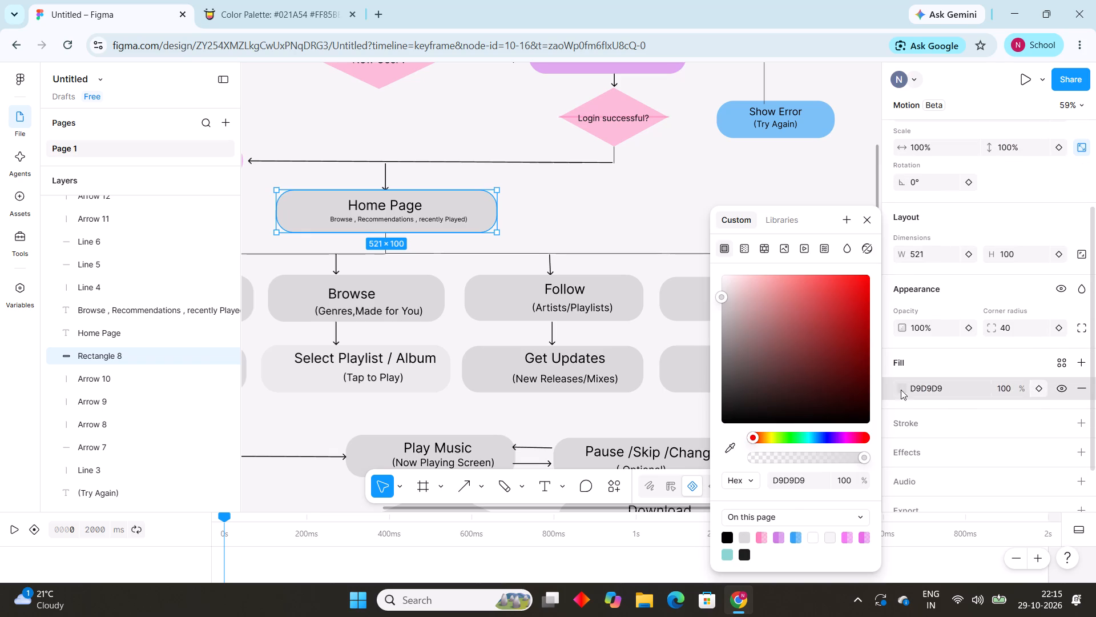
pyautogui.click(861, 539)
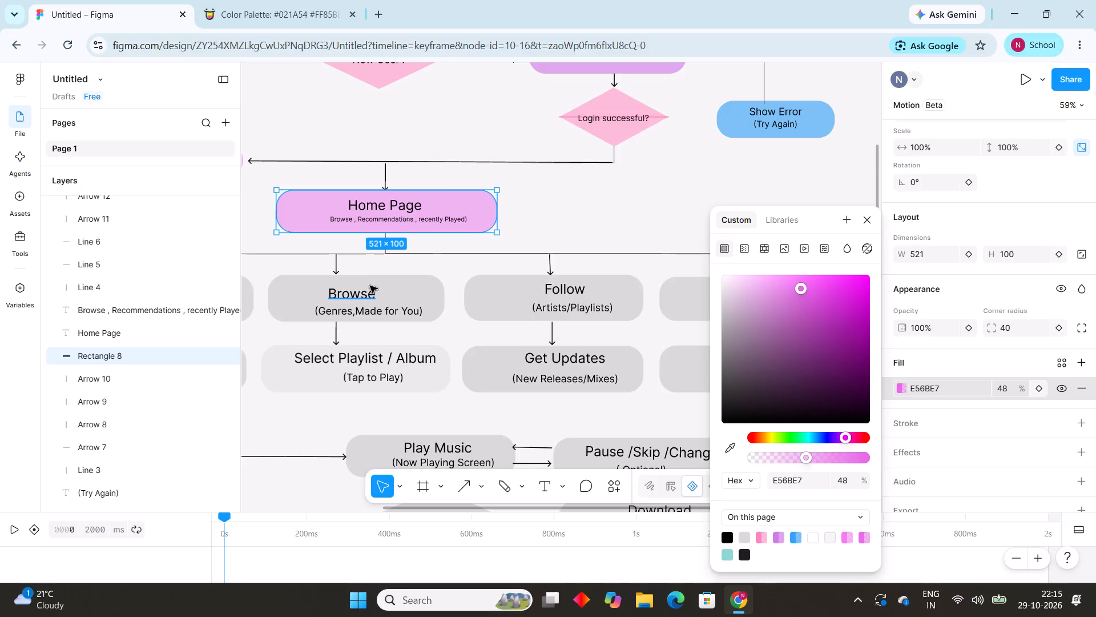
# Fill the Browse box with the page's existing blue 32A3F4 at 63% opacity.
pyautogui.click(394, 285)
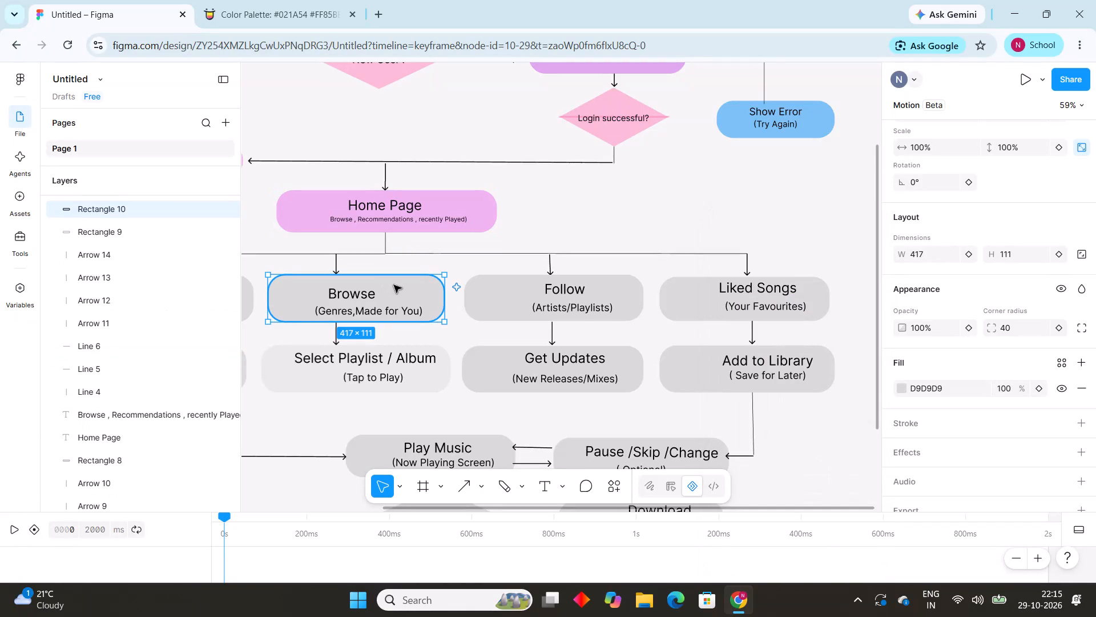
pyautogui.click(394, 285)
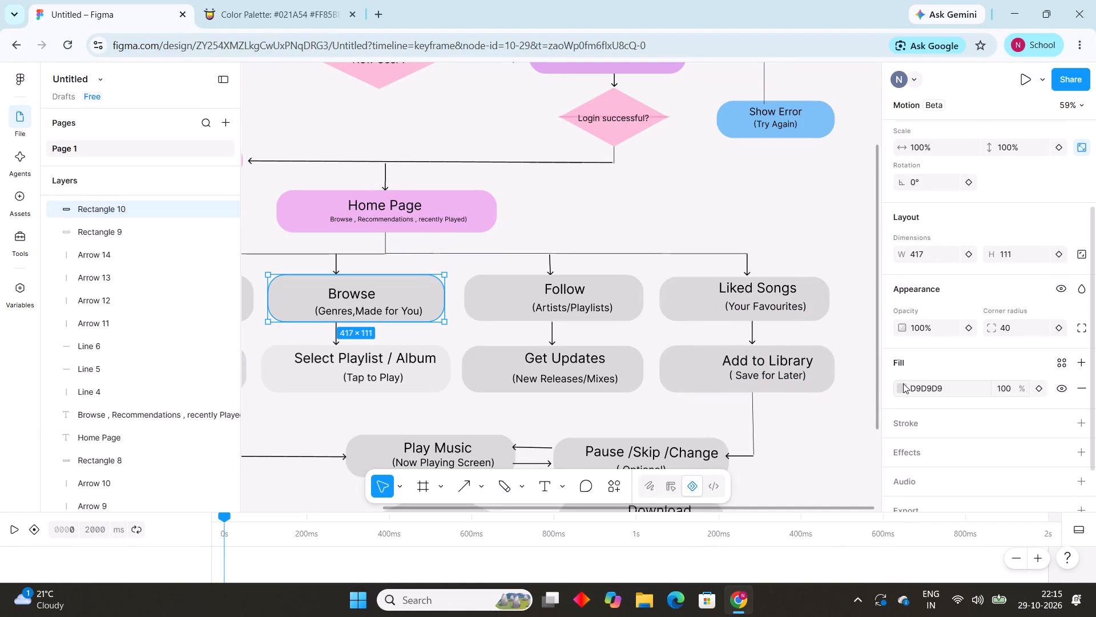
pyautogui.click(903, 383)
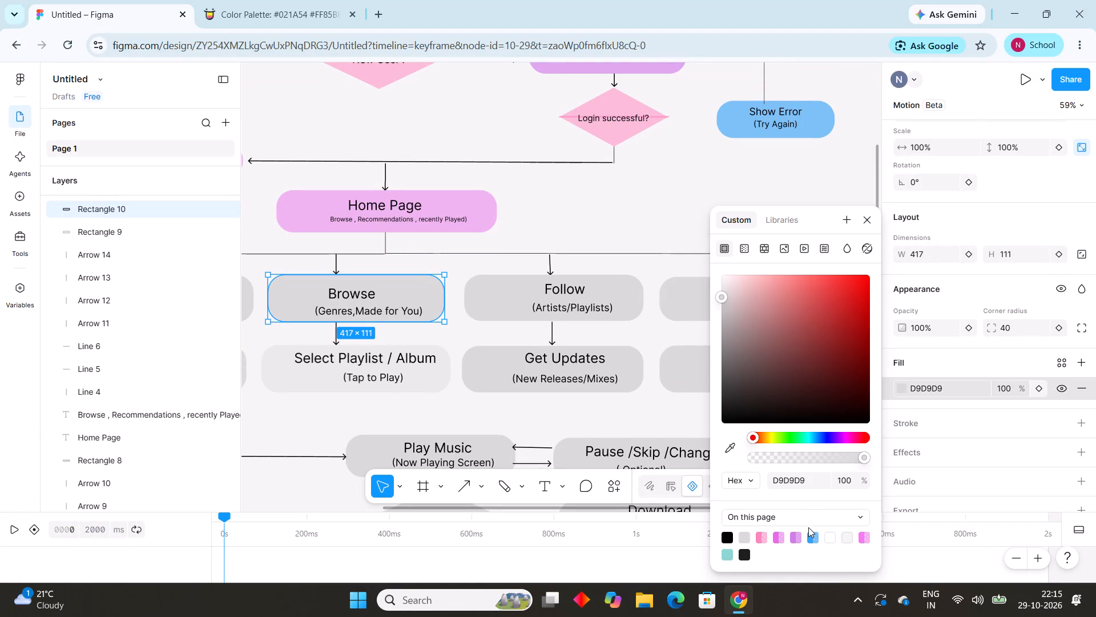
pyautogui.click(809, 536)
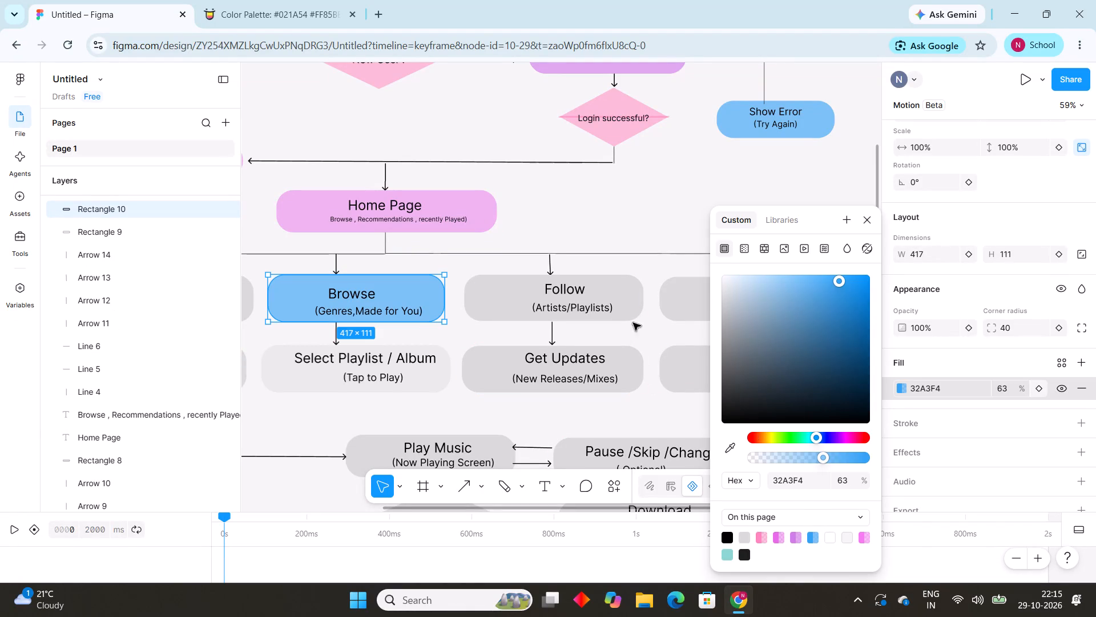
# Fill the Follow box with the same blue 32A3F4 at 63% opacity.
pyautogui.click(637, 305)
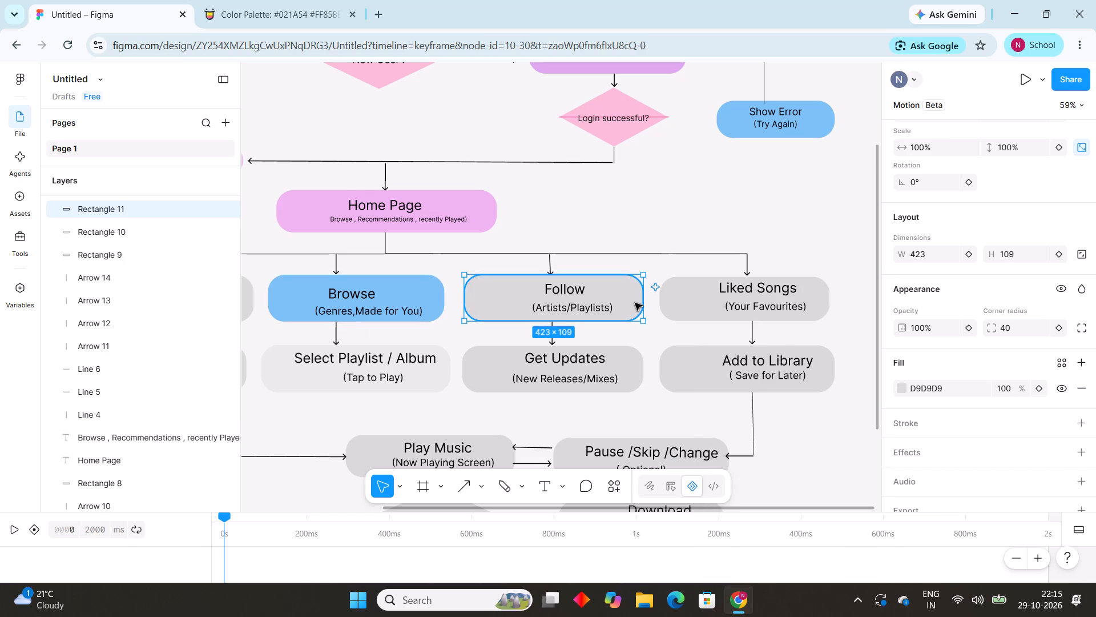
pyautogui.click(635, 303)
pyautogui.click(904, 387)
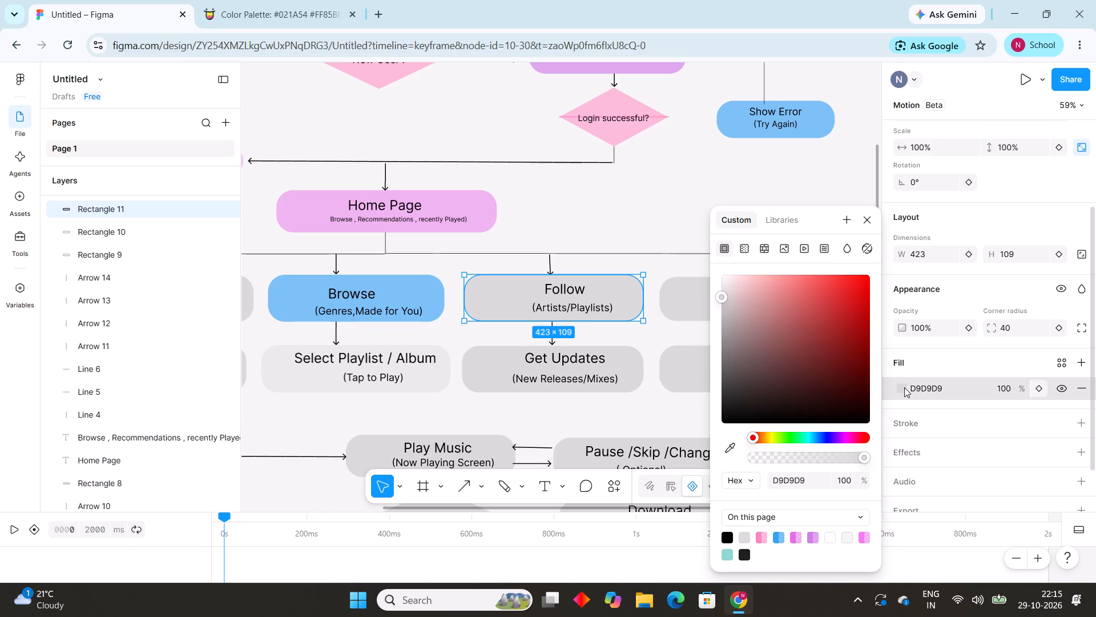
pyautogui.click(779, 536)
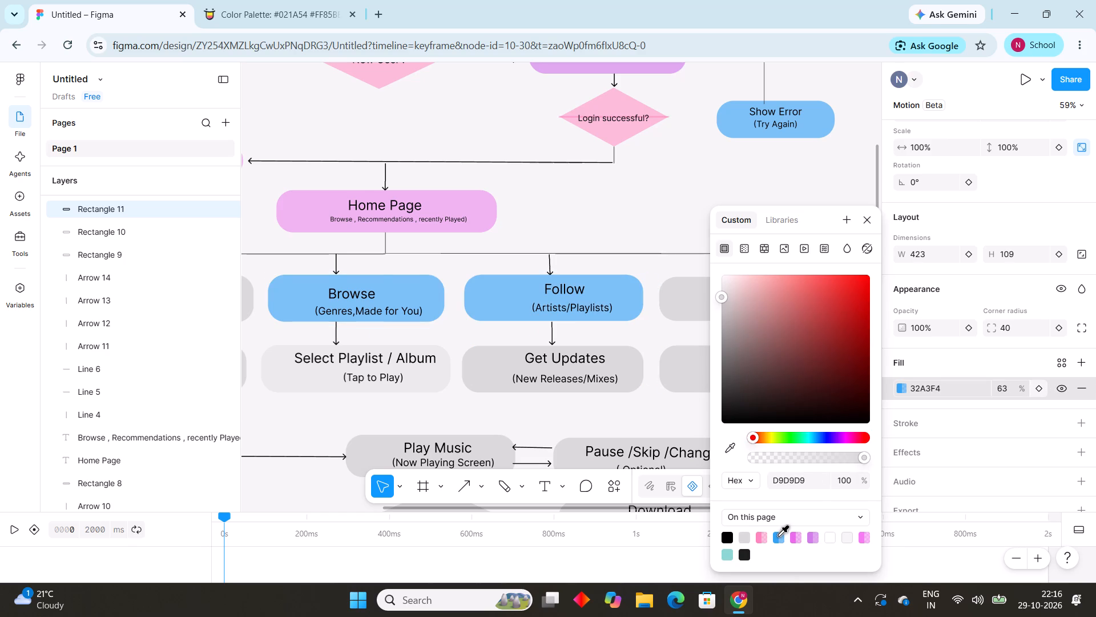
# Fill the Liked Songs box with the same blue 32A3F4 at 63% opacity and deselect it.
pyautogui.click(698, 299)
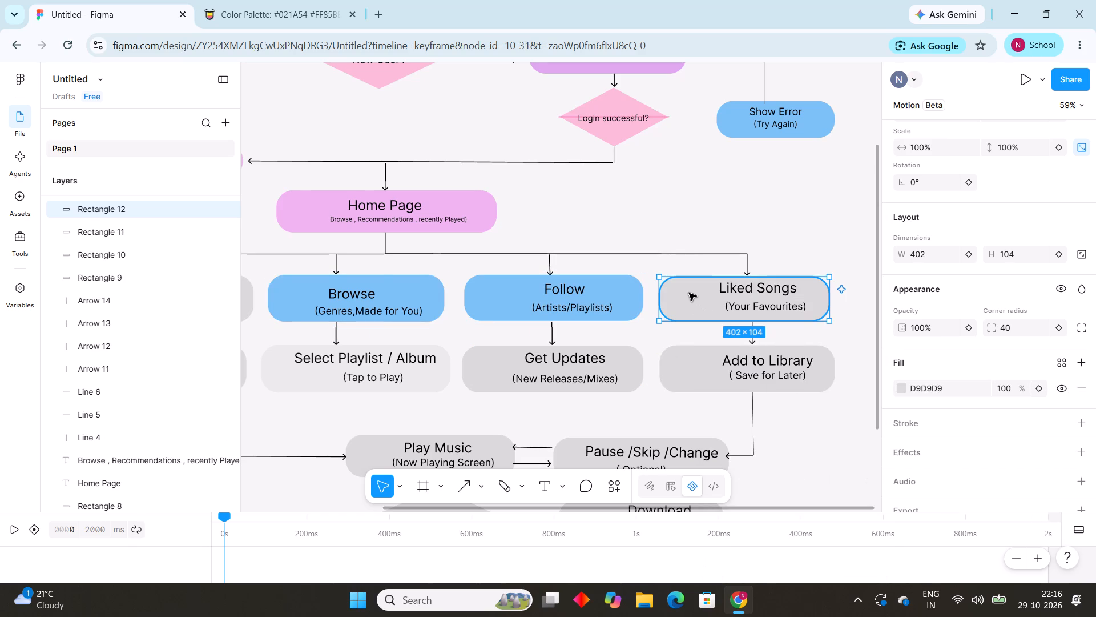
pyautogui.click(688, 292)
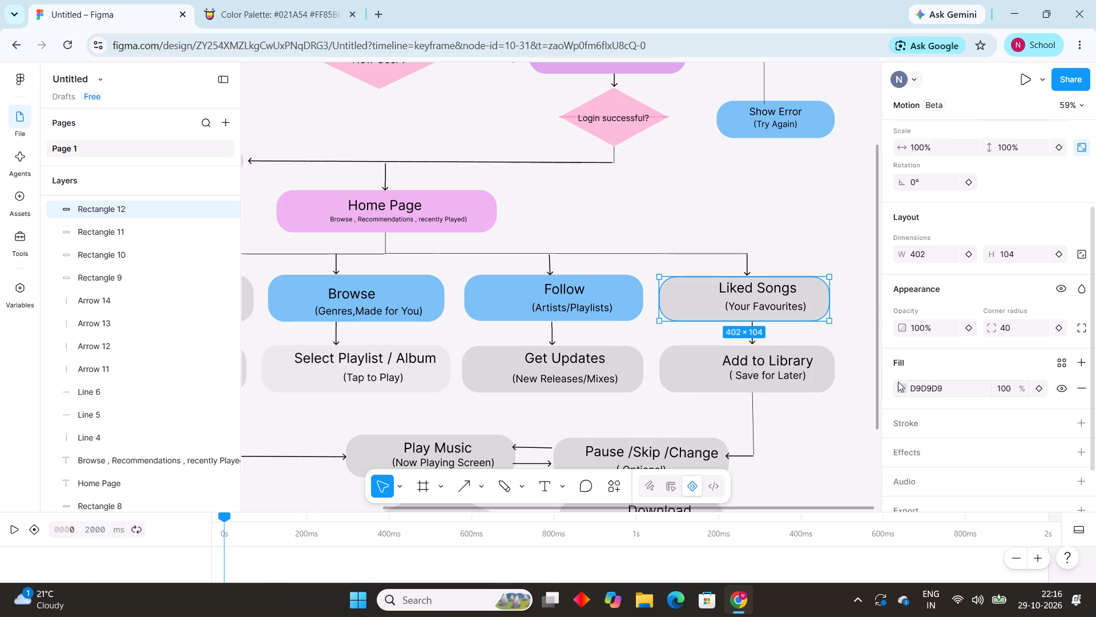
pyautogui.click(898, 382)
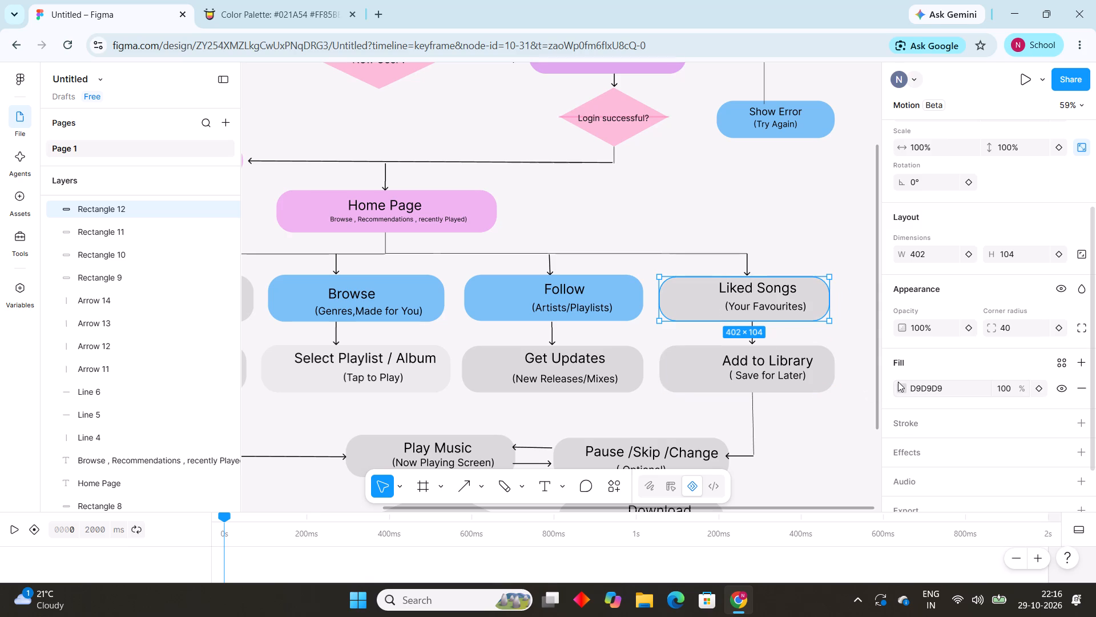
pyautogui.click(902, 384)
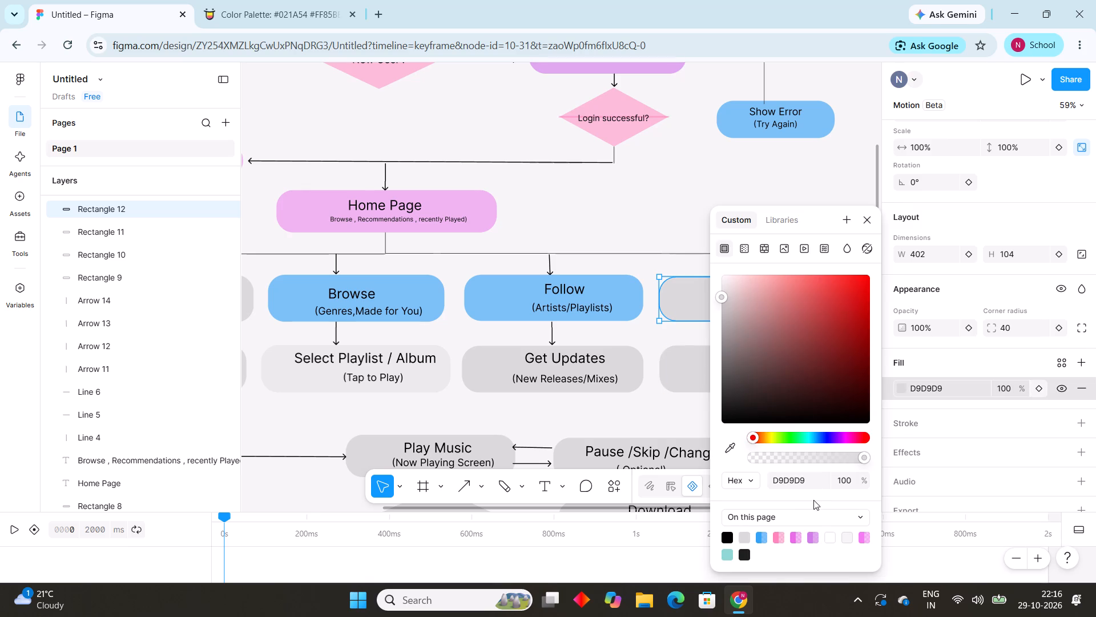
pyautogui.click(762, 536)
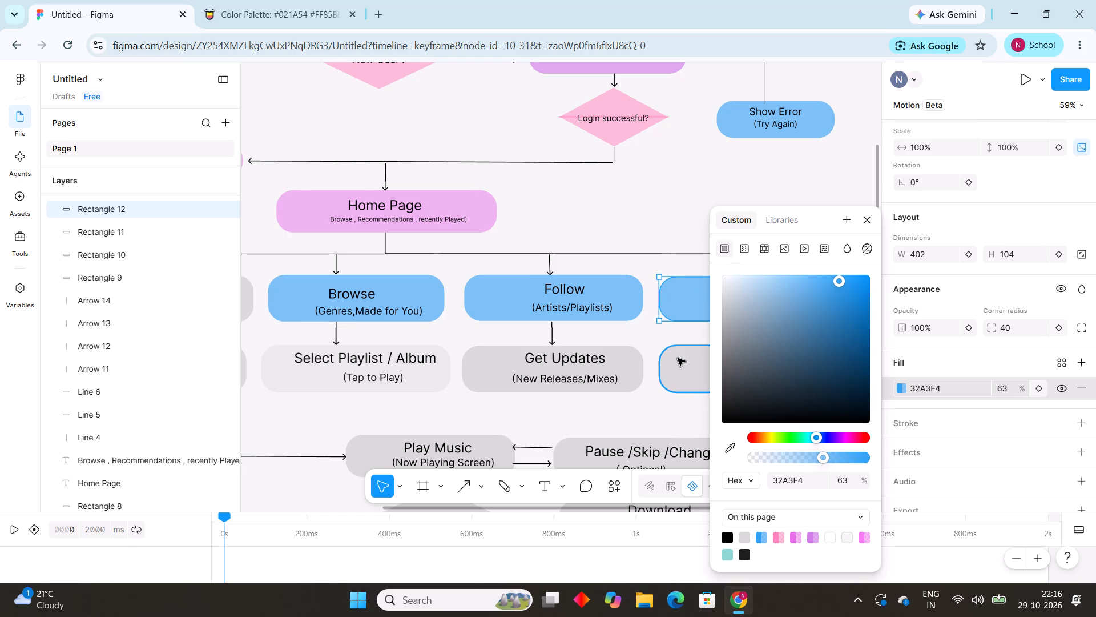
pyautogui.click(650, 337)
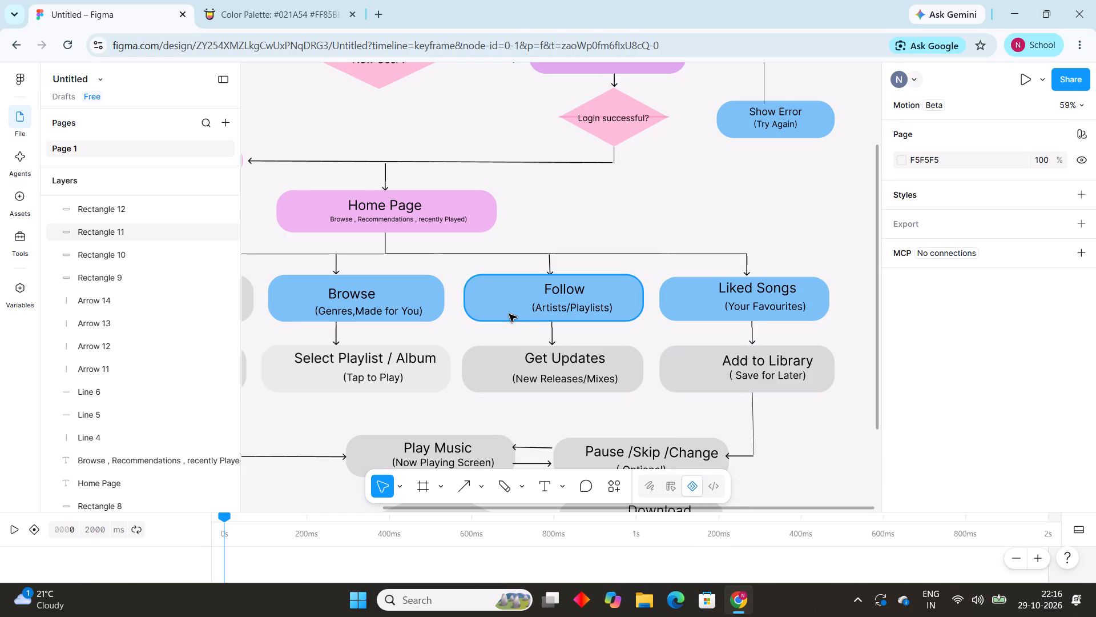
# Fill the Search box with the same blue 32A3F4 at 63% opacity.
pyautogui.hscroll(4, 509, 314)
pyautogui.click(507, 297)
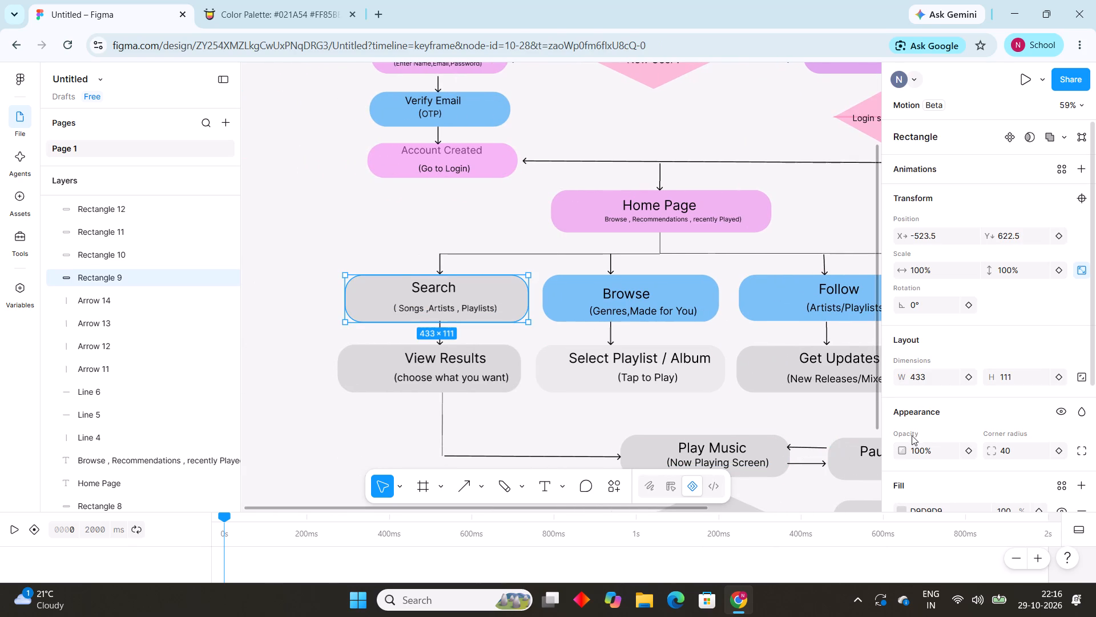
pyautogui.click(900, 507)
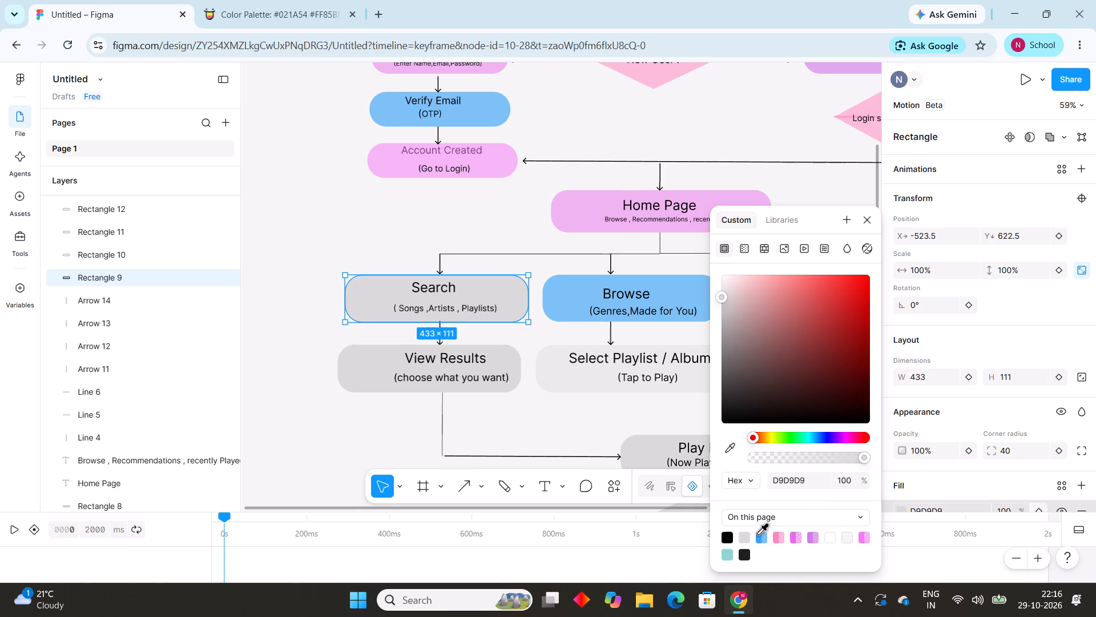
pyautogui.click(759, 534)
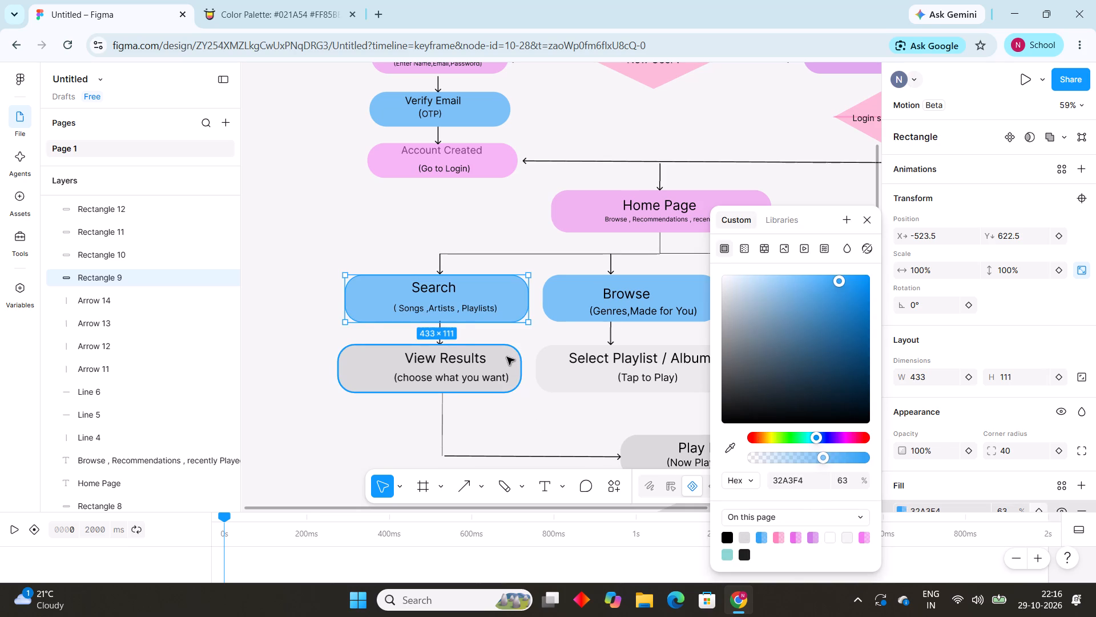
# Try purple CE7DE6 at 65% and pink F37BF1 at 52% as the View Results box's fill, keeping the purple.
pyautogui.click(507, 357)
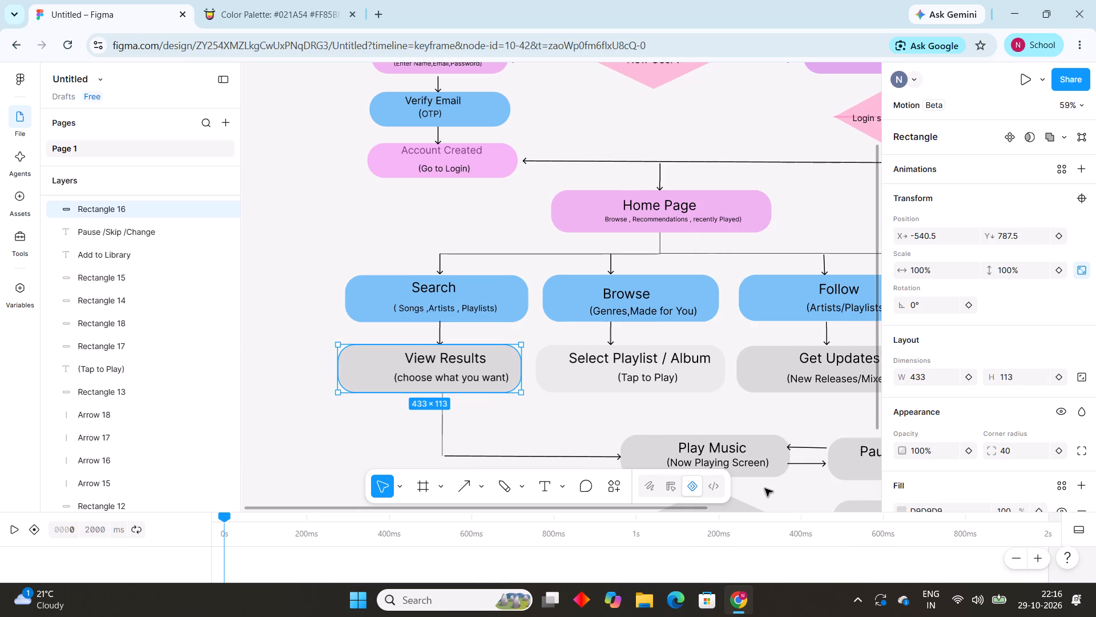
pyautogui.click(902, 506)
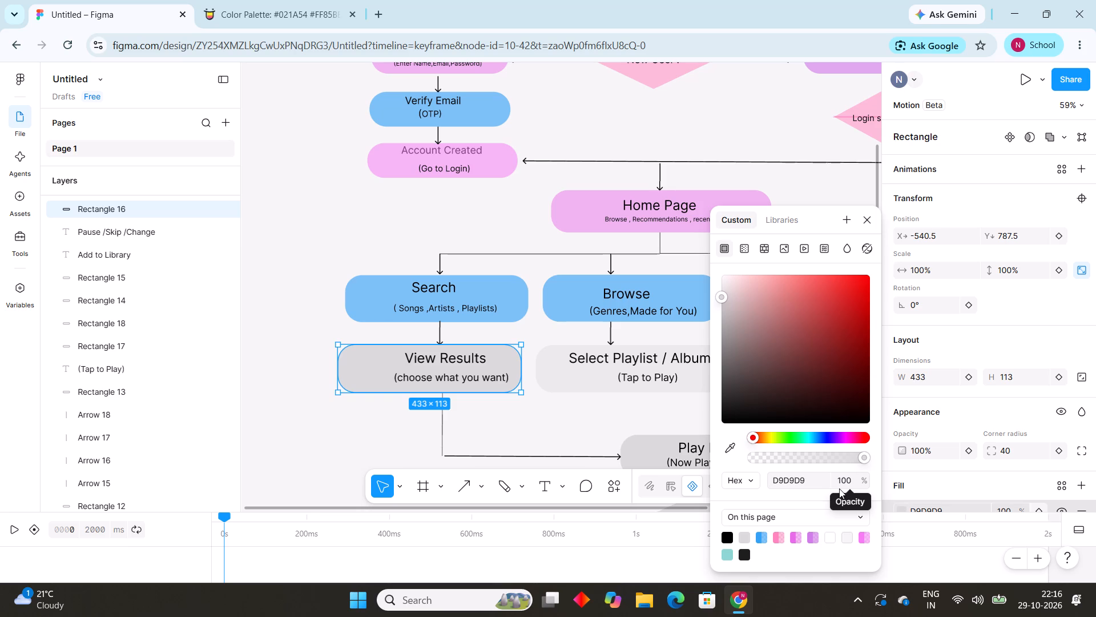
pyautogui.click(812, 536)
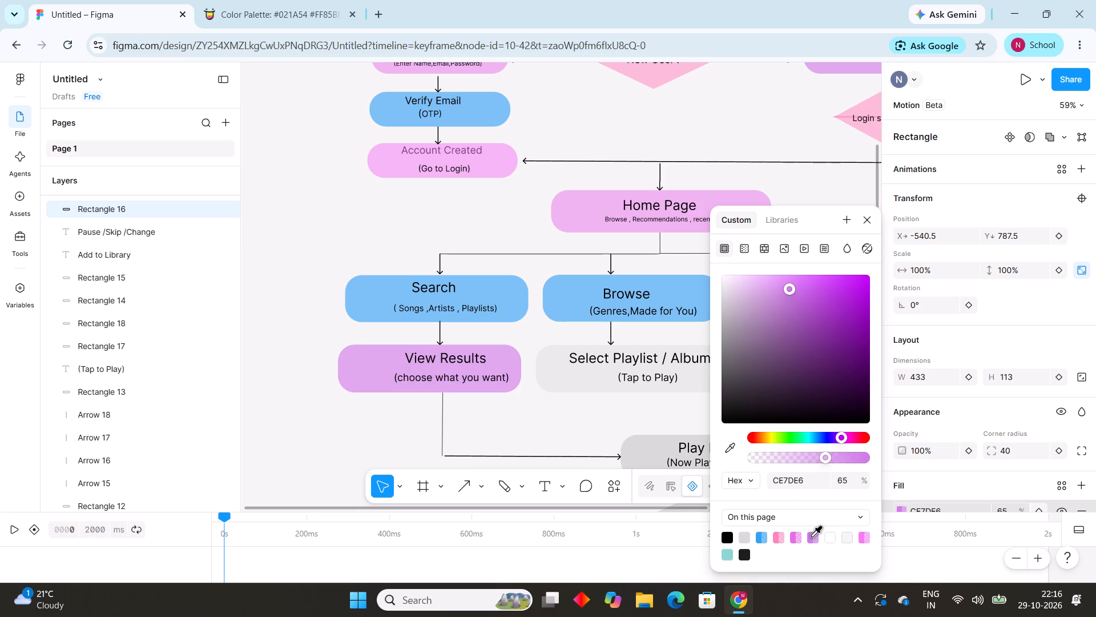
pyautogui.click(863, 534)
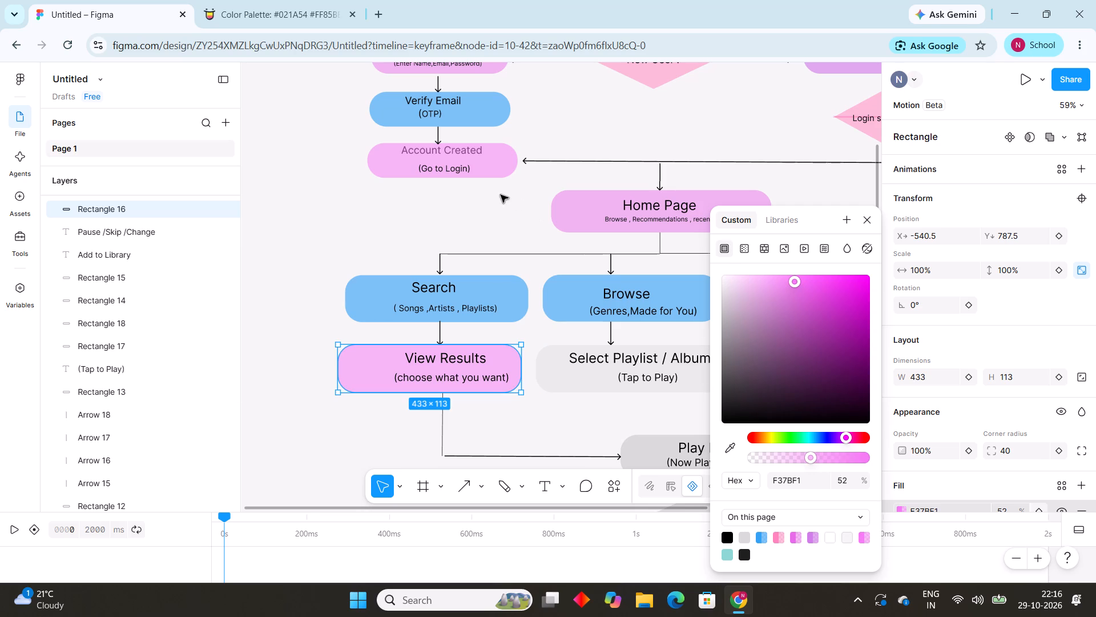
pyautogui.hscroll(1, 501, 195)
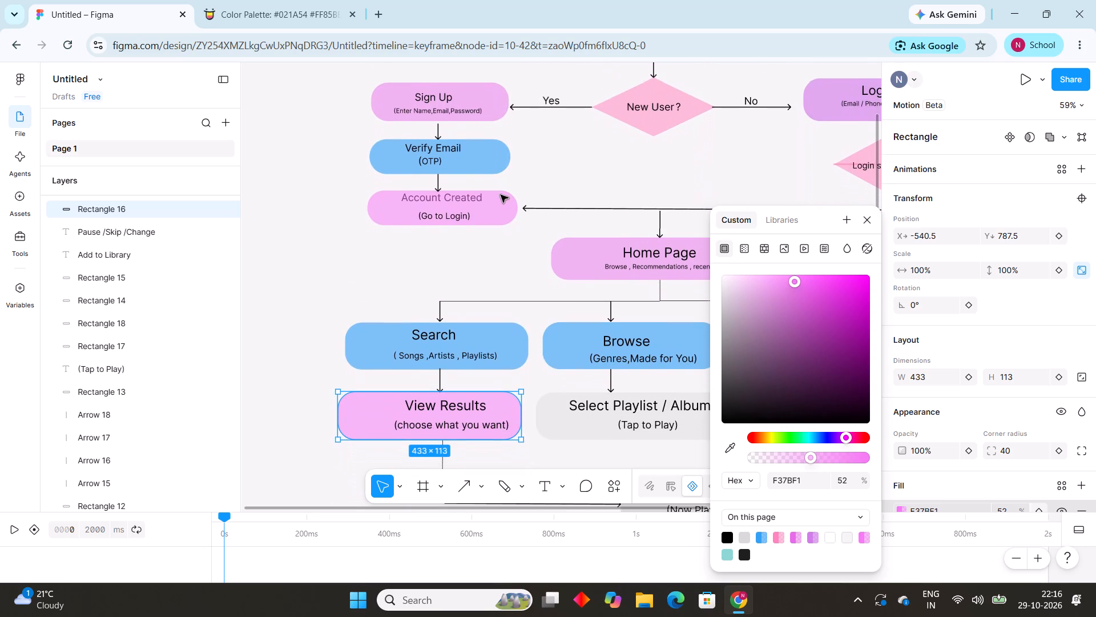
pyautogui.scroll(-3, 501, 195)
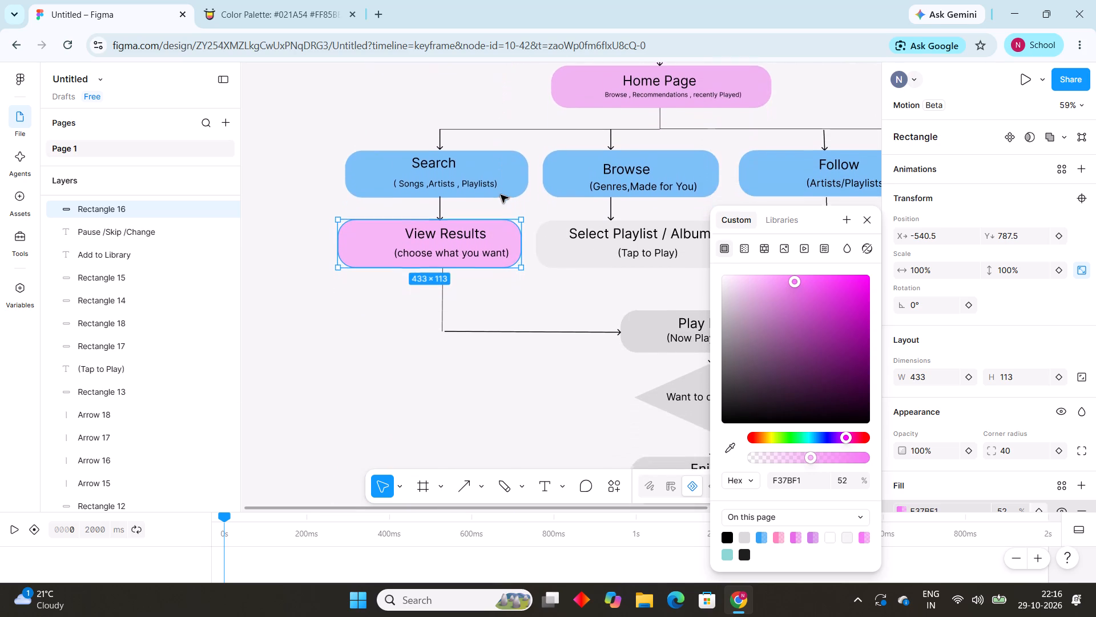
pyautogui.scroll(-1, 501, 195)
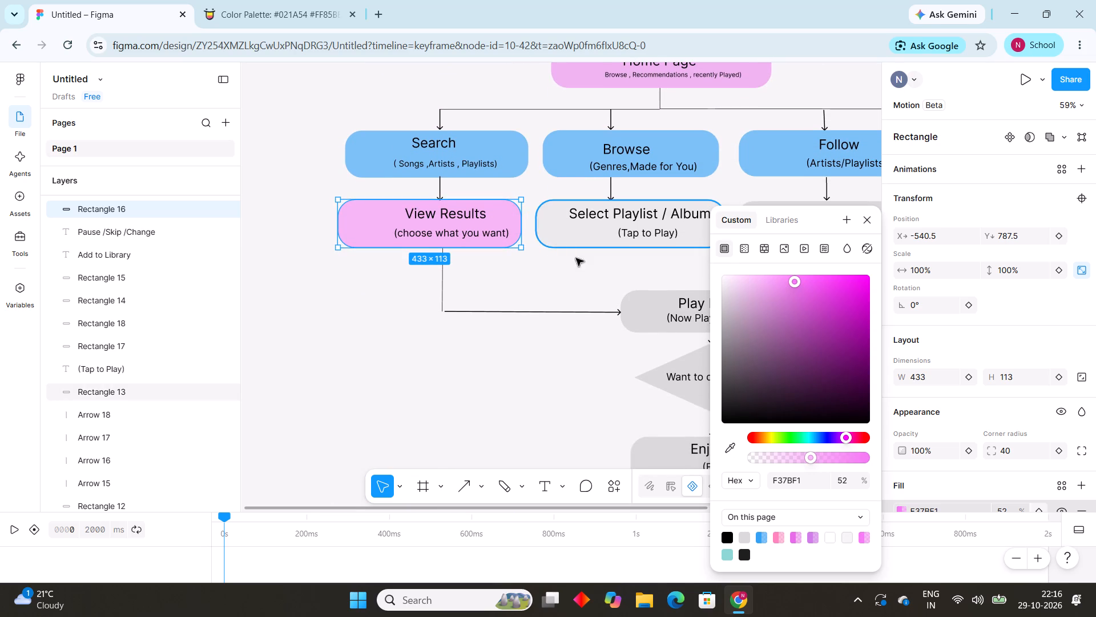
pyautogui.click(809, 535)
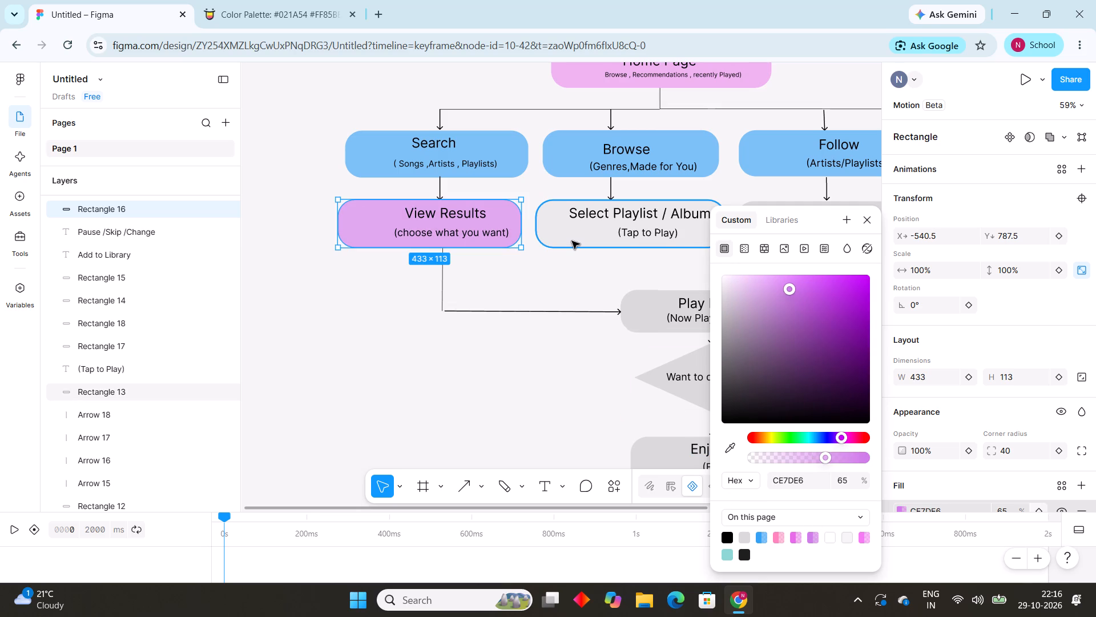
pyautogui.scroll(5, 520, 327)
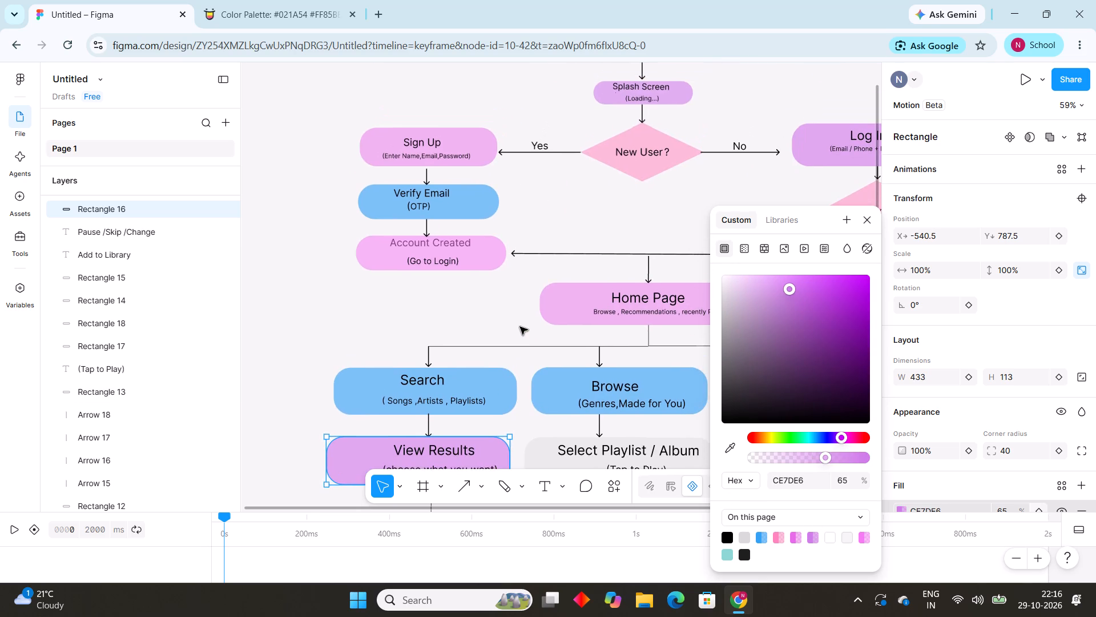
pyautogui.scroll(-1, 520, 327)
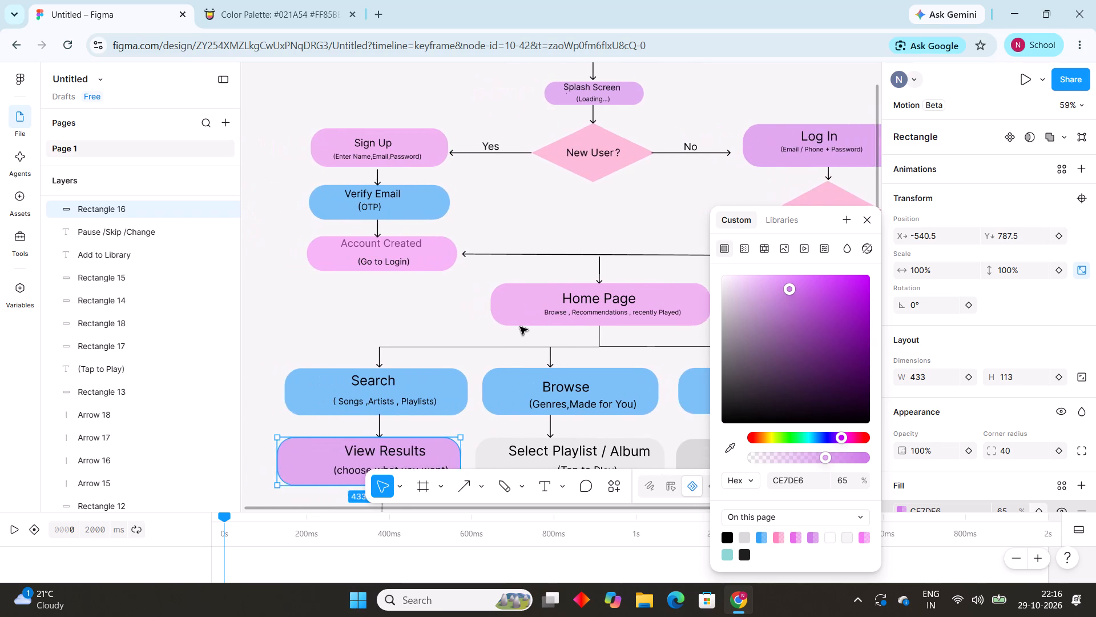
# Change the View Results box's fill to the page's pink E56BE7 at 48% opacity.
pyautogui.scroll(-1, 520, 327)
pyautogui.scroll(-3, 537, 230)
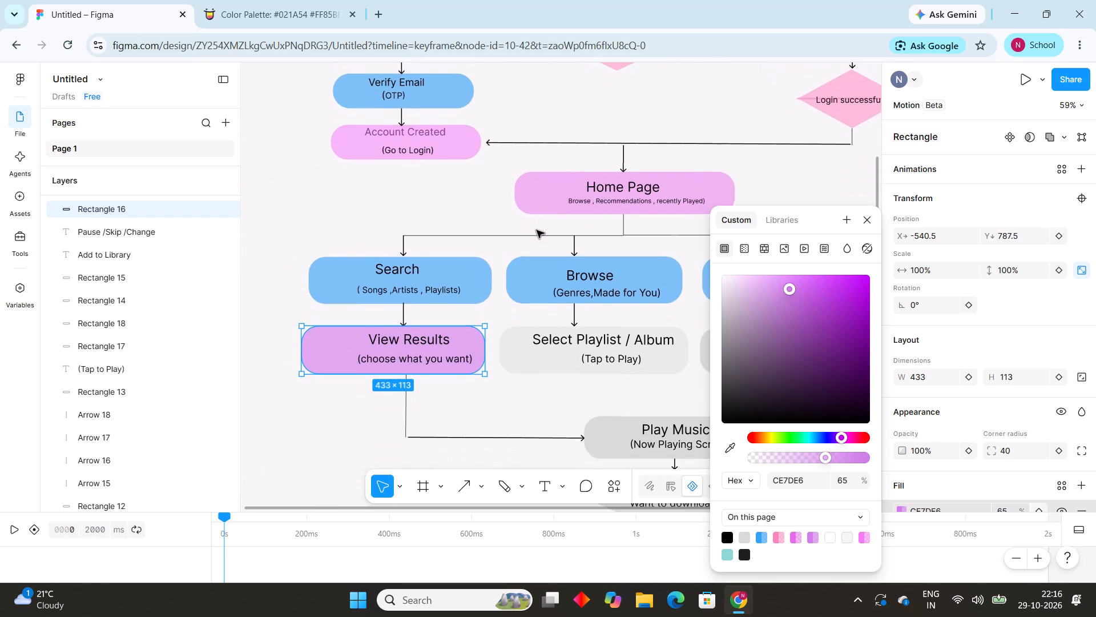
pyautogui.scroll(-2, 537, 230)
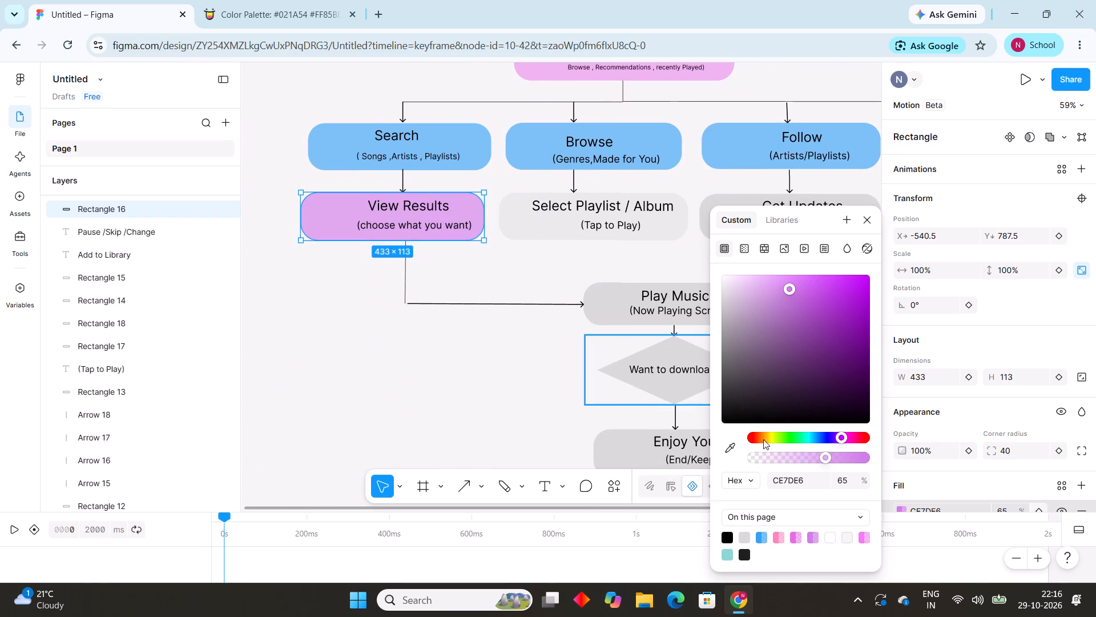
pyautogui.click(796, 539)
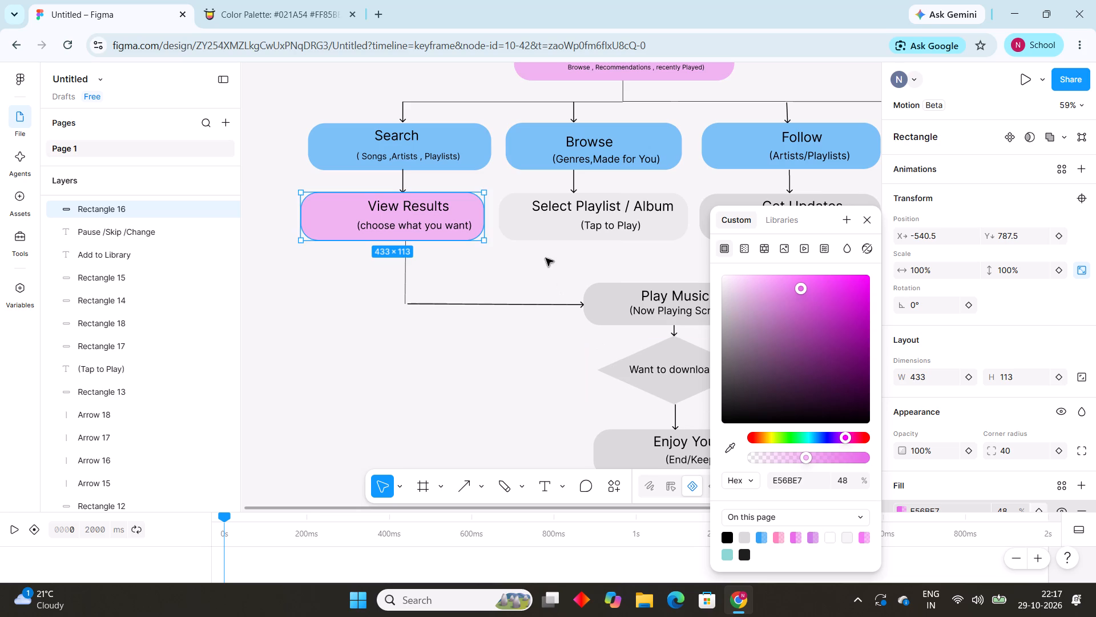
# Try pinks E56BE7 and F37BF1 on the Select Playlist / Album box, settling on purple CE7DE6 at 65% for its fill.
pyautogui.click(542, 230)
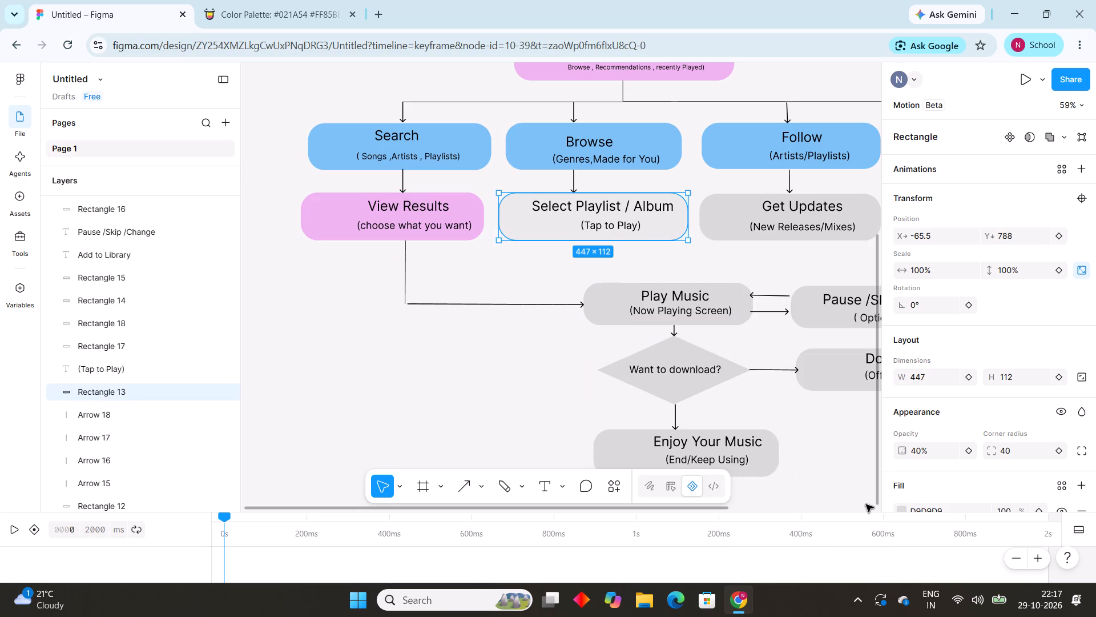
pyautogui.click(902, 504)
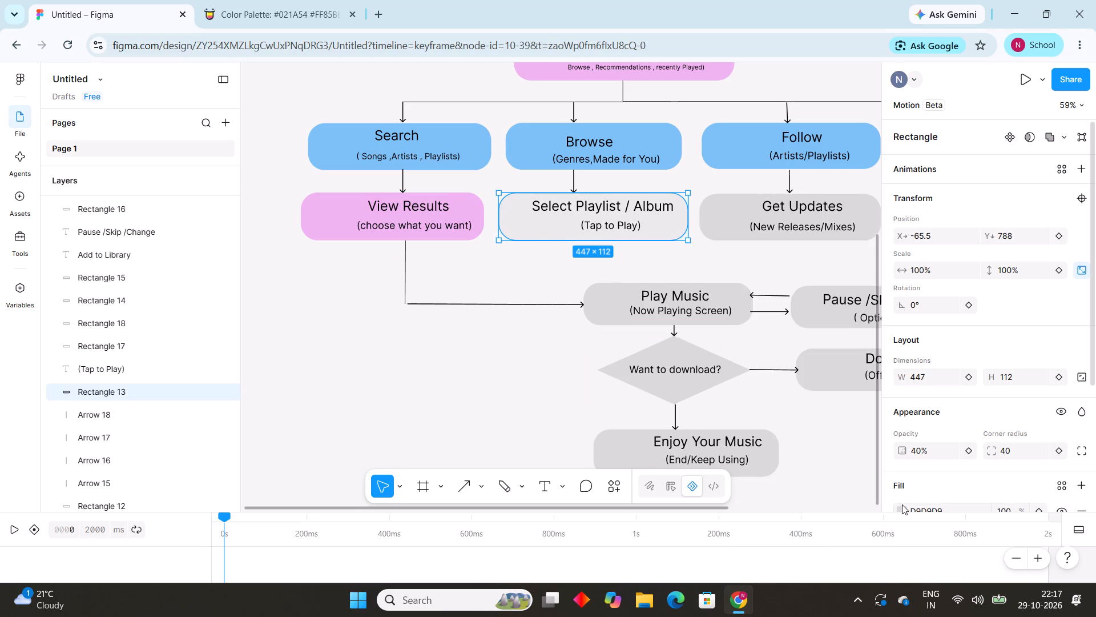
pyautogui.scroll(-1, 901, 505)
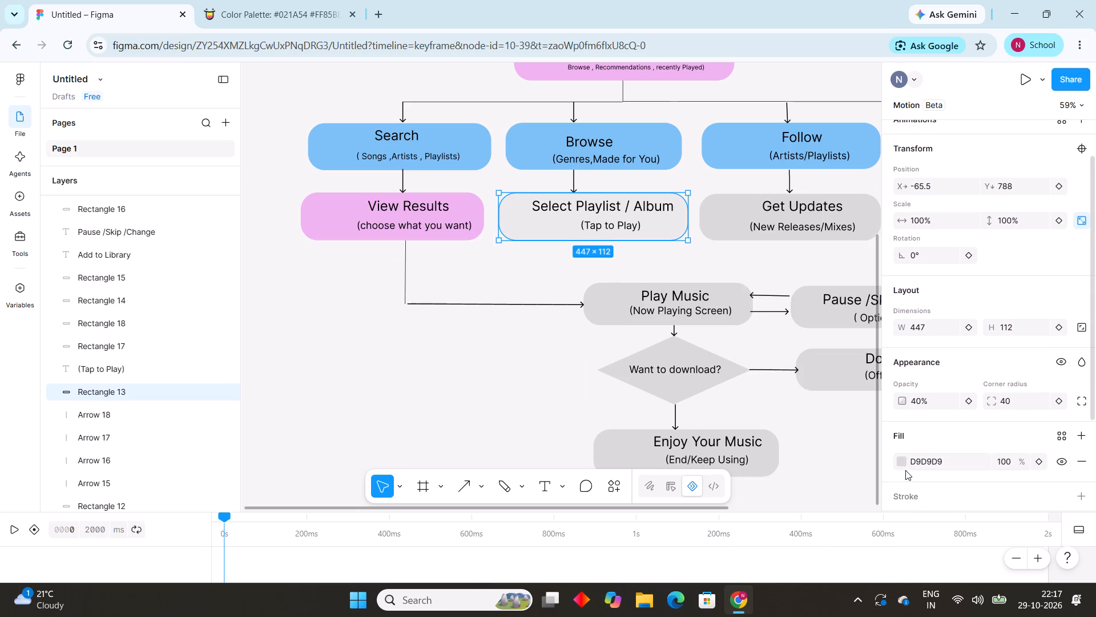
pyautogui.click(898, 456)
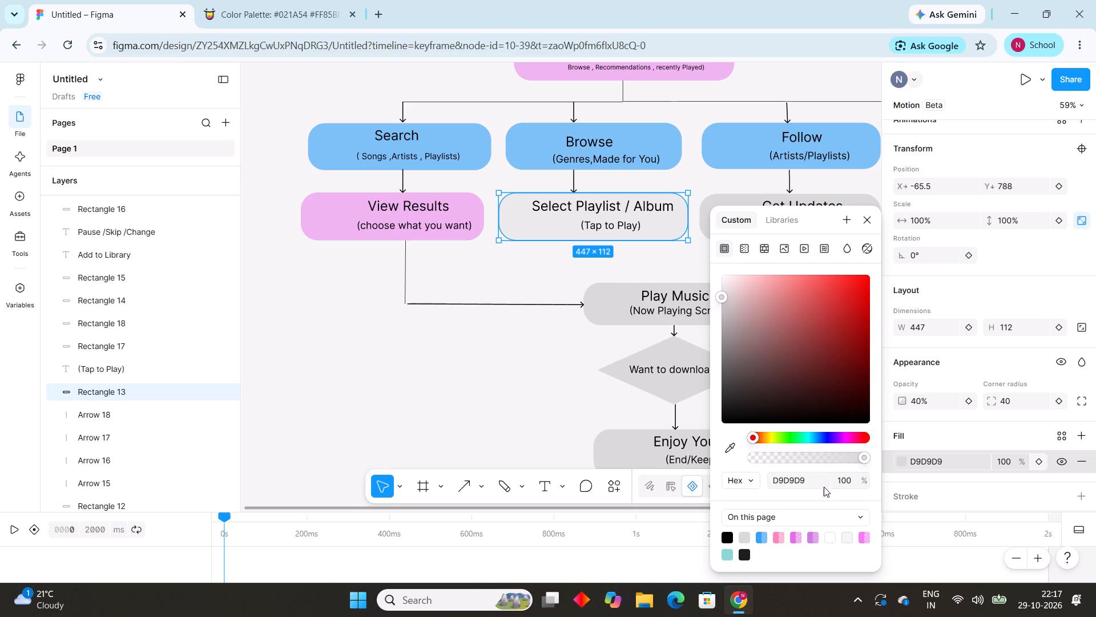
pyautogui.click(799, 537)
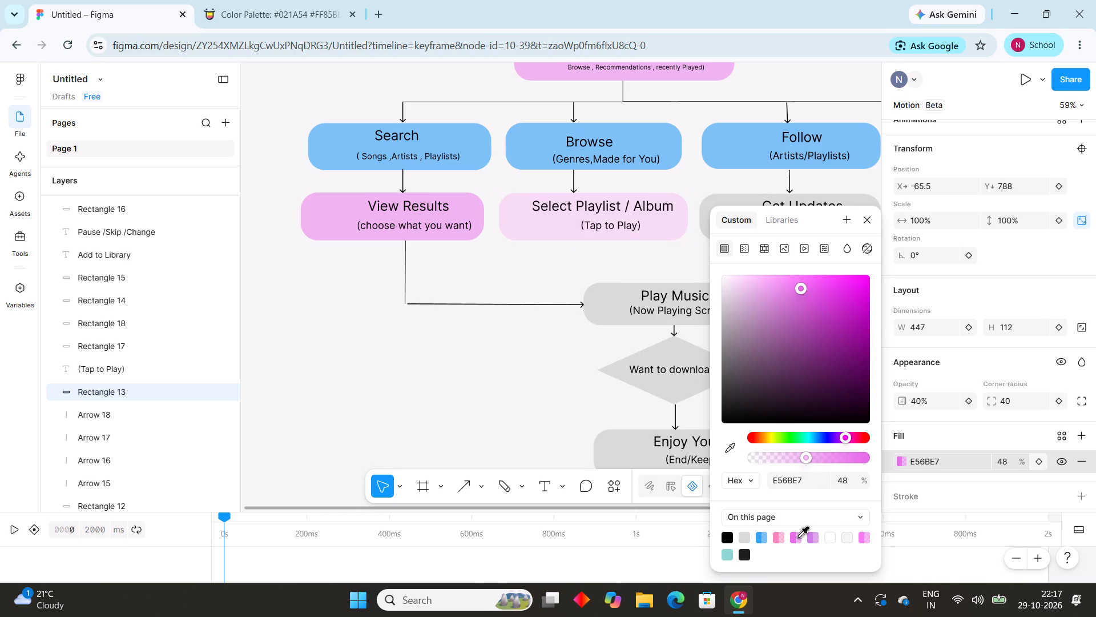
pyautogui.click(816, 535)
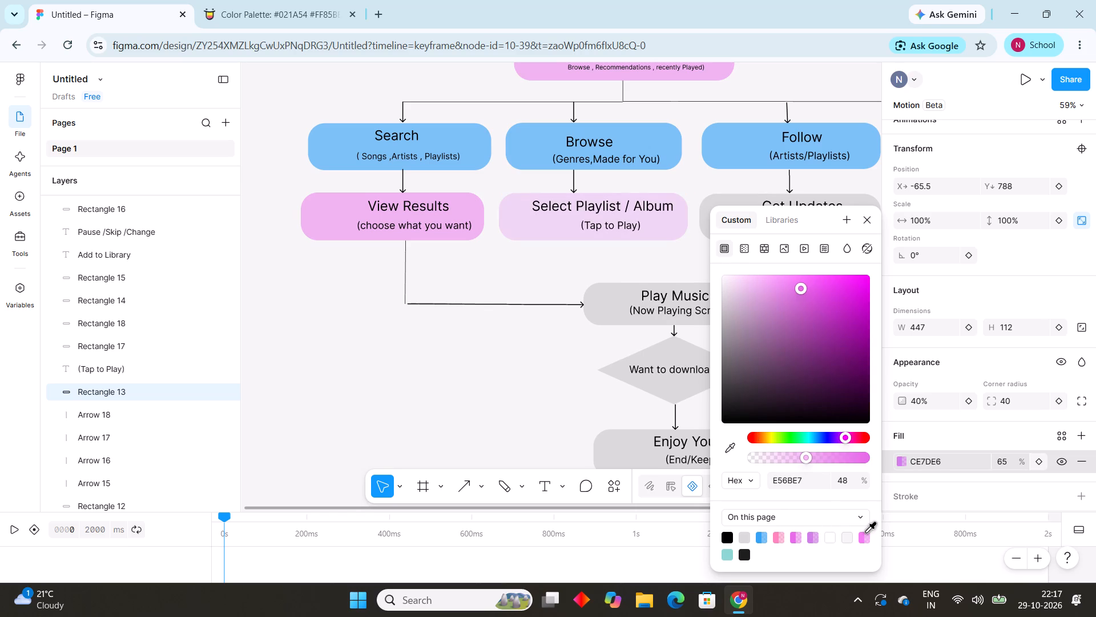
pyautogui.click(866, 532)
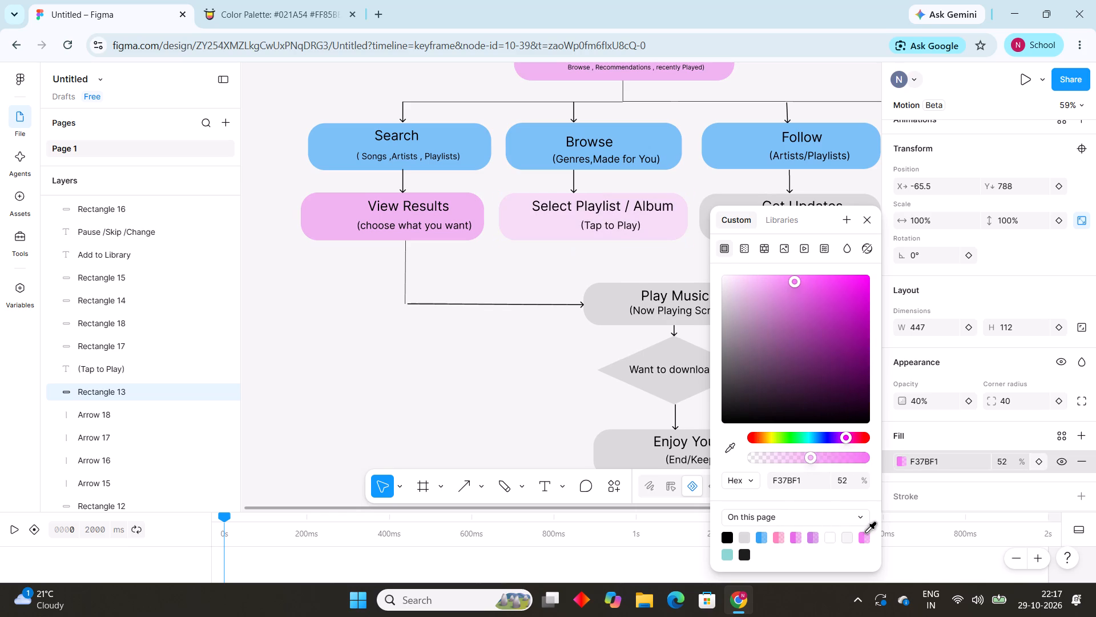
pyautogui.click(798, 533)
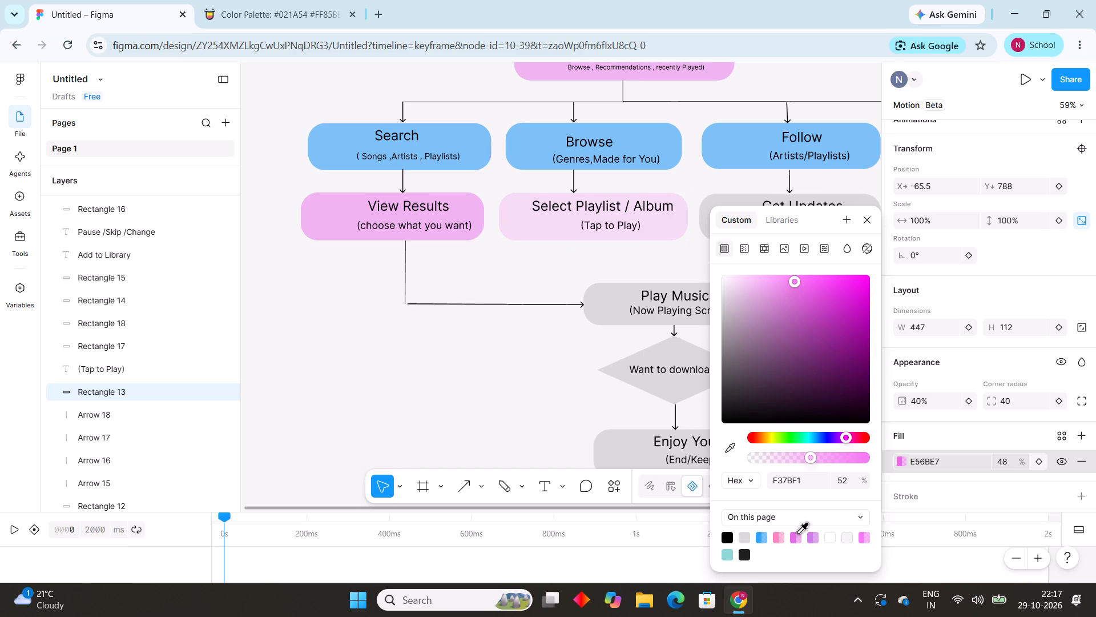
pyautogui.click(819, 531)
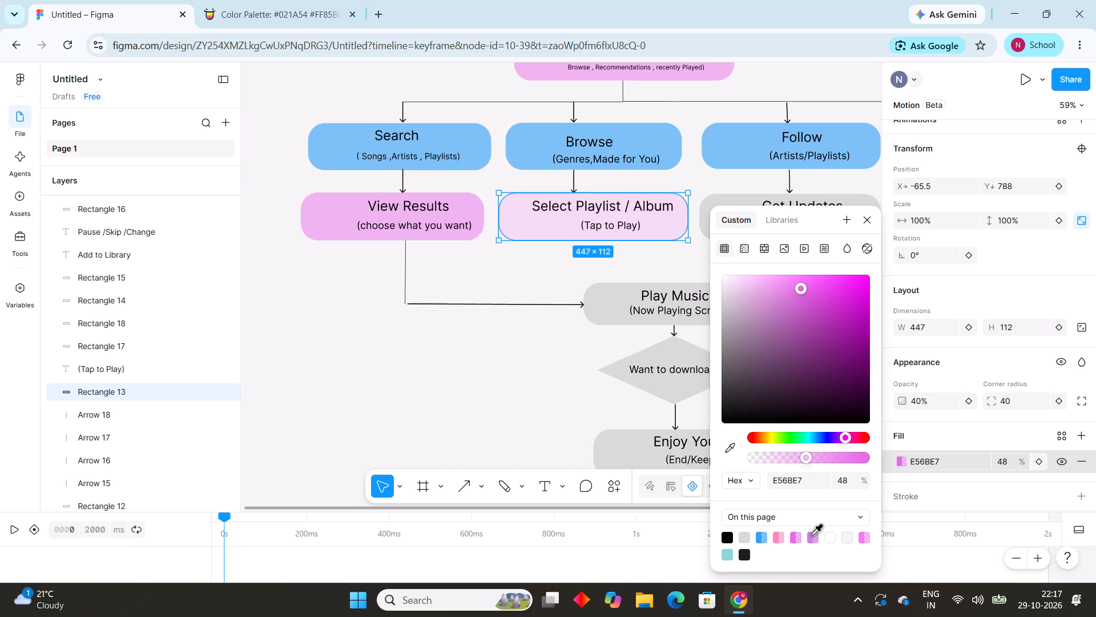
pyautogui.click(812, 535)
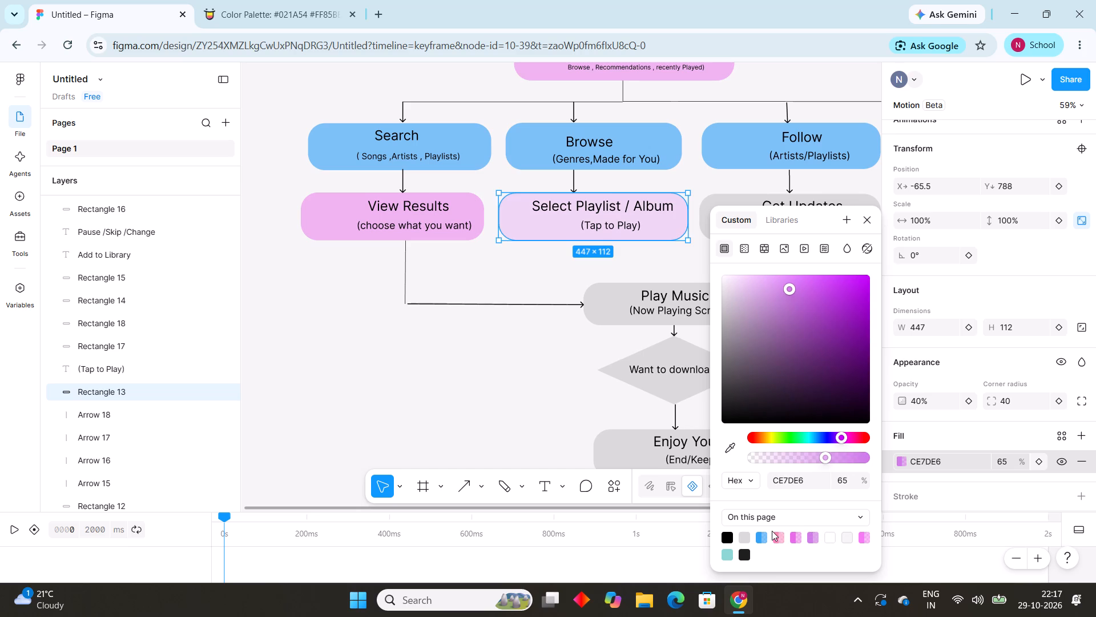
pyautogui.click(796, 528)
pyautogui.moveTo(815, 539); pyautogui.dragTo(827, 471)
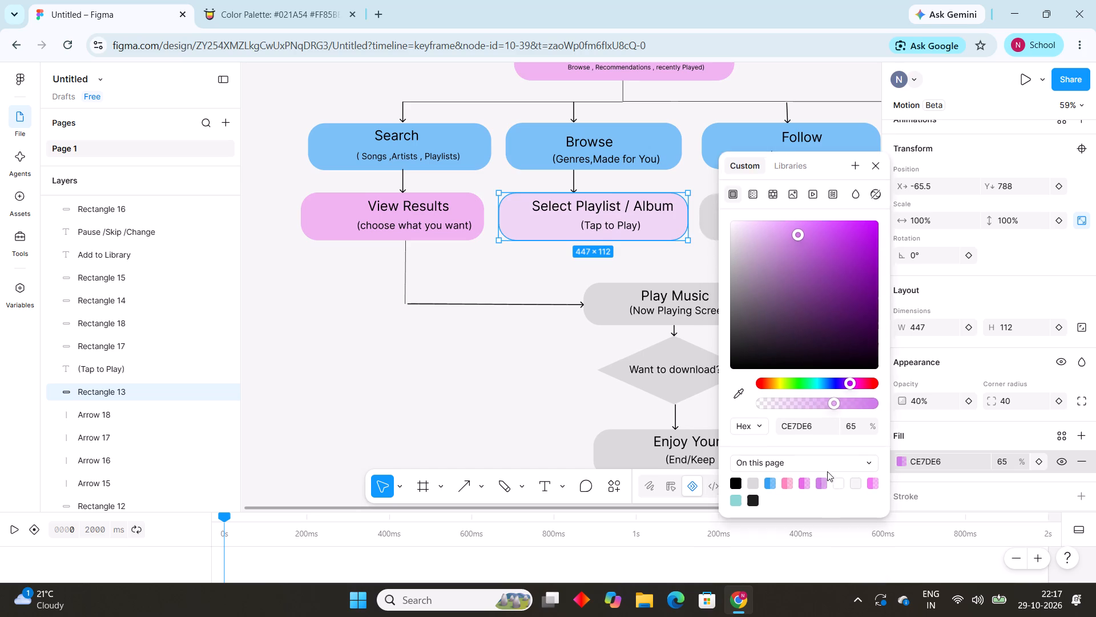
pyautogui.moveTo(827, 471); pyautogui.dragTo(815, 504)
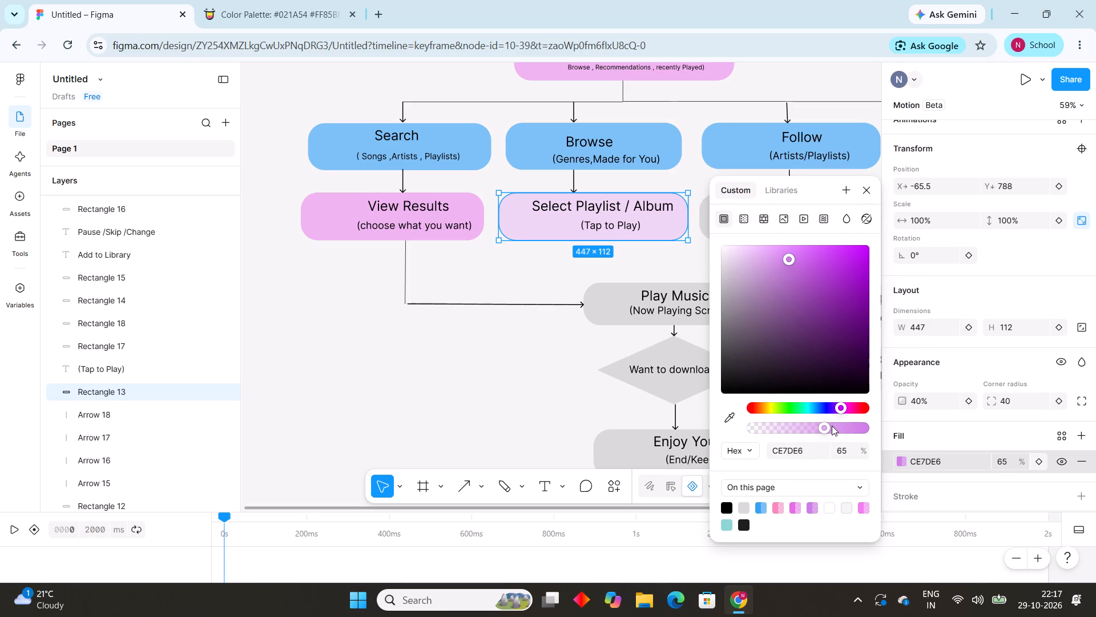
# Raise the Select Playlist / Album box's fill opacity to about 85%, trying 98% along the way, and deselect it.
pyautogui.click(832, 426)
pyautogui.moveTo(832, 426); pyautogui.dragTo(843, 426)
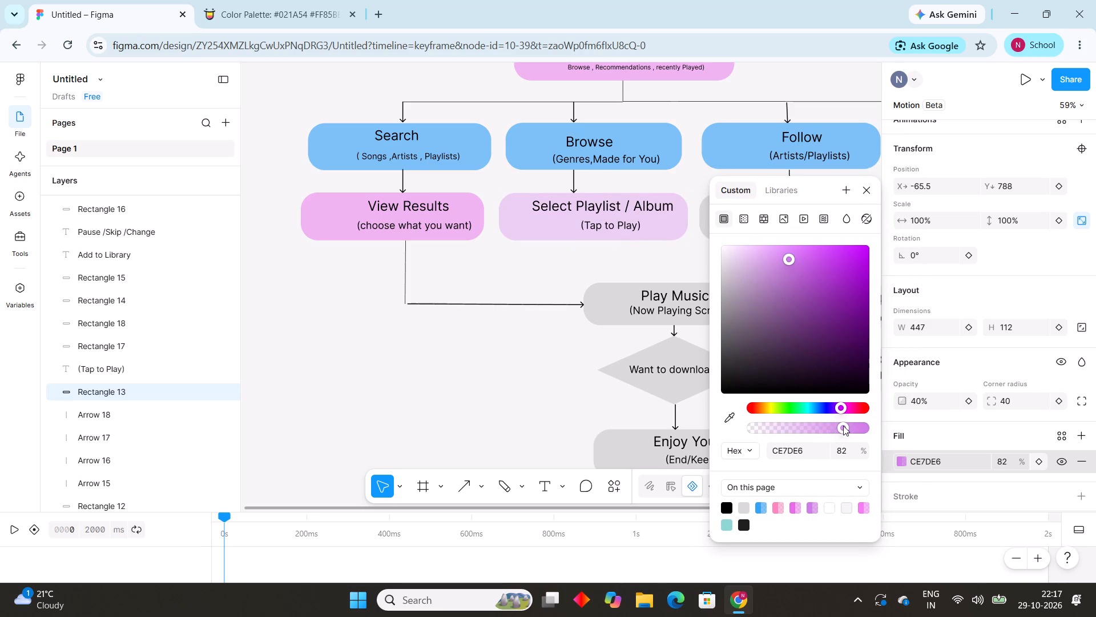
pyautogui.click(847, 426)
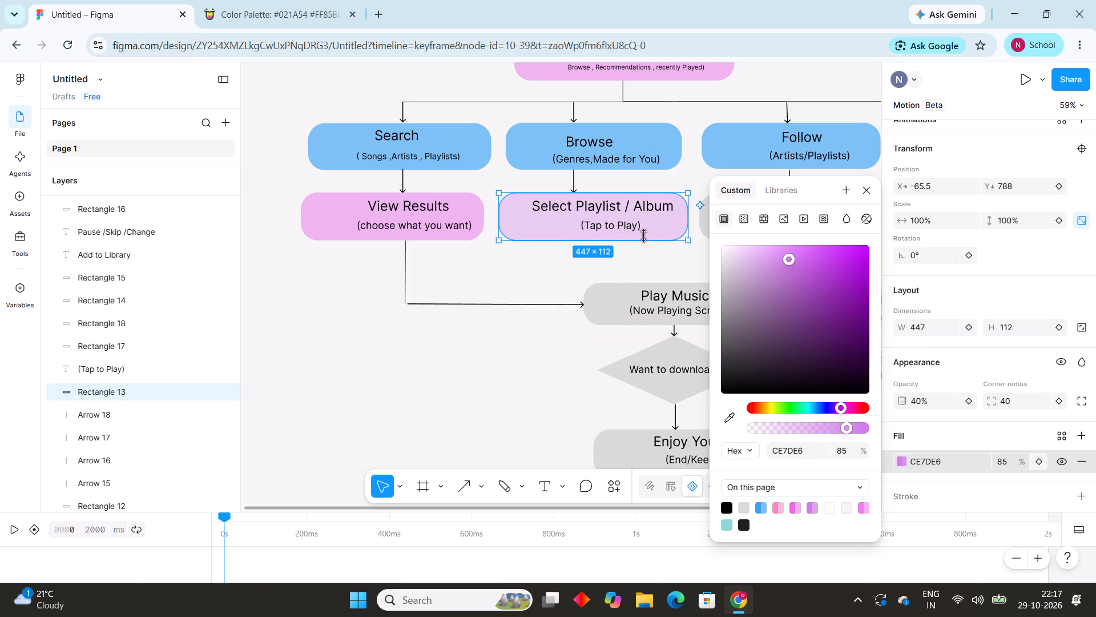
pyautogui.click(656, 232)
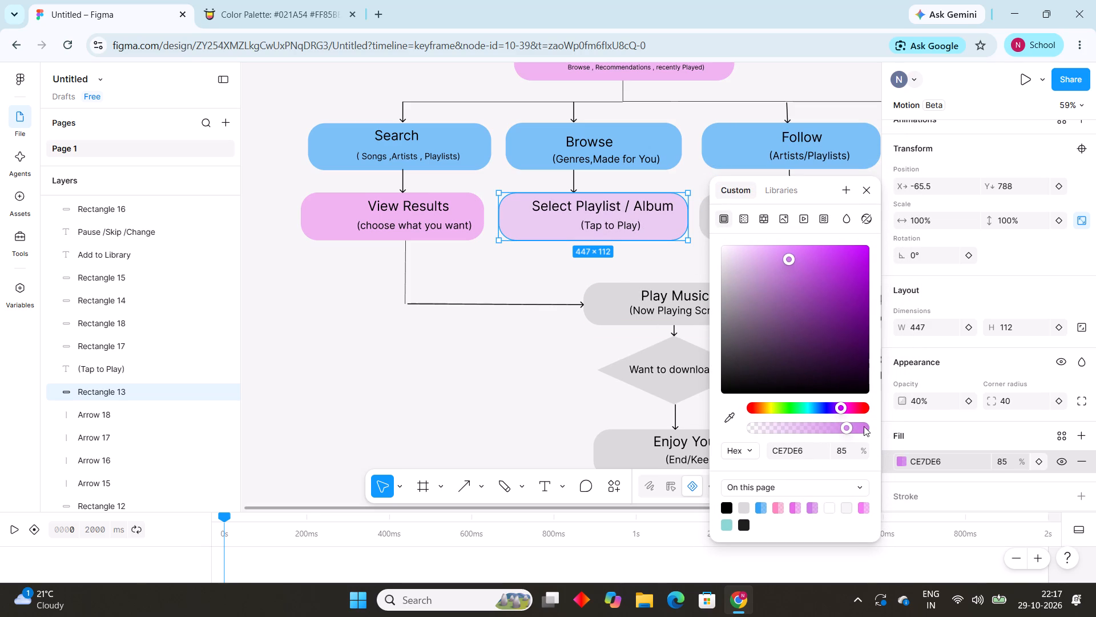
pyautogui.click(861, 426)
pyautogui.click(861, 426)
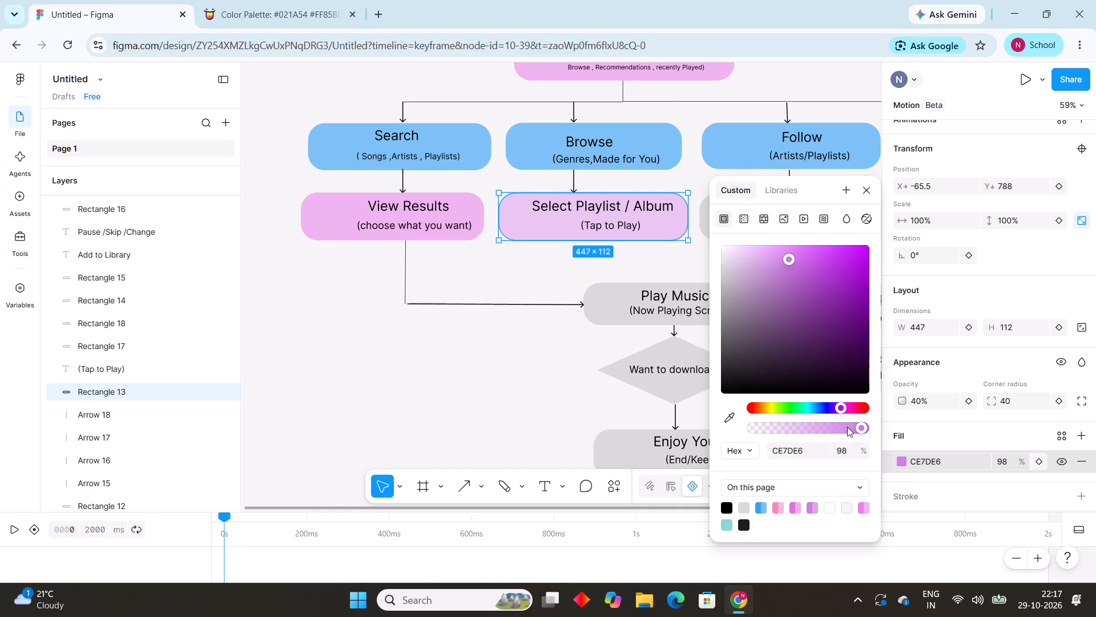
pyautogui.click(847, 427)
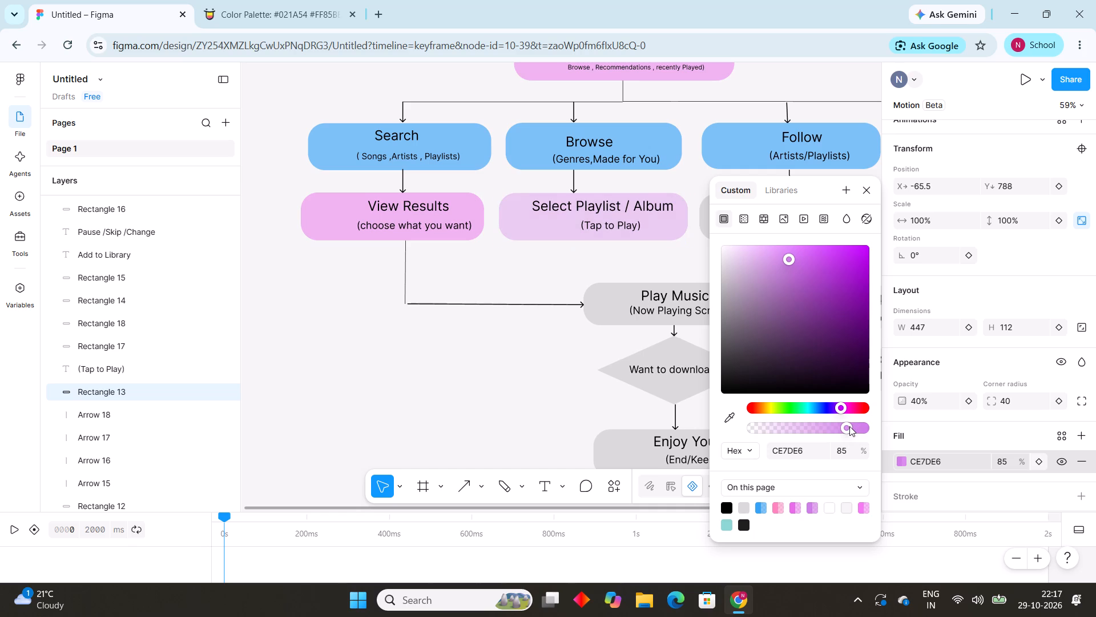
pyautogui.click(849, 426)
pyautogui.click(490, 339)
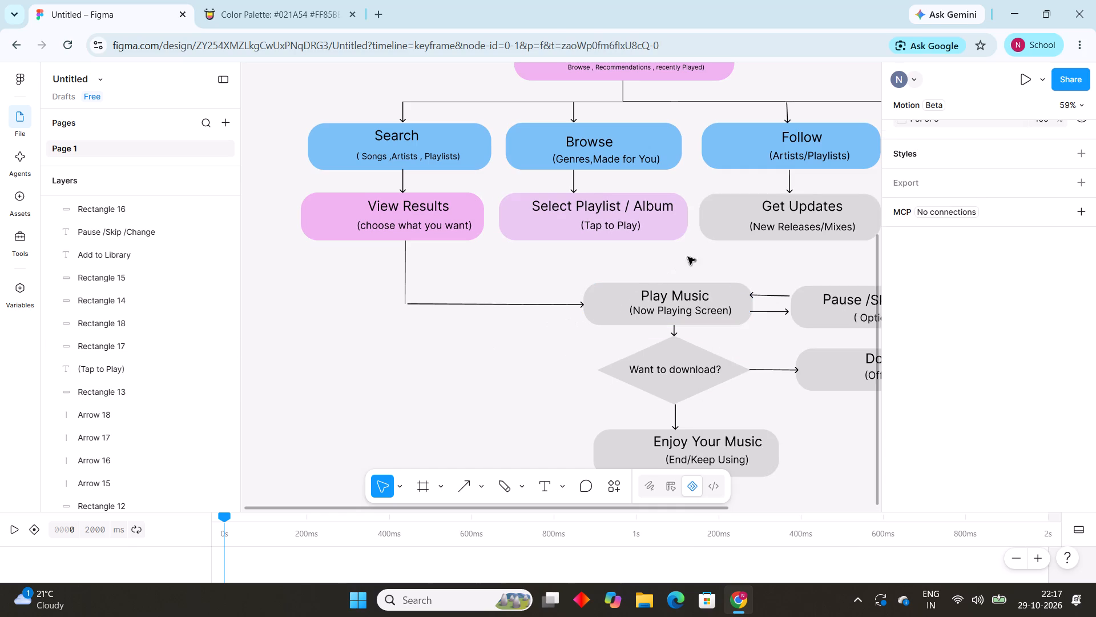
# Fill the Get Updates box with pink E56BE7 at 48% opacity after trying purple CE7DE6 at 65%, and deselect it.
pyautogui.click(740, 217)
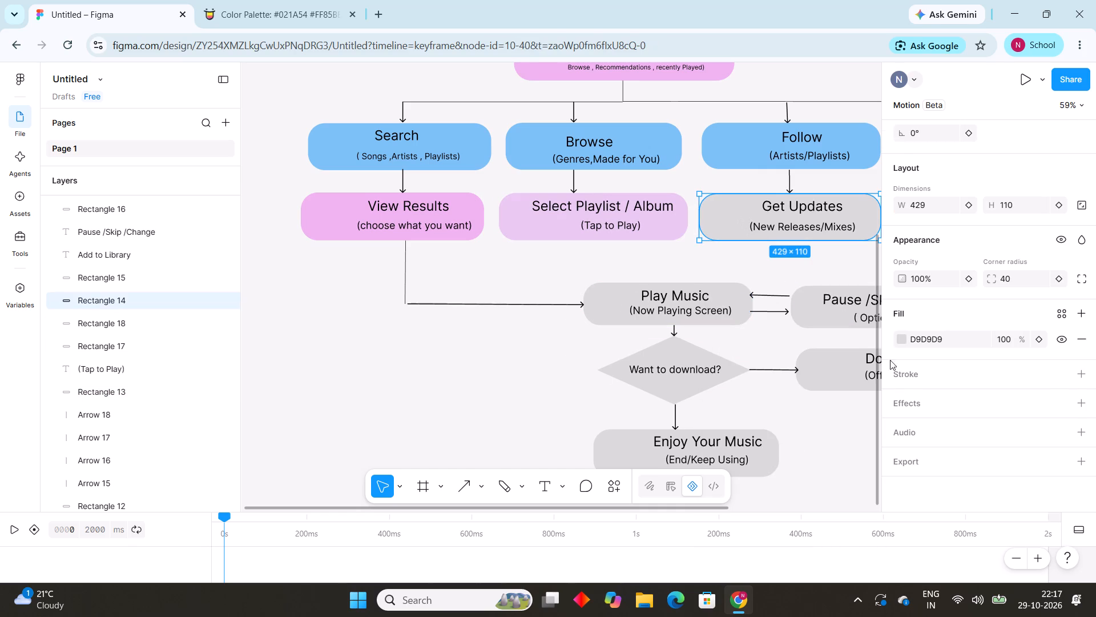
pyautogui.click(904, 336)
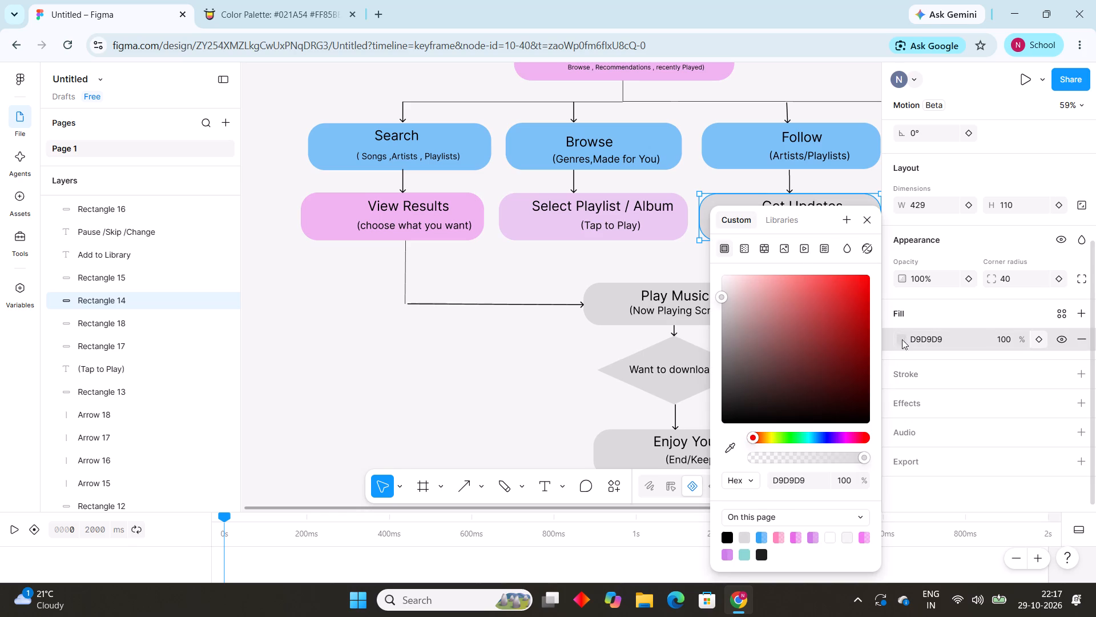
pyautogui.click(811, 530)
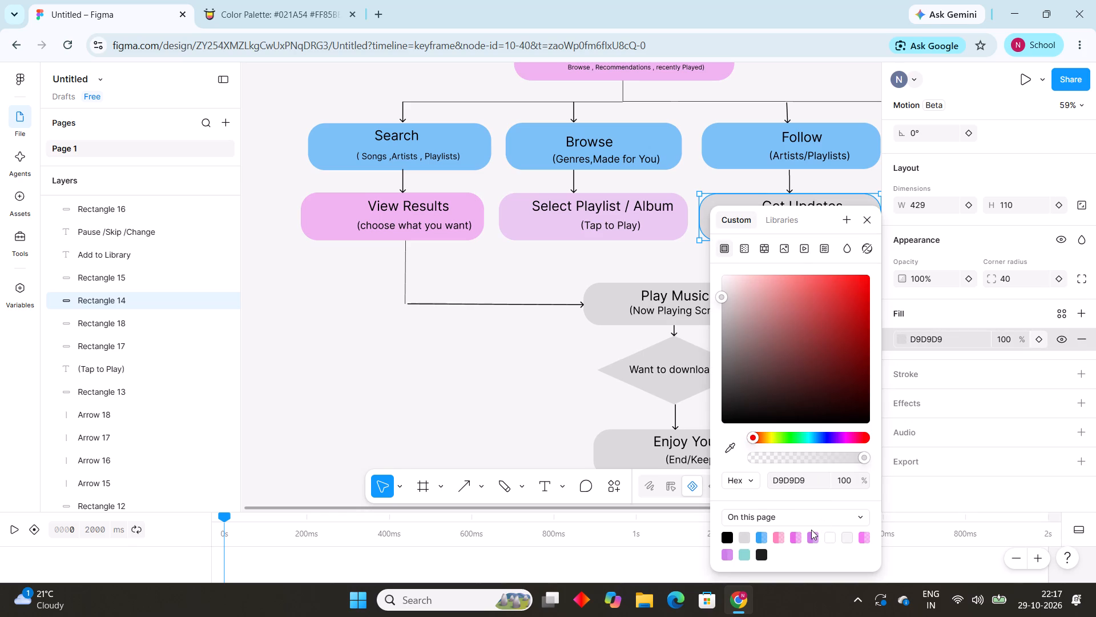
pyautogui.click(811, 535)
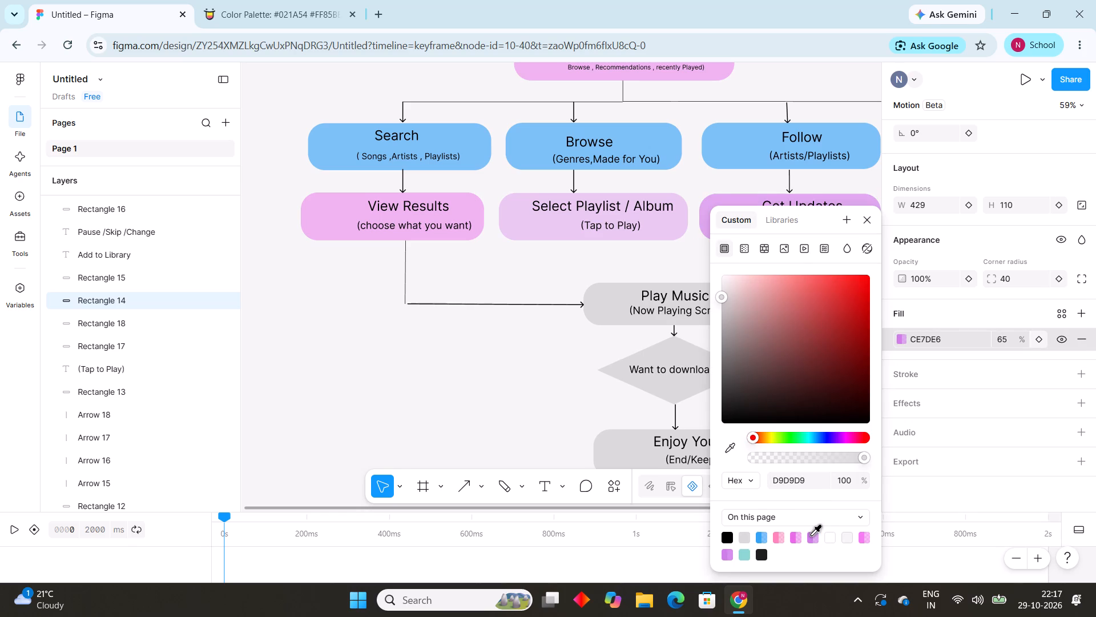
pyautogui.click(798, 537)
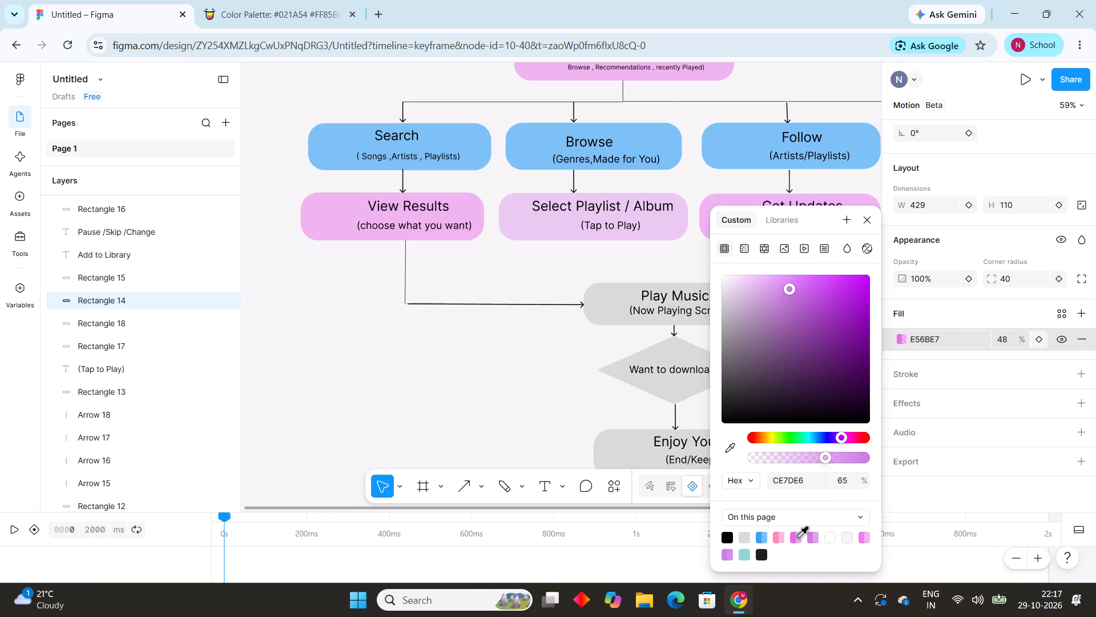
pyautogui.click(506, 424)
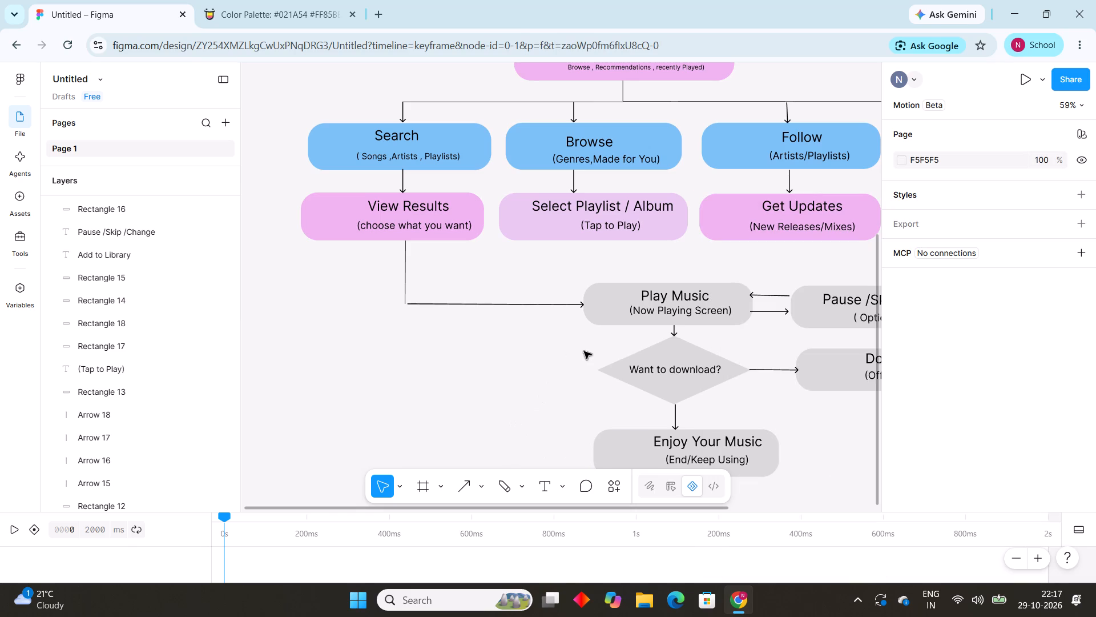
# Fill the Play Music box with pink E56BE7 at 48% opacity after trying purple CE7DE6 at 65%, and deselect it.
pyautogui.click(610, 300)
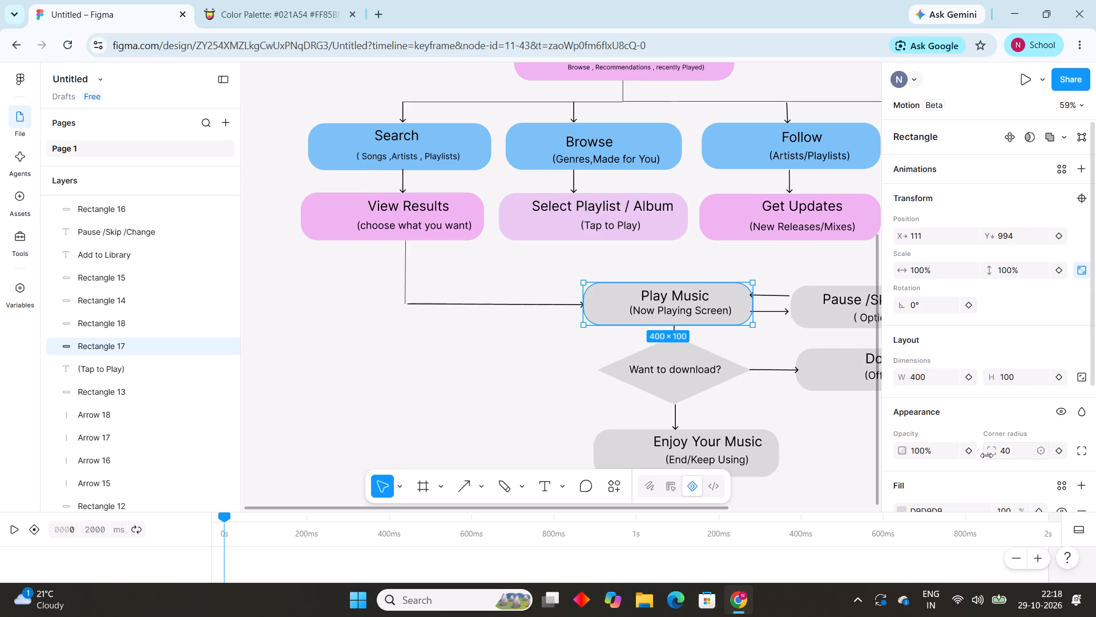
pyautogui.scroll(-1, 934, 417)
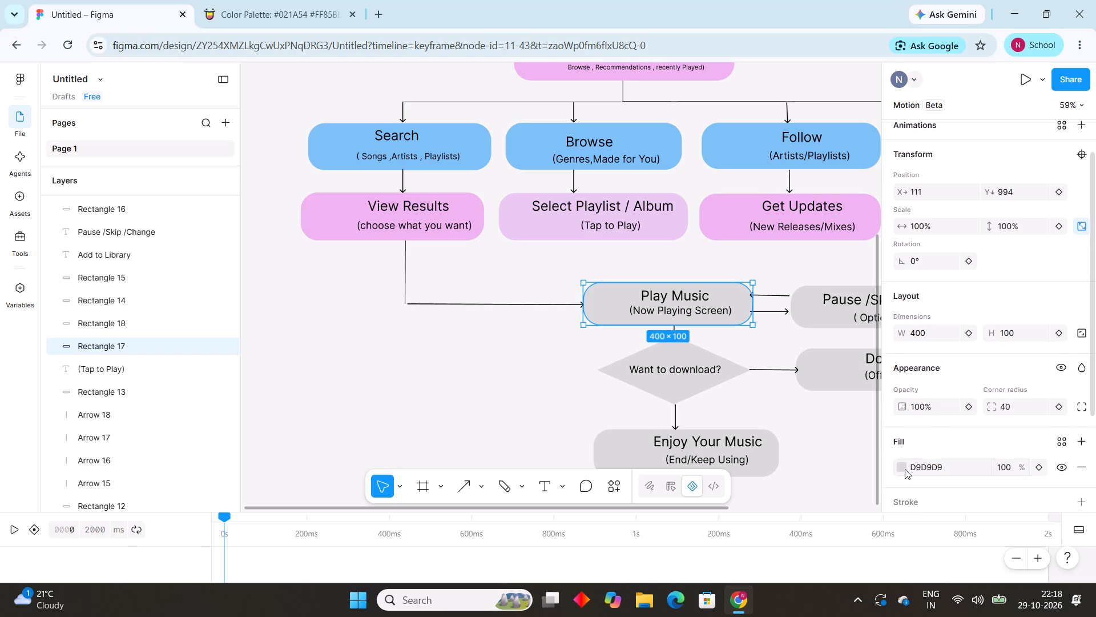
pyautogui.click(901, 463)
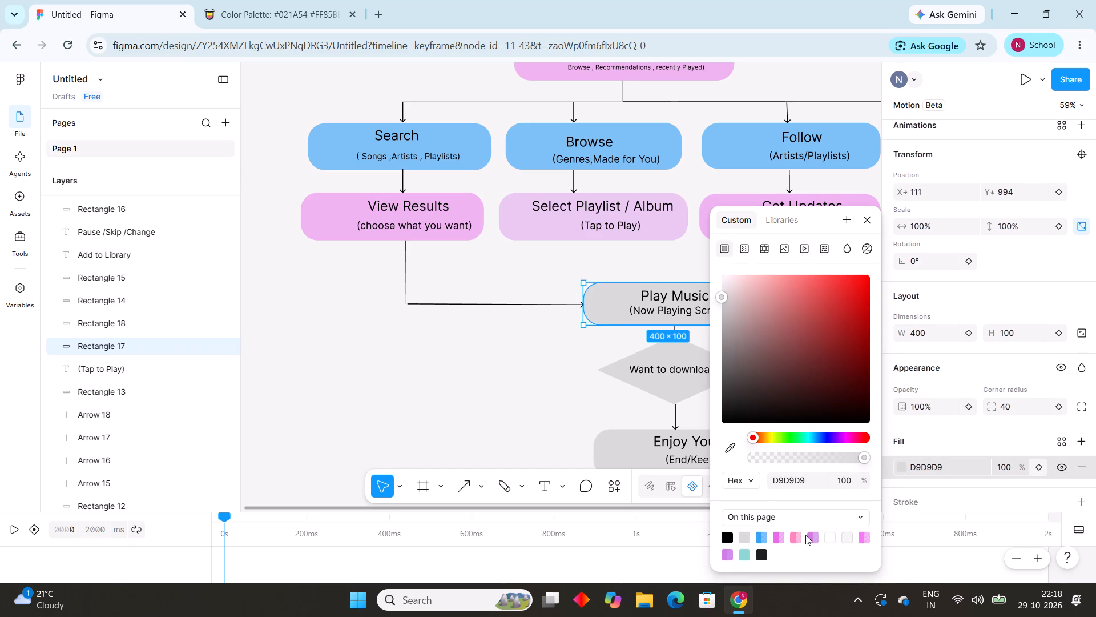
pyautogui.click(812, 534)
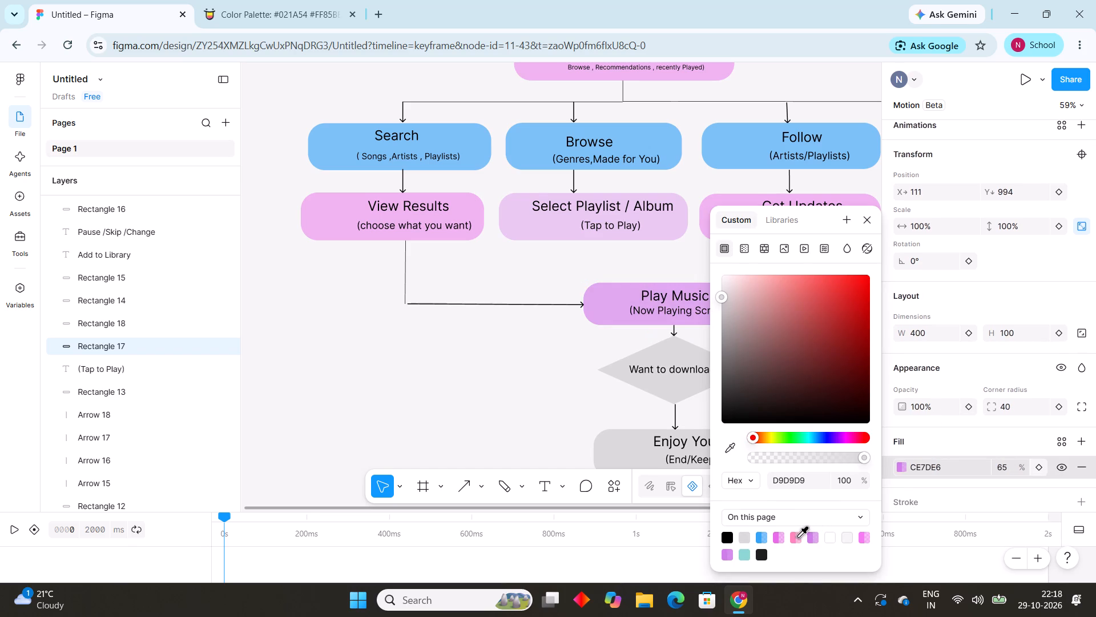
pyautogui.click(779, 535)
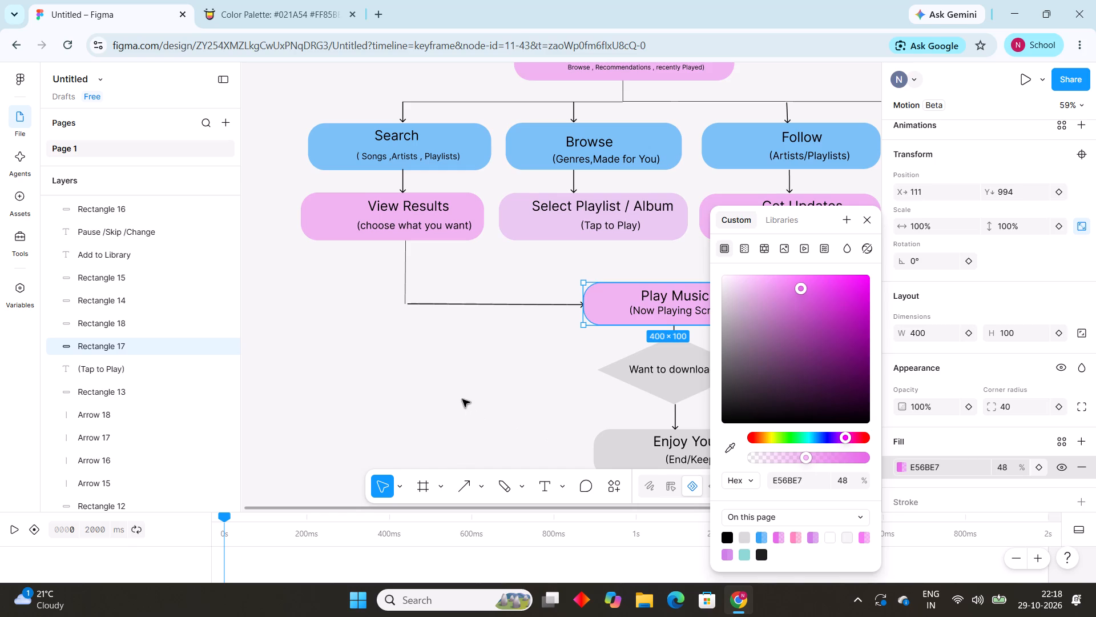
pyautogui.moveTo(462, 399); pyautogui.dragTo(549, 398)
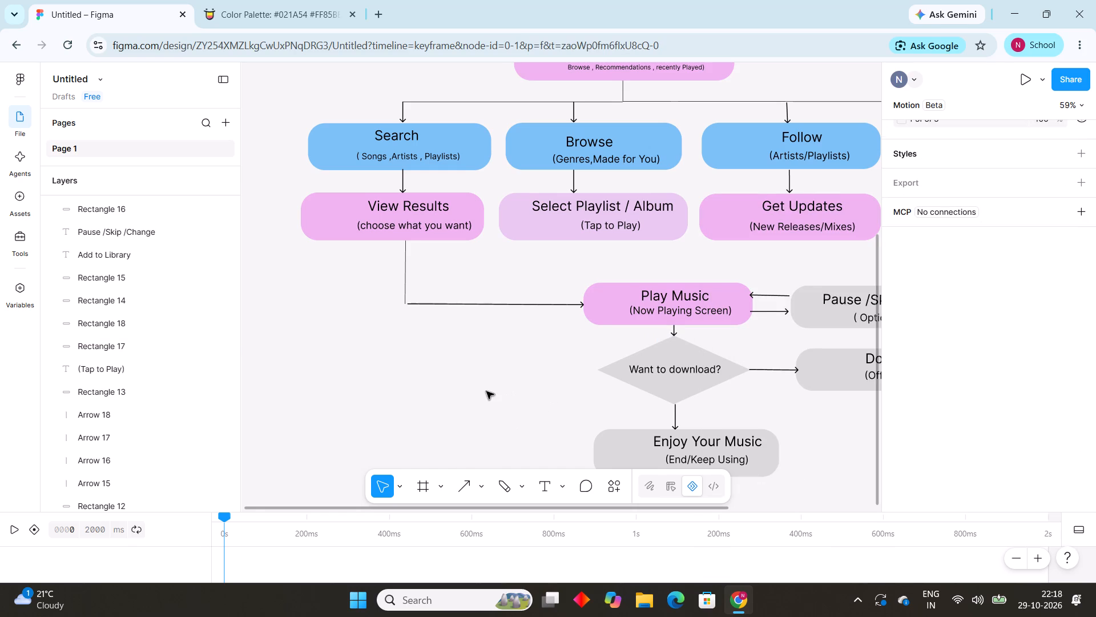
# Fill the Want to download? decision diamond with the light pink from the page colours and deselect it.
pyautogui.hscroll(-1, 486, 391)
pyautogui.click(603, 384)
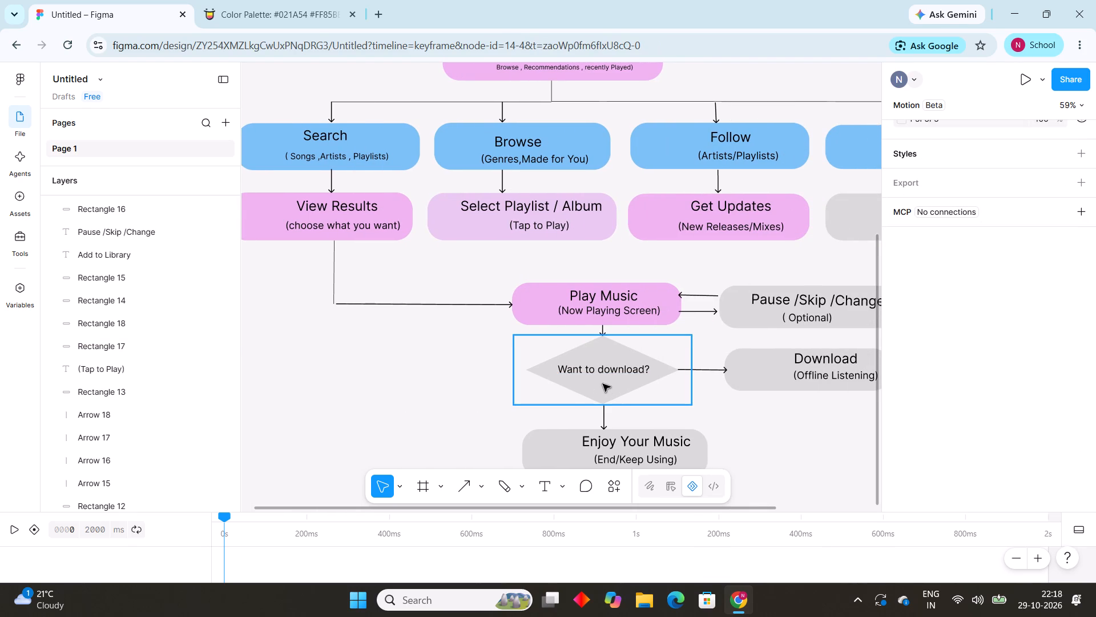
pyautogui.click(904, 483)
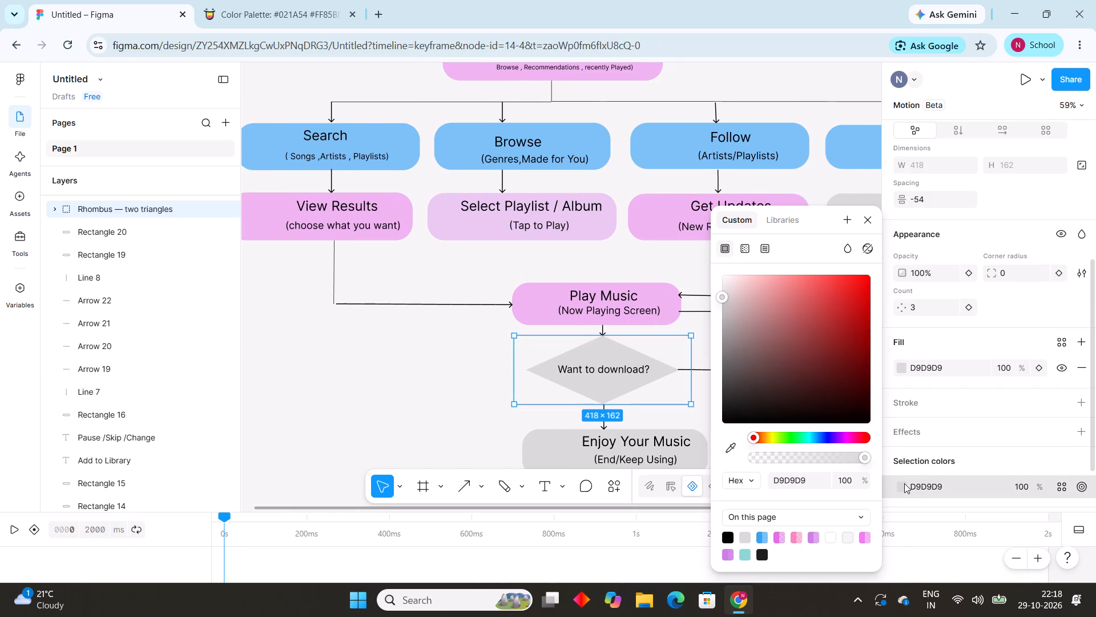
pyautogui.click(793, 532)
pyautogui.click(453, 392)
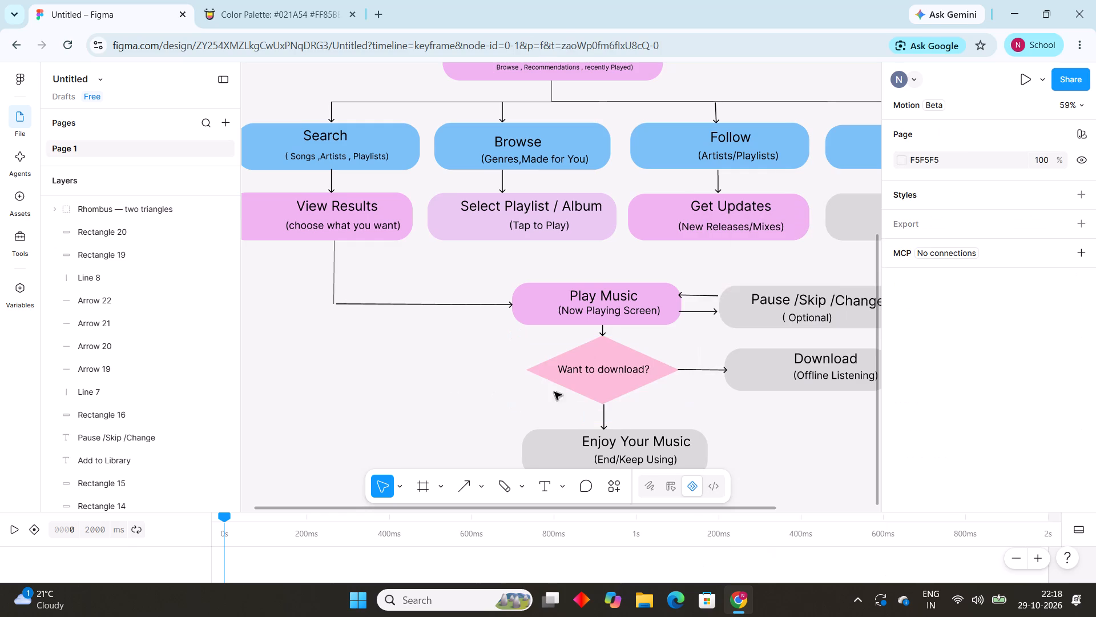
# Fill the Enjoy Your Music box with light green A7FCC3 after trying green 8AF6AE, and deselect it.
pyautogui.click(695, 454)
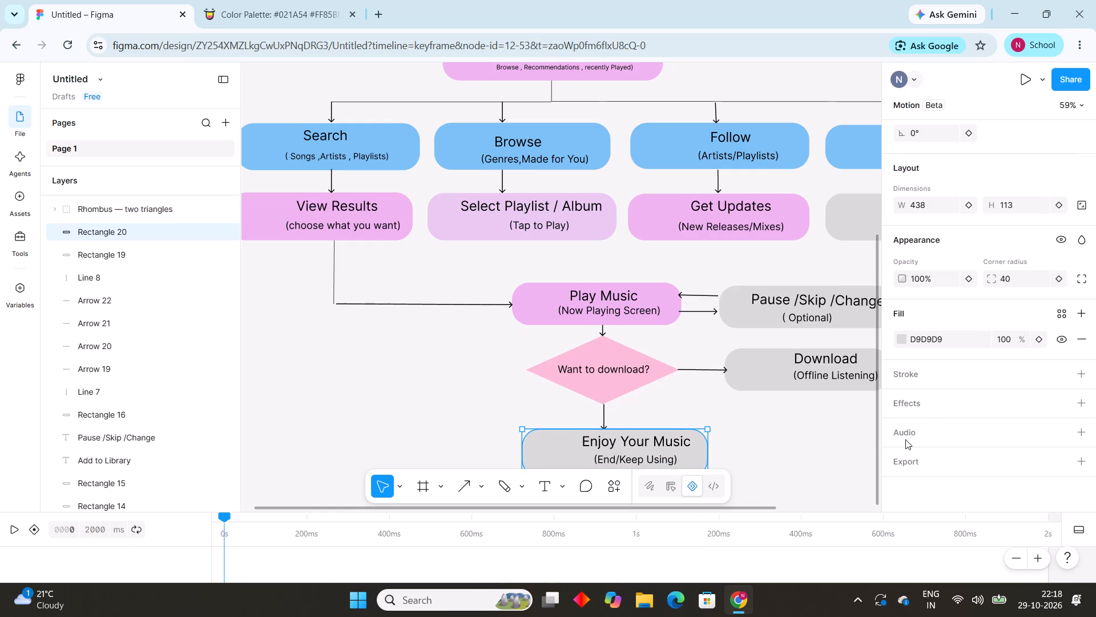
pyautogui.click(900, 336)
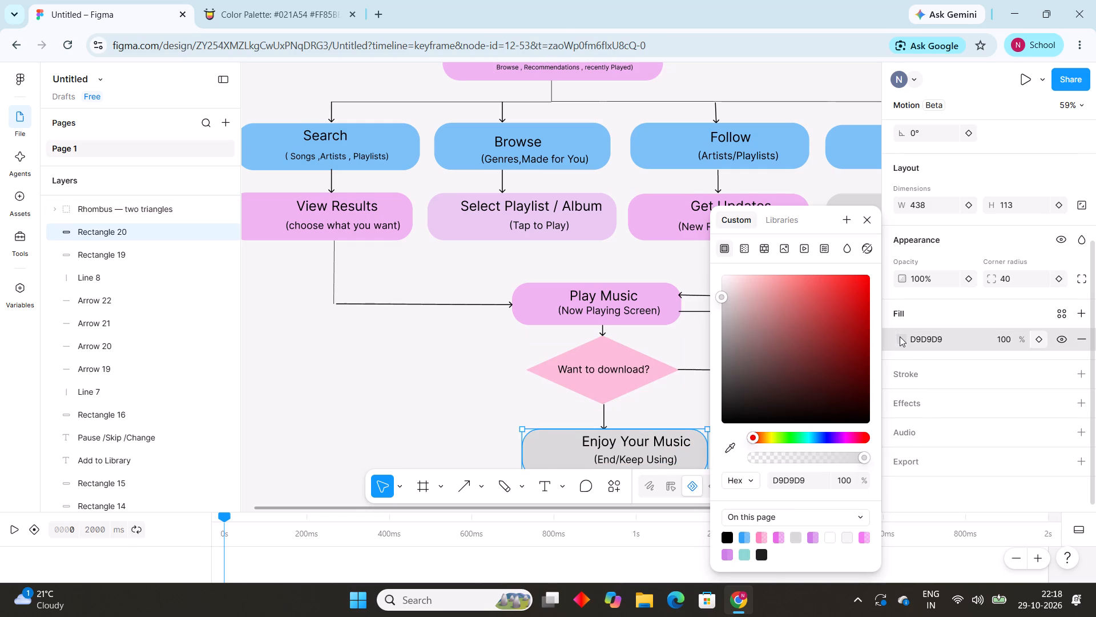
pyautogui.click(796, 436)
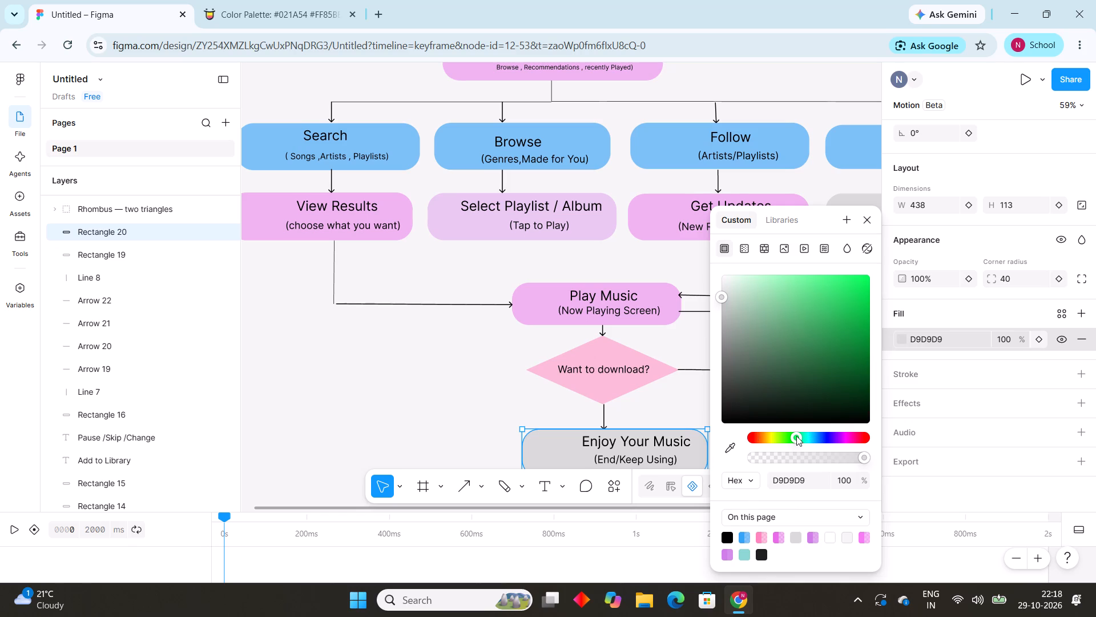
pyautogui.click(787, 280)
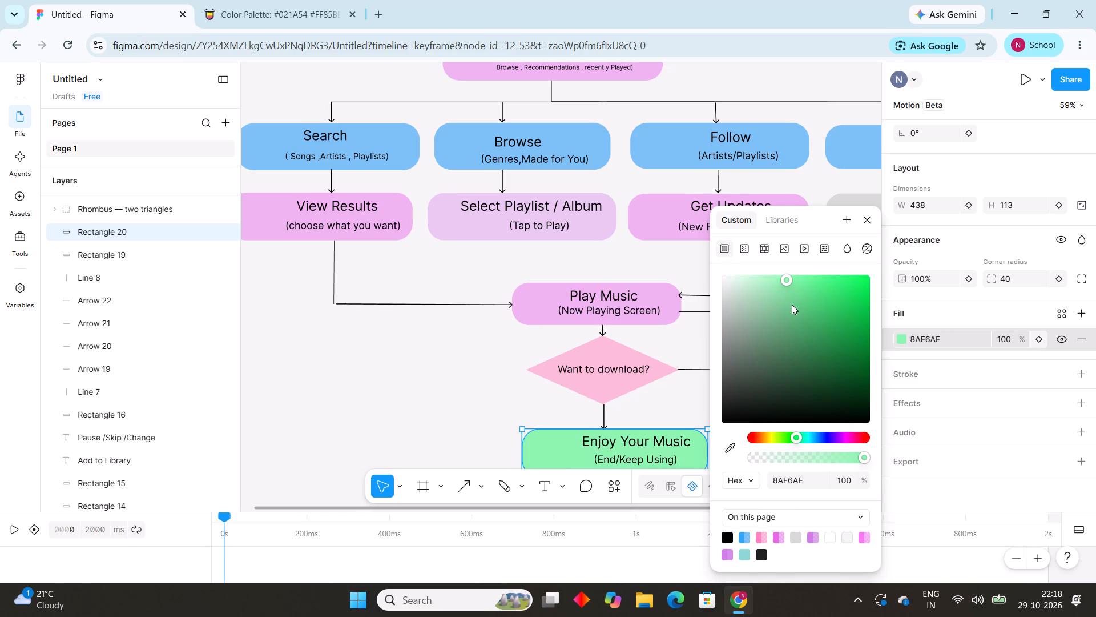
pyautogui.click(792, 305)
pyautogui.click(772, 277)
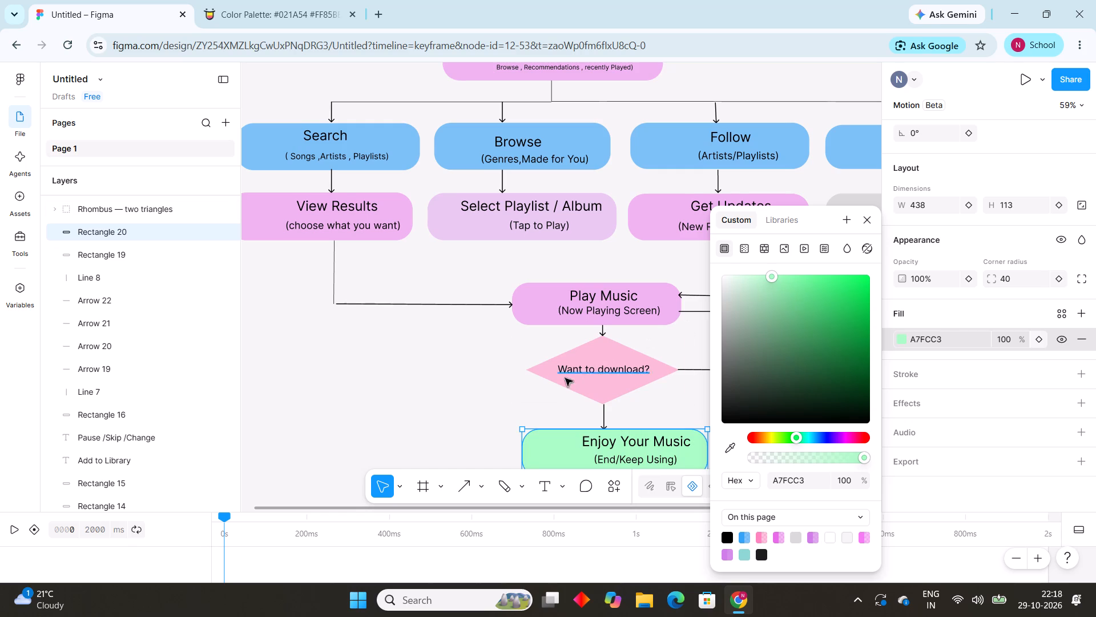
pyautogui.click(489, 410)
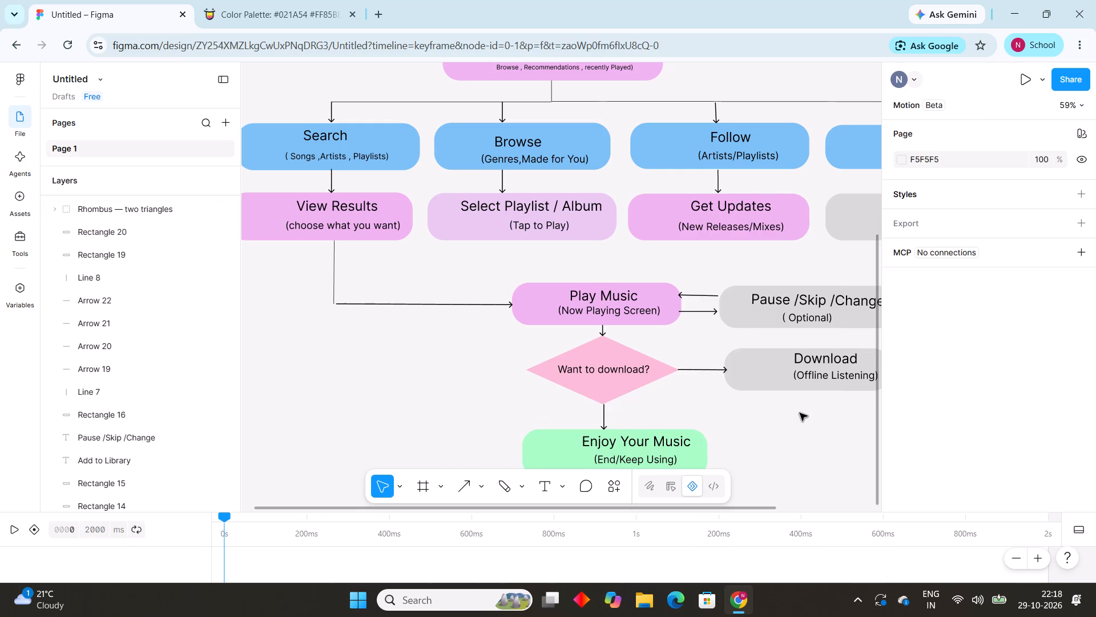
# Fill the Download box with pink E56BE7 at 48% opacity from the page colours and deselect it.
pyautogui.scroll(-1, 788, 370)
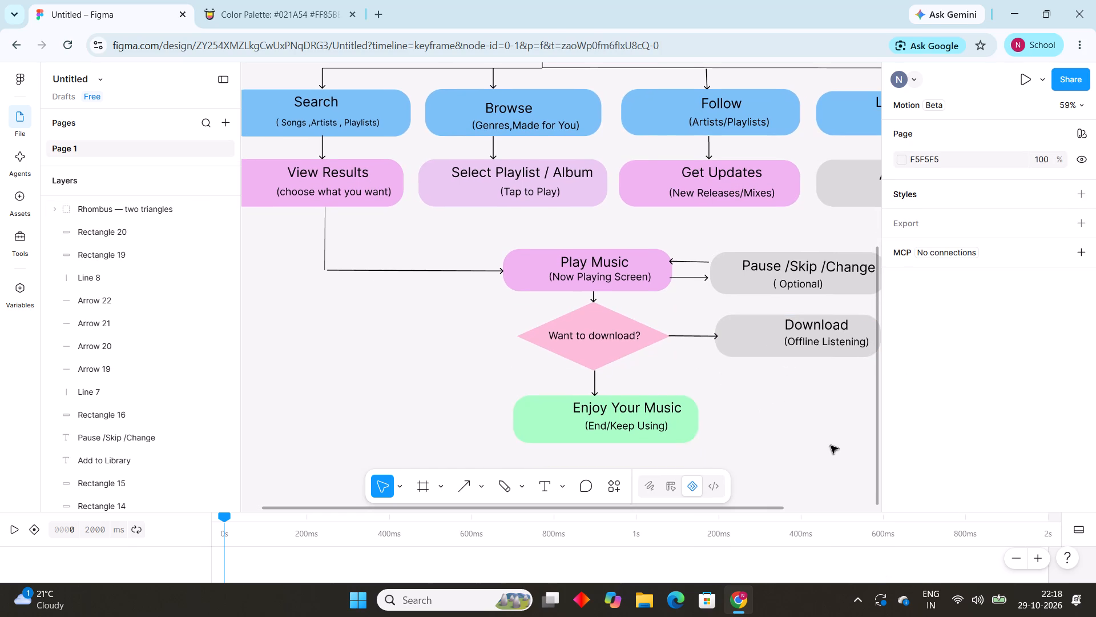
pyautogui.hscroll(-1, 831, 446)
pyautogui.click(615, 330)
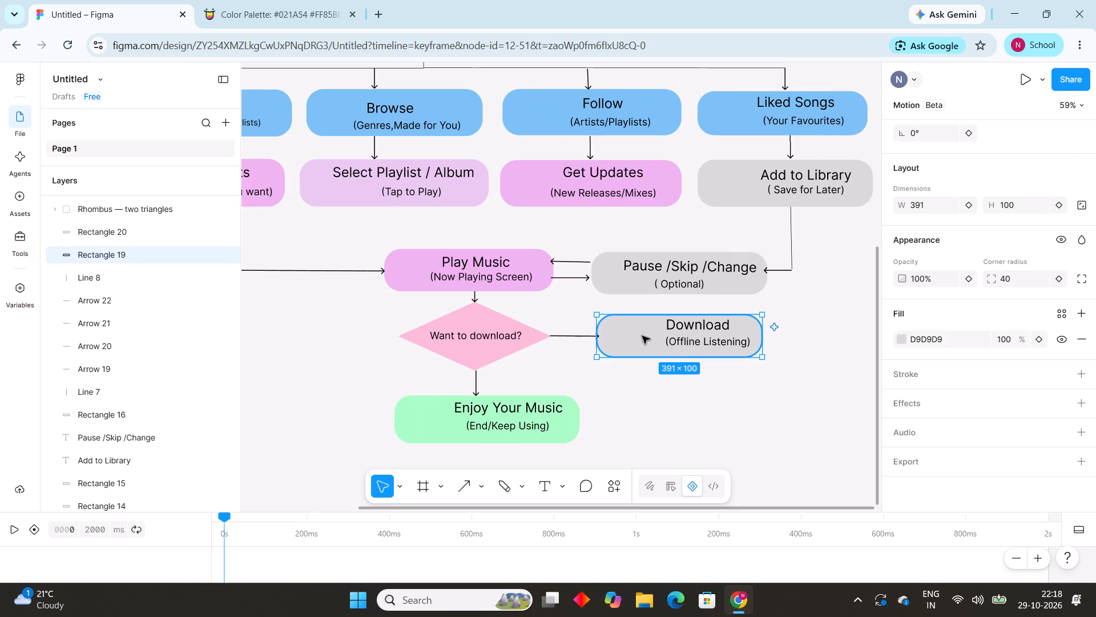
pyautogui.click(904, 334)
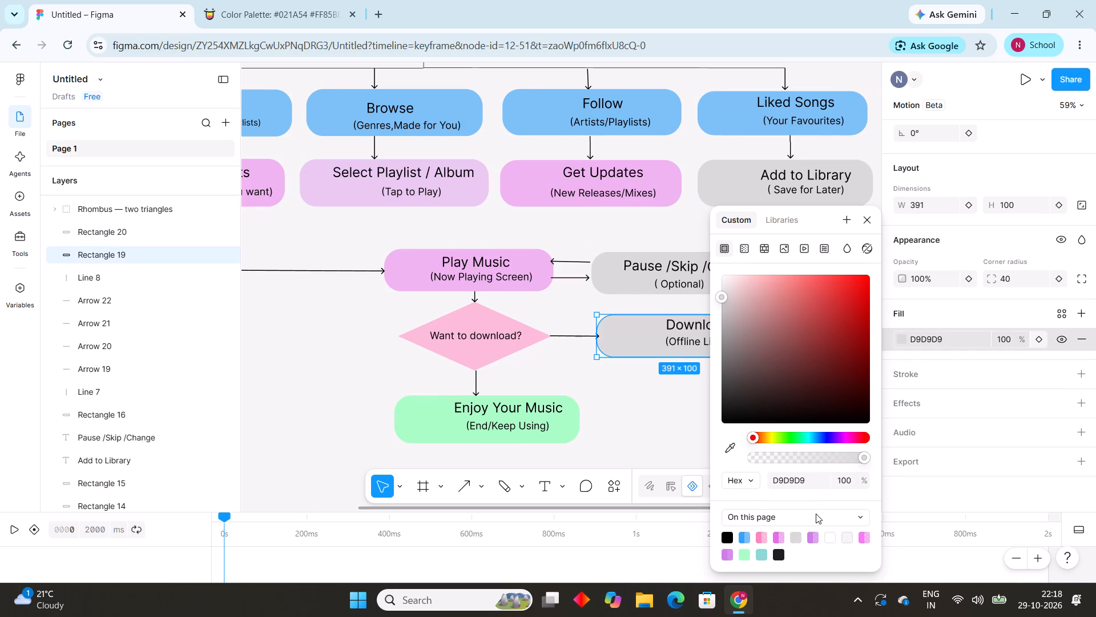
pyautogui.click(784, 536)
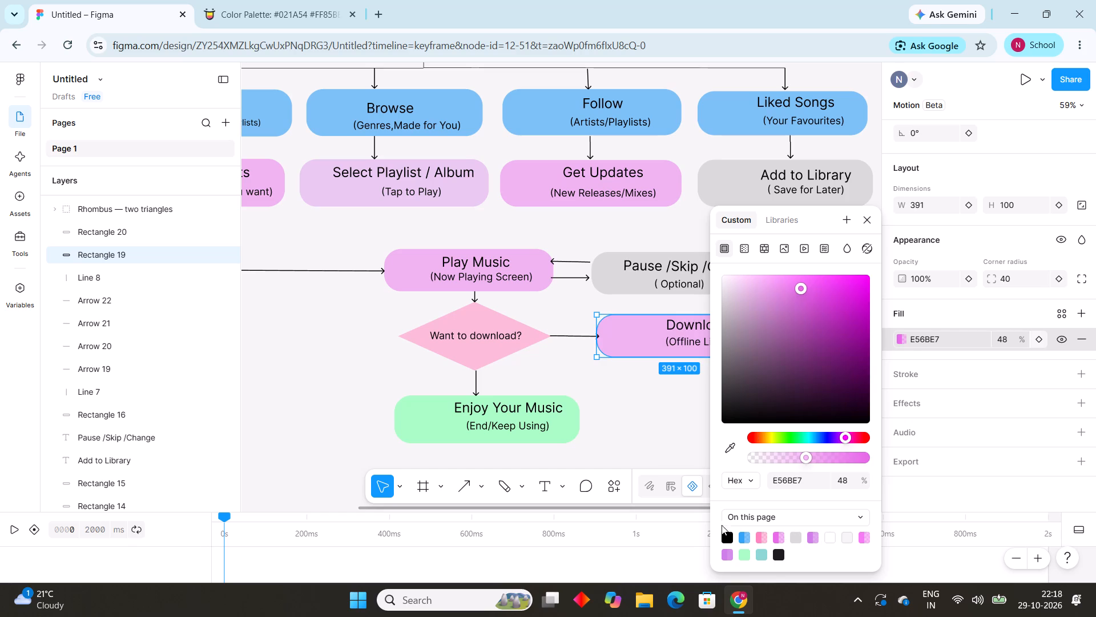
pyautogui.click(658, 404)
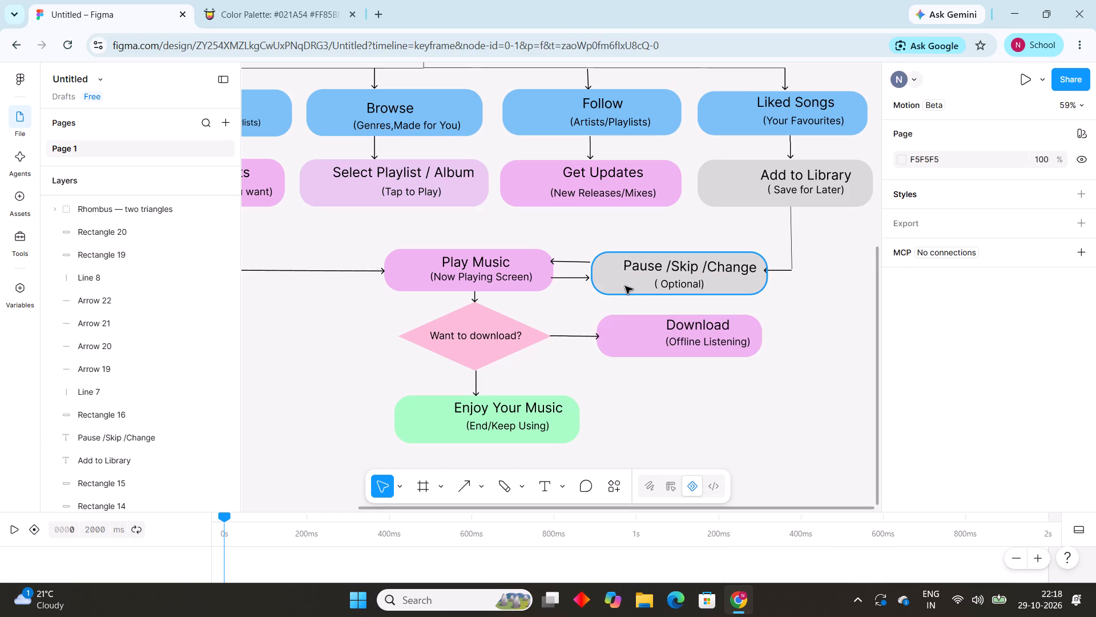
# Fill the Pause /Skip /Change box with blue 32A3F4 at 63% opacity from the page colours and deselect it.
pyautogui.click(625, 285)
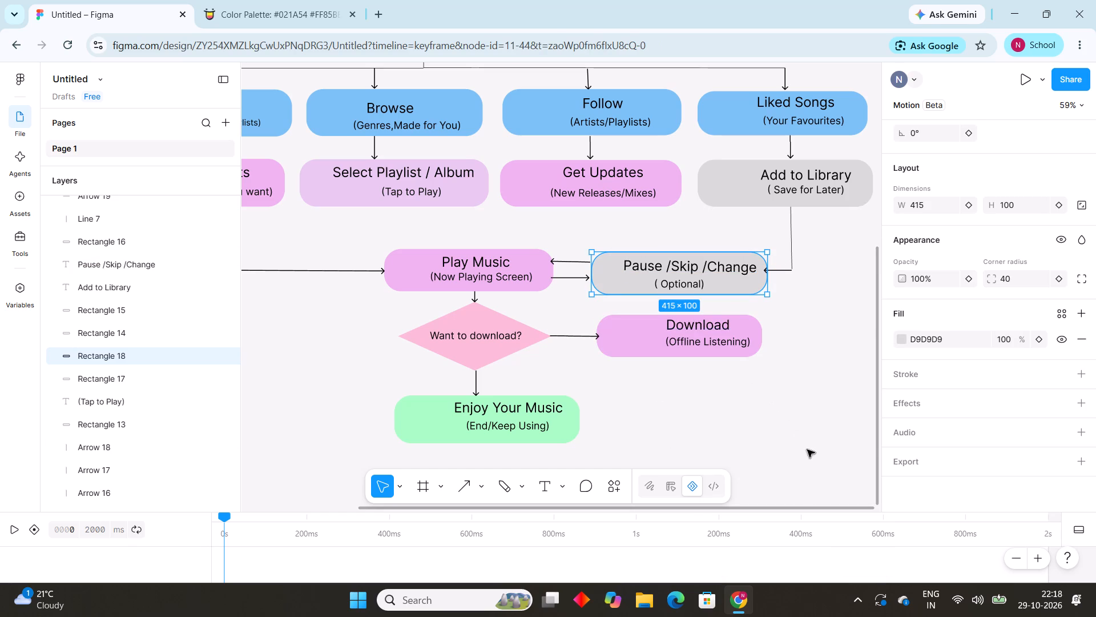
pyautogui.click(902, 339)
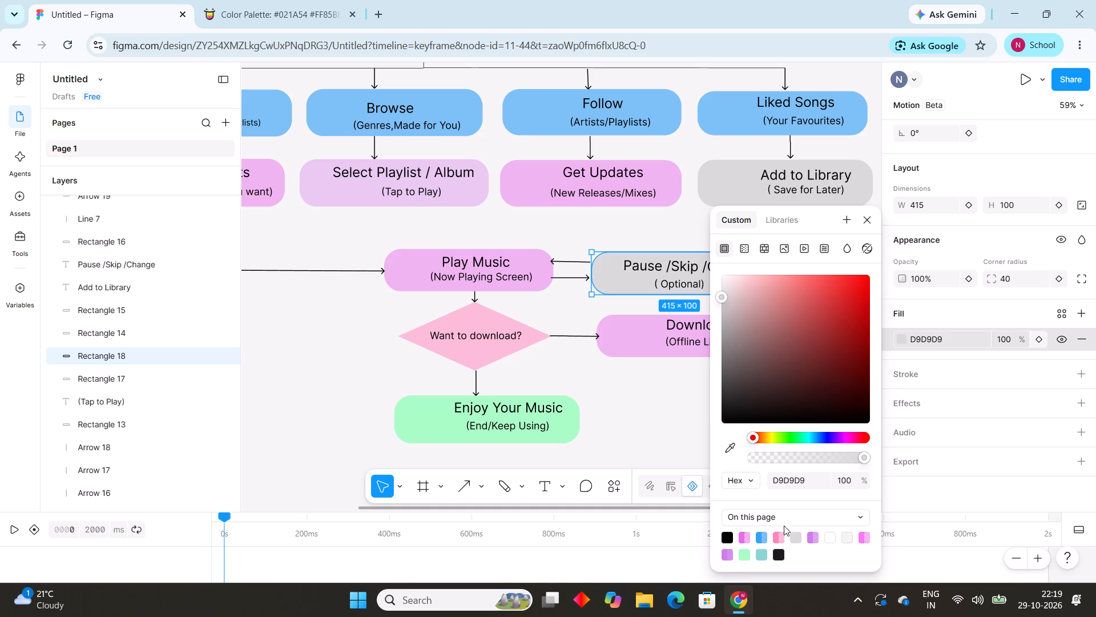
pyautogui.click(765, 534)
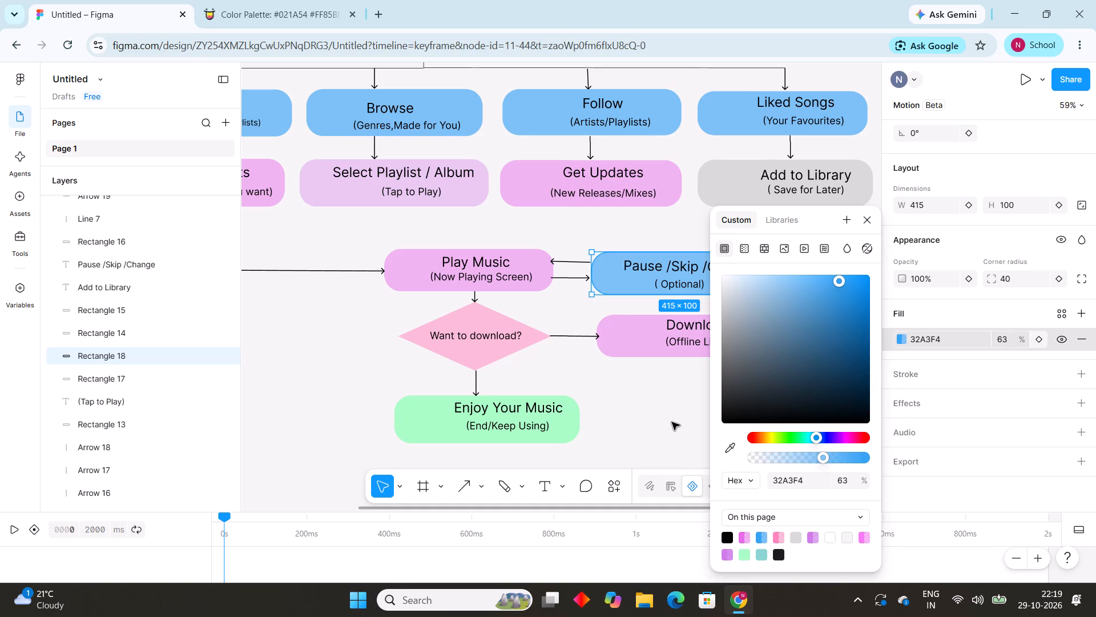
pyautogui.click(672, 422)
# Fill the Add to Library box with pink E56BE7 at 48% opacity after trying purple CE7DE6 at 65%, and deselect it.
pyautogui.click(743, 187)
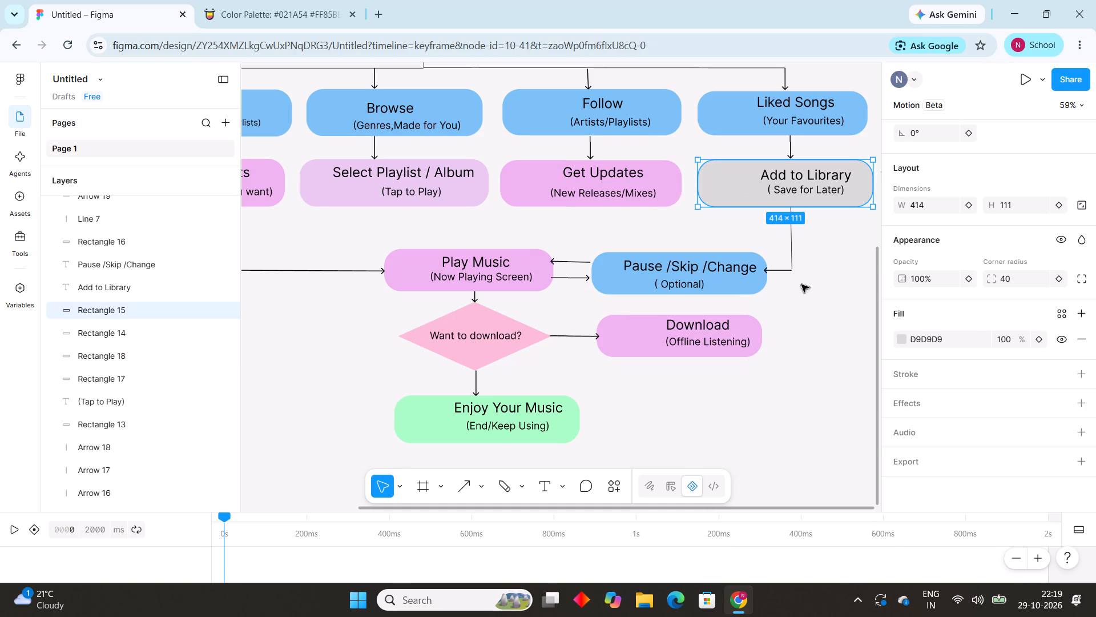
pyautogui.click(904, 334)
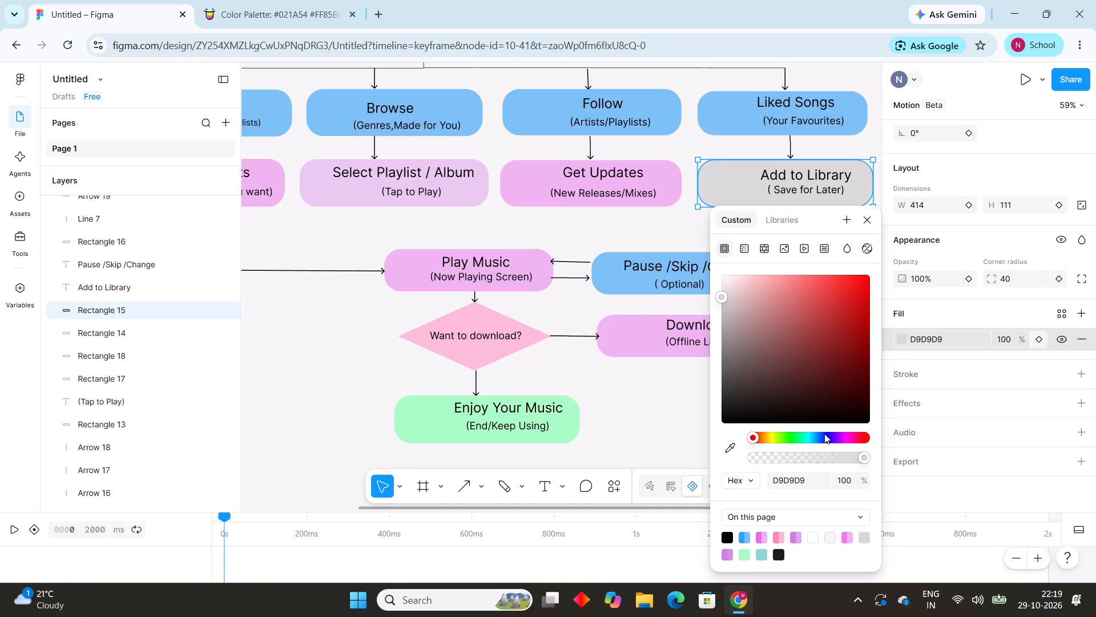
pyautogui.click(795, 538)
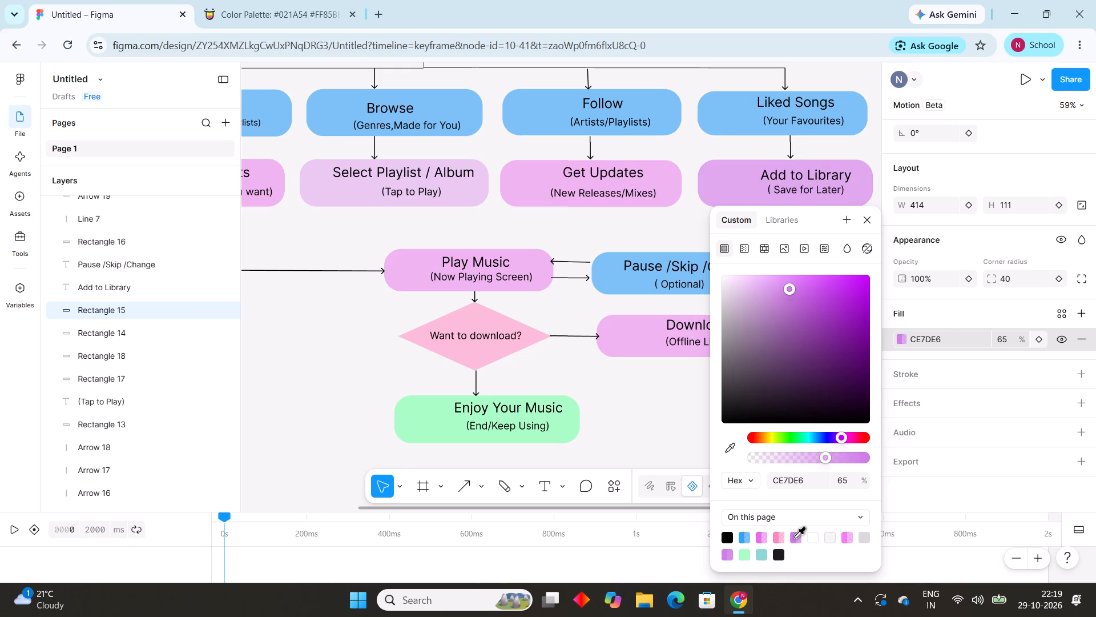
pyautogui.click(761, 536)
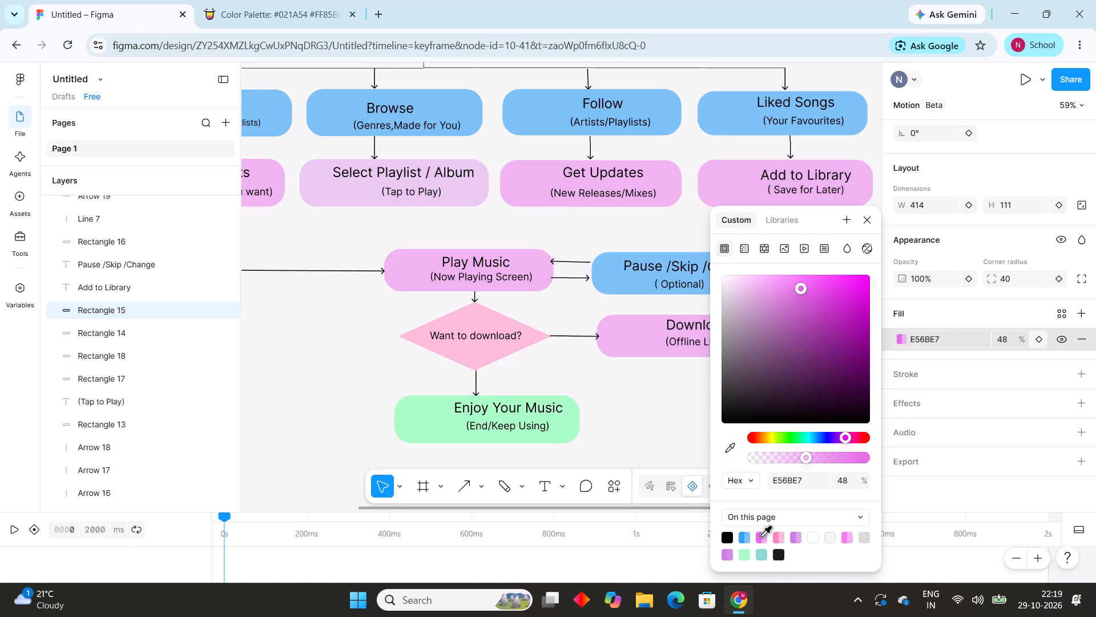
pyautogui.click(663, 419)
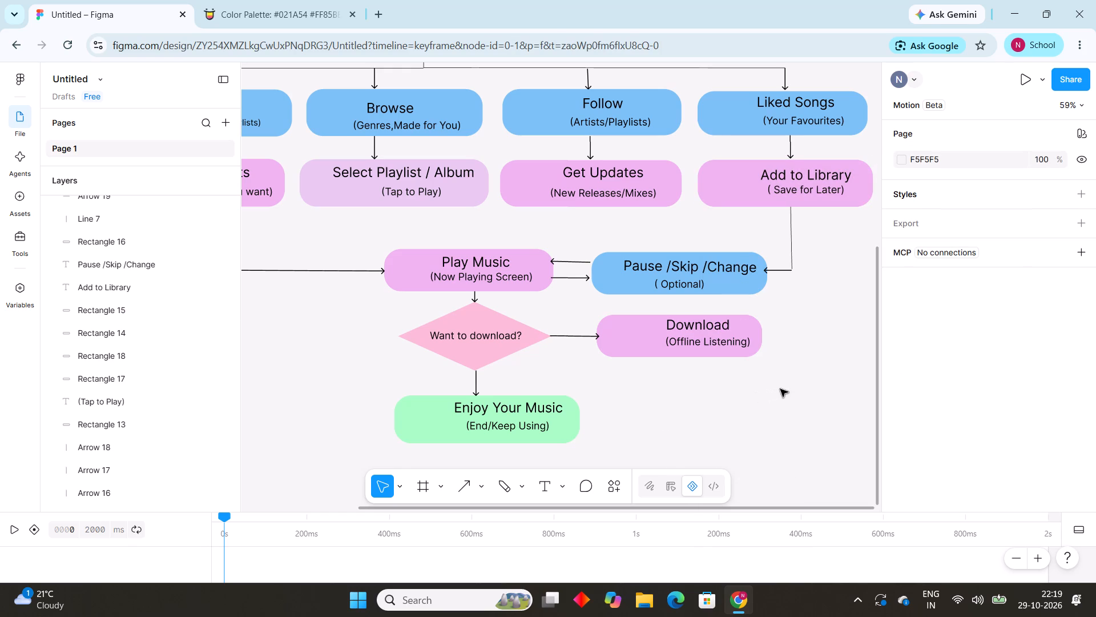
# Shift the vertical connector below Add to Library so it meets the outer end of the arrow into Pause /Skip /Change, and deselect it.
pyautogui.click(782, 269)
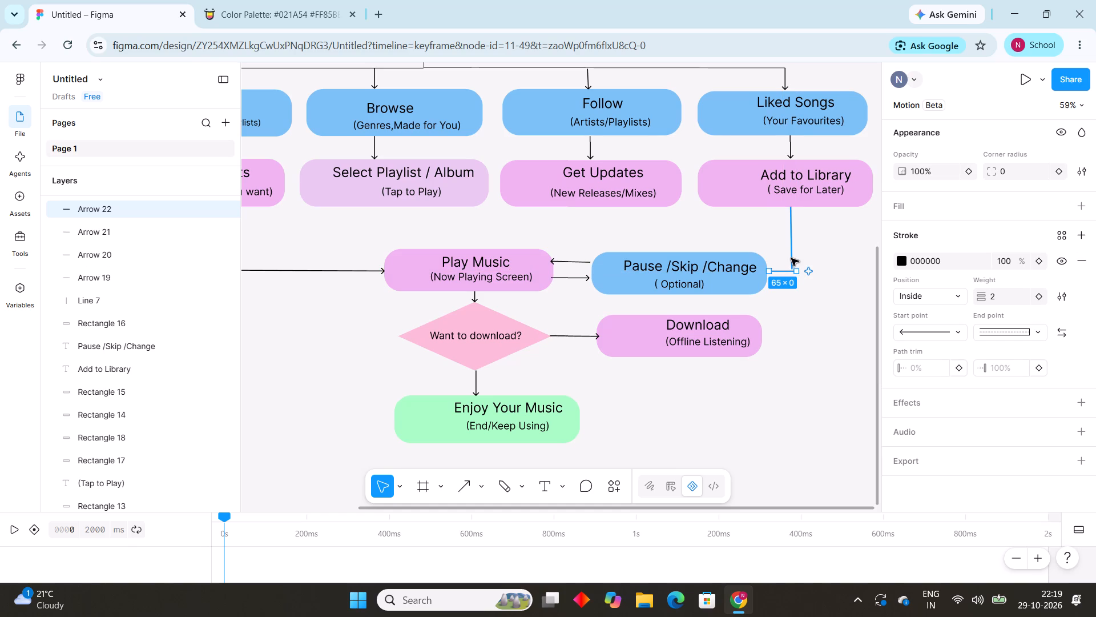
pyautogui.moveTo(792, 253); pyautogui.dragTo(797, 253)
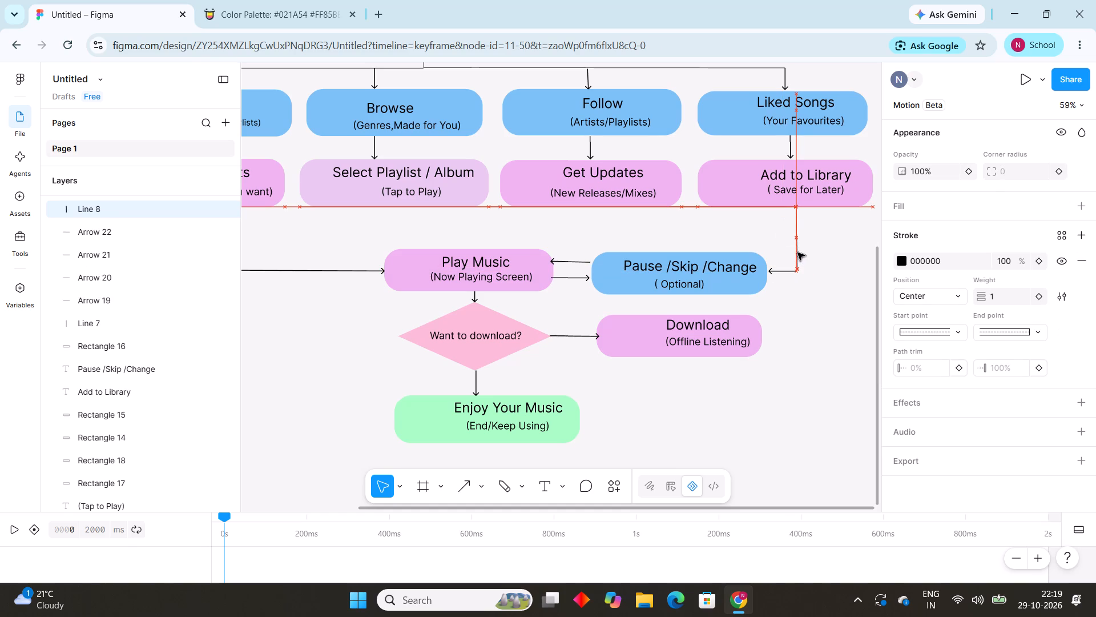
pyautogui.moveTo(797, 253); pyautogui.dragTo(797, 253)
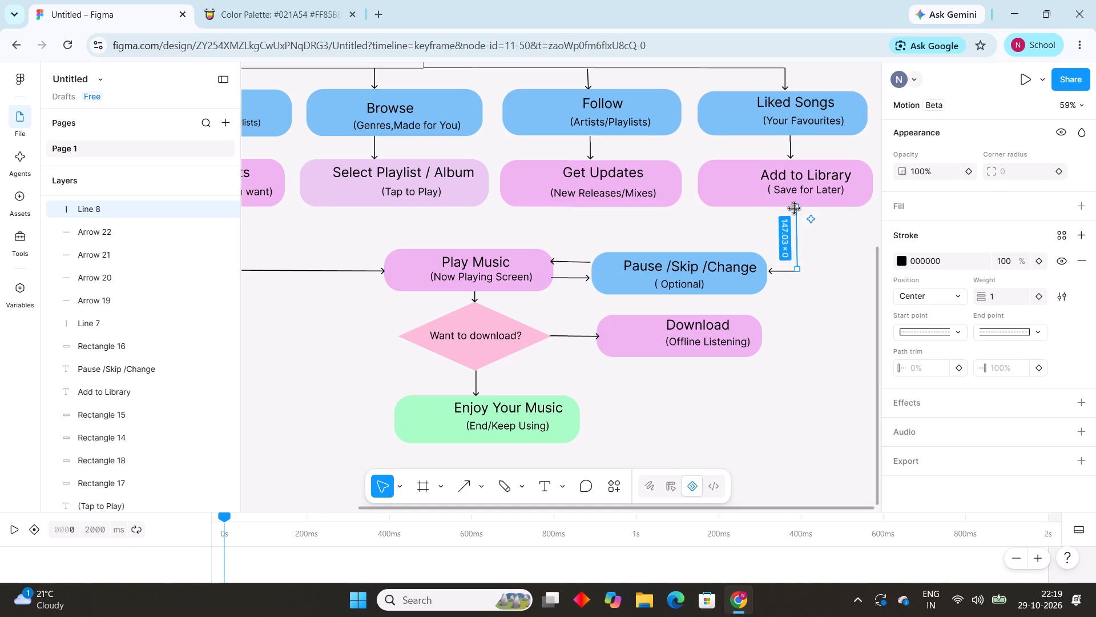
pyautogui.click(795, 209)
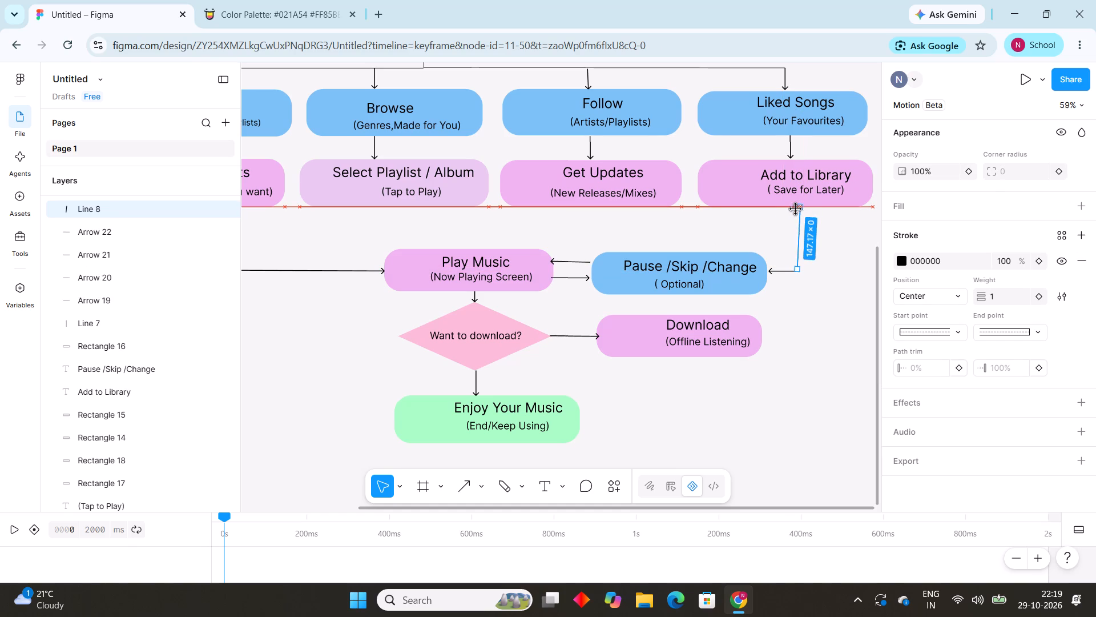
pyautogui.click(813, 346)
pyautogui.click(796, 255)
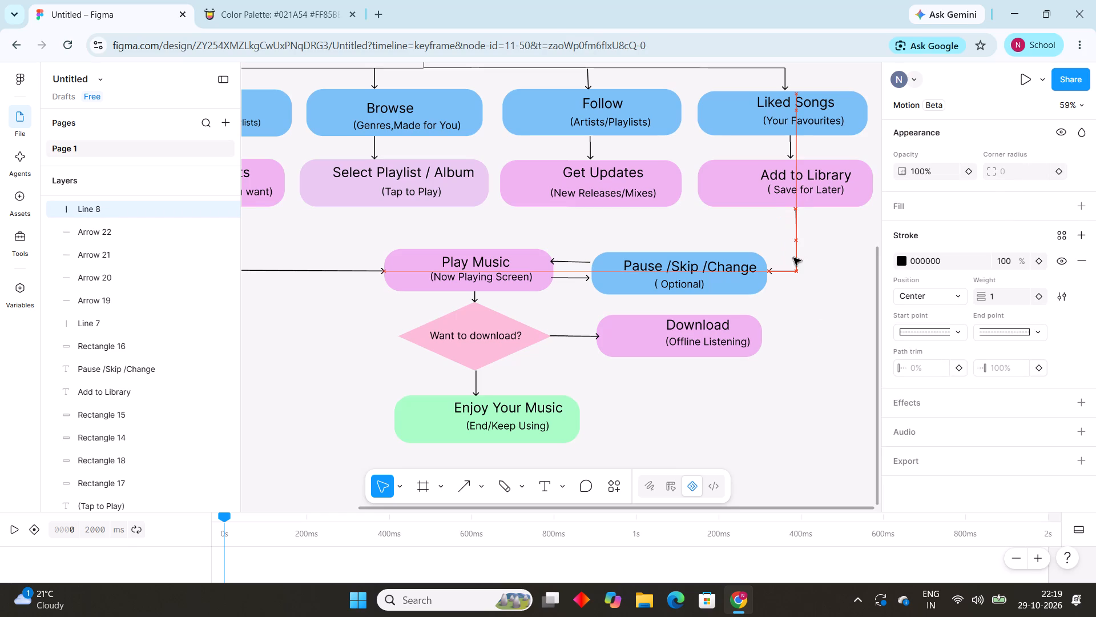
pyautogui.click(810, 347)
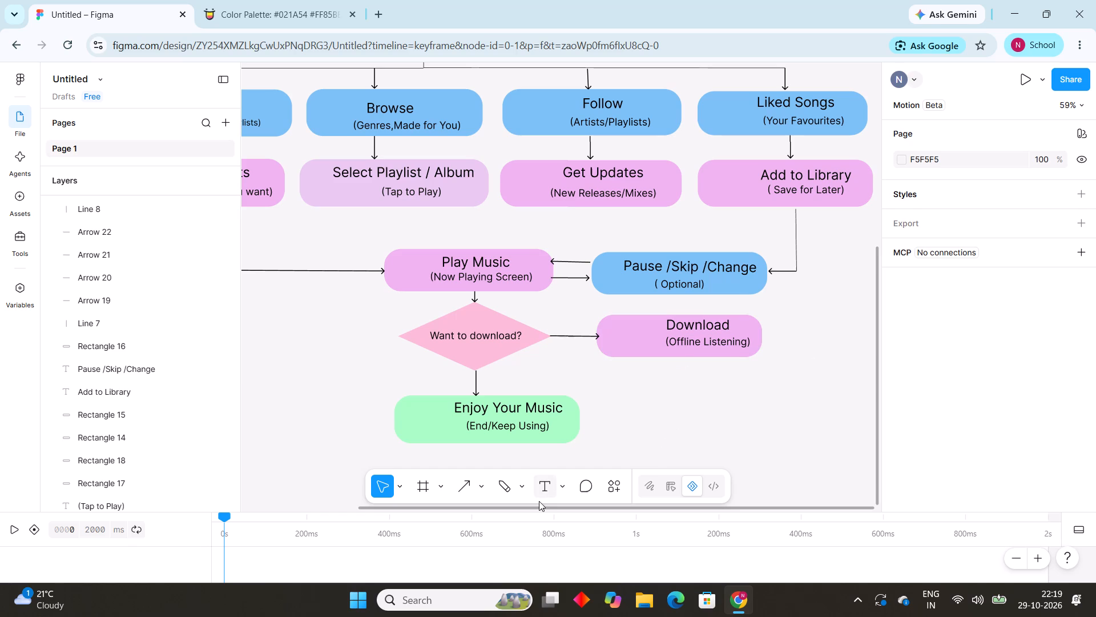
# Add the text label "No" beside the arrow from the Want to download? diamond to Enjoy Your Music.
pyautogui.click(543, 487)
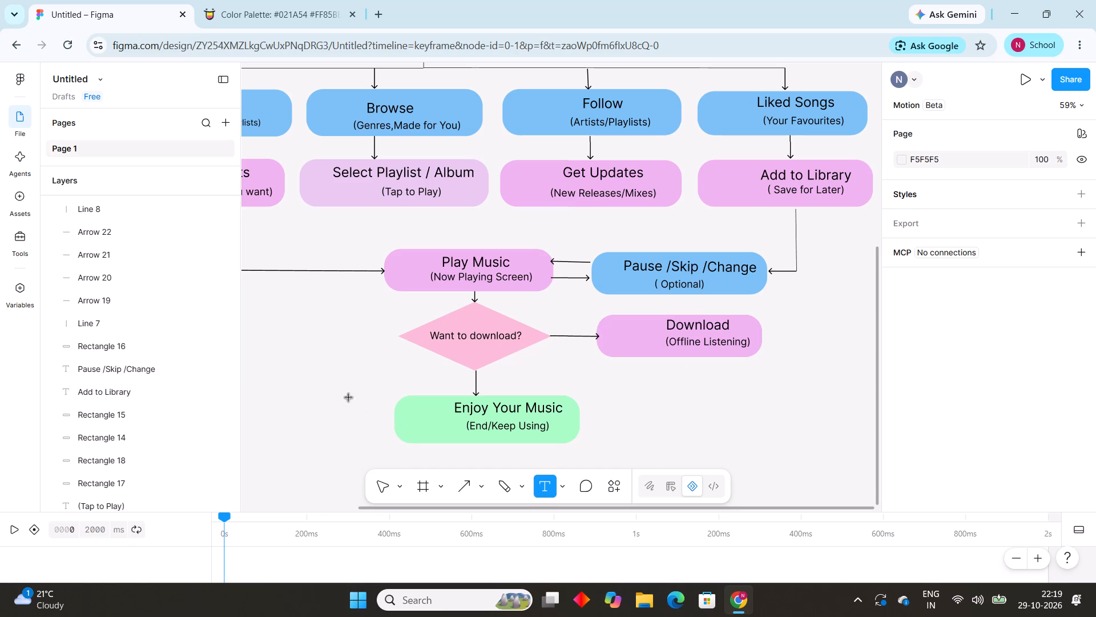
pyautogui.click(455, 378)
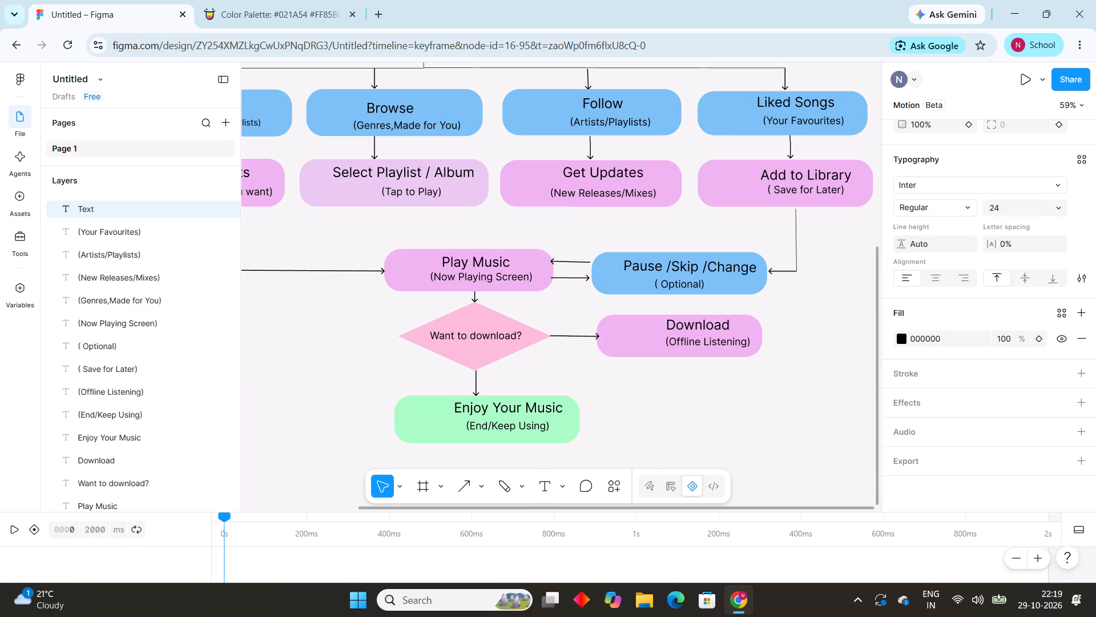
pyautogui.press('n')
pyautogui.press('o')
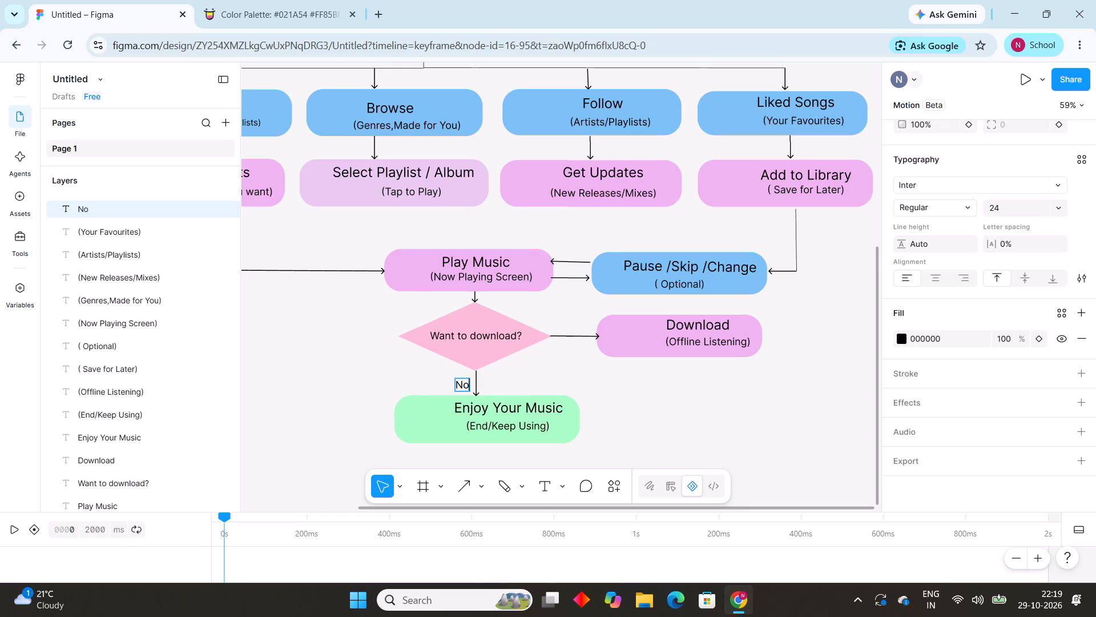
pyautogui.click(649, 419)
# Add the text label "Yes" above the arrow from the Want to download? diamond to the Download box.
pyautogui.click(544, 489)
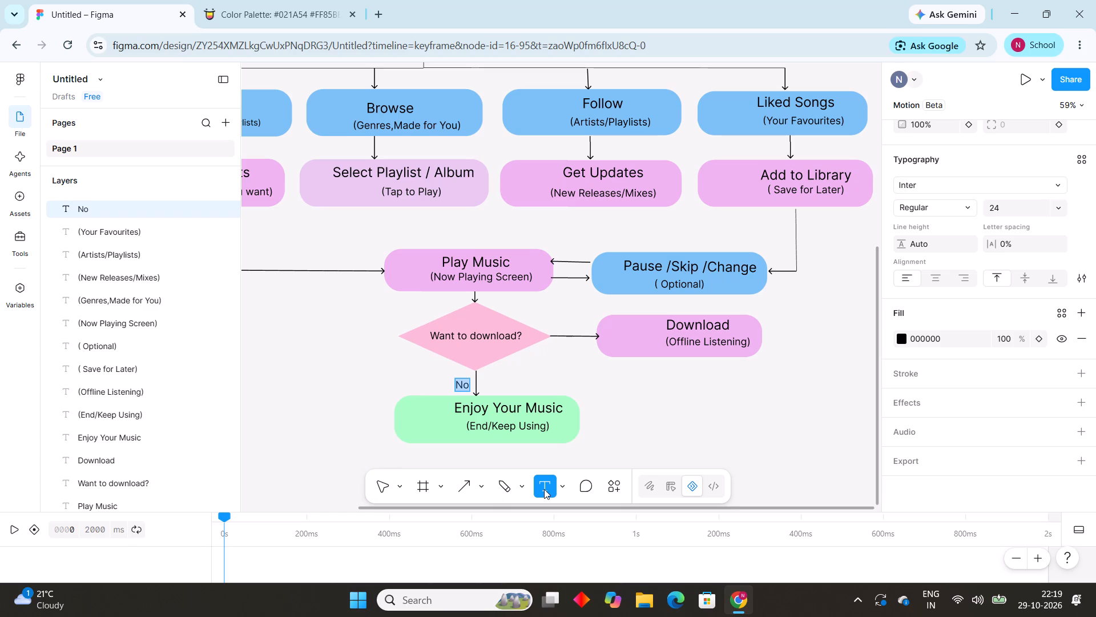
pyautogui.click(544, 489)
pyautogui.click(644, 384)
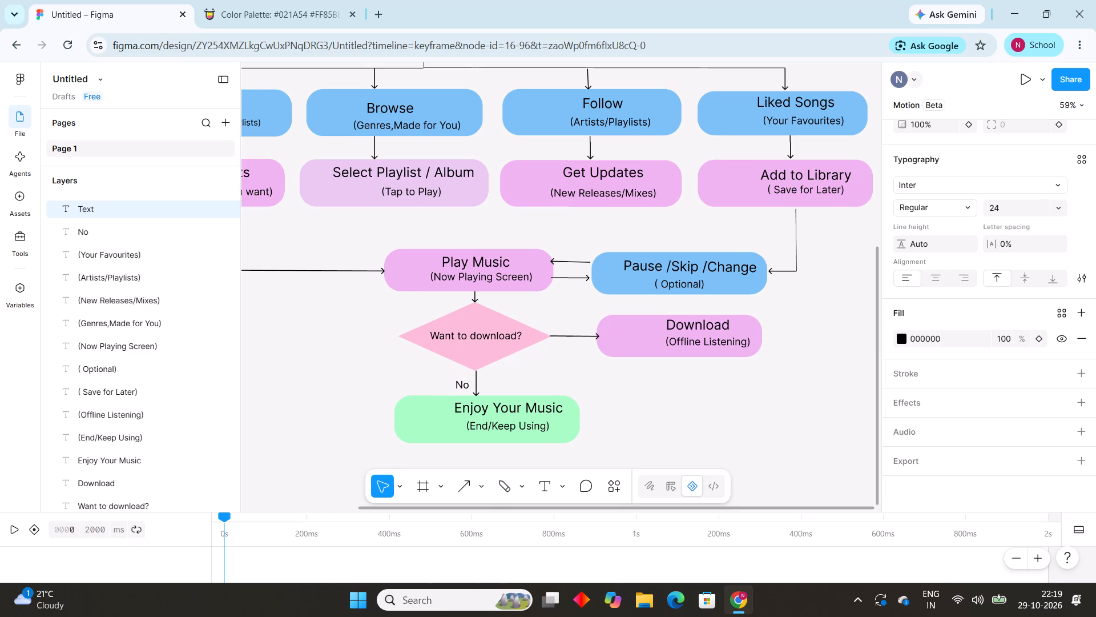
pyautogui.click(546, 478)
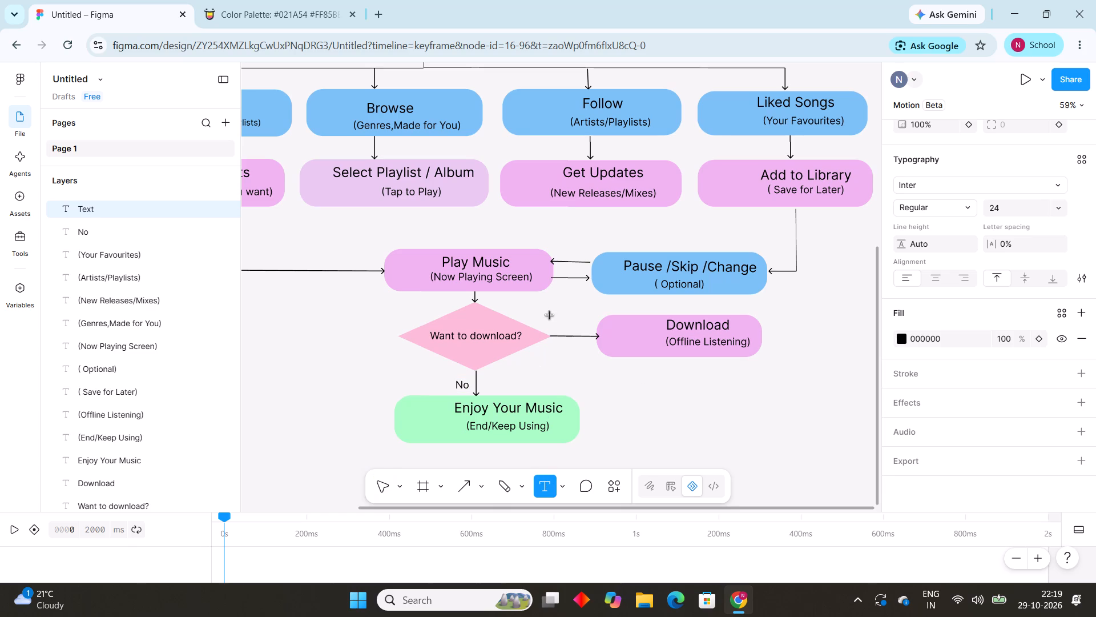
pyautogui.click(563, 323)
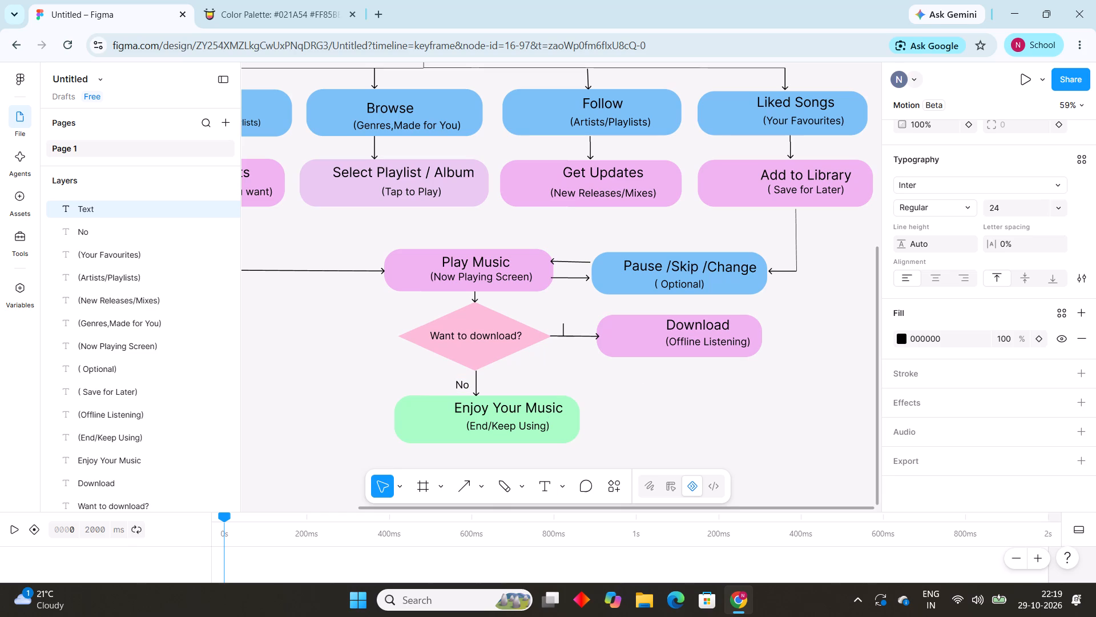
pyautogui.press('y')
pyautogui.write('es')
pyautogui.click(676, 404)
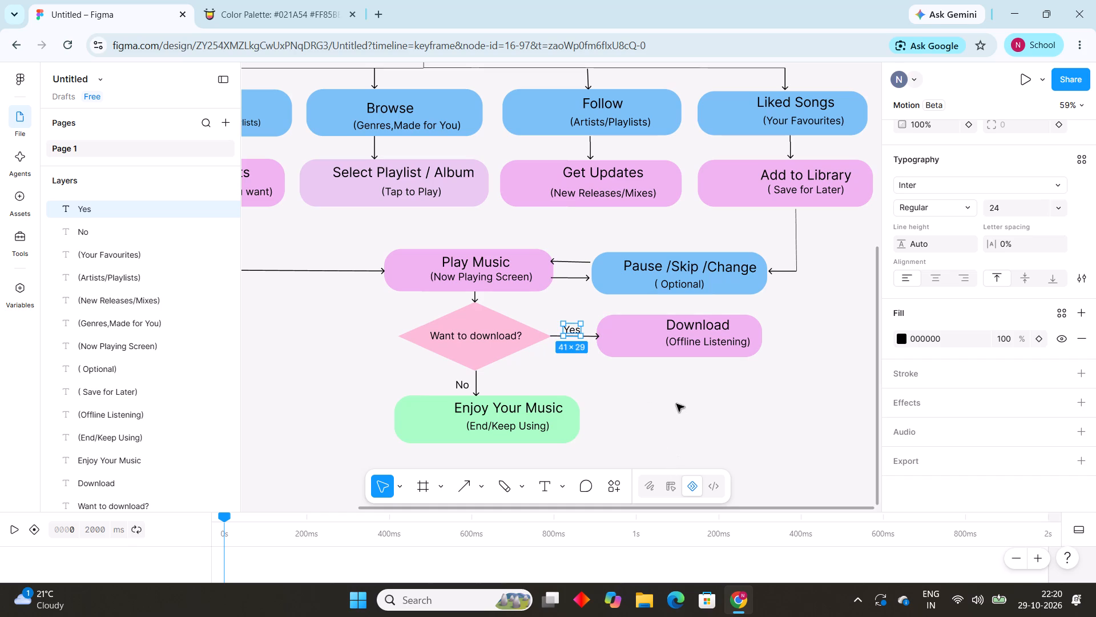
# Add the text label "Yes" above the long horizontal connector leading from the Login successful? diamond, and deselect it.
pyautogui.scroll(1, 670, 214)
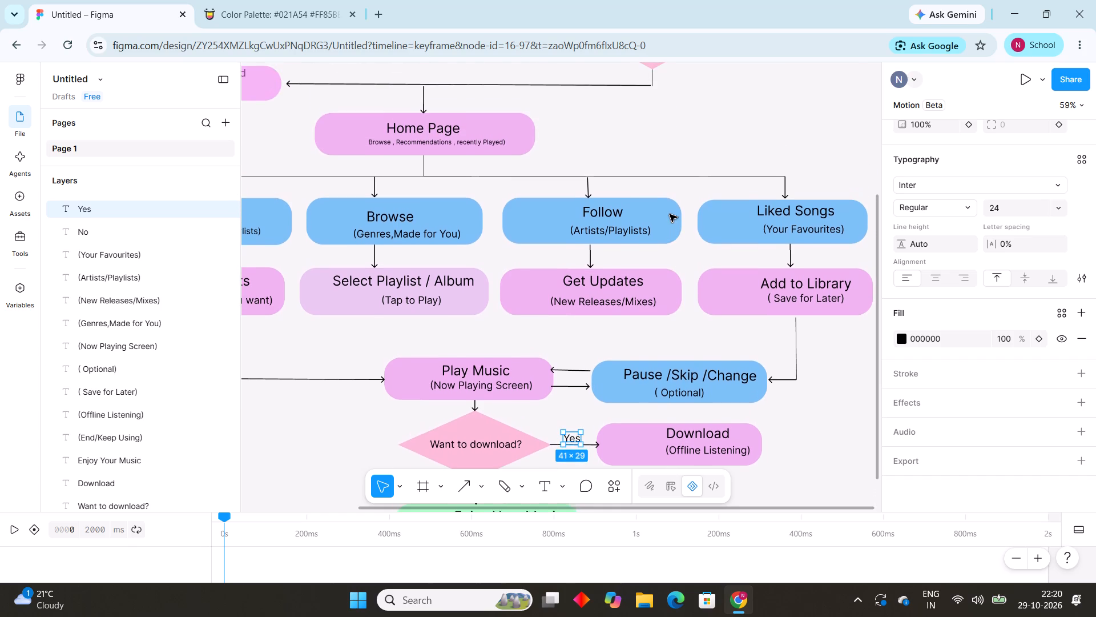
pyautogui.scroll(1, 670, 214)
pyautogui.scroll(1, 625, 121)
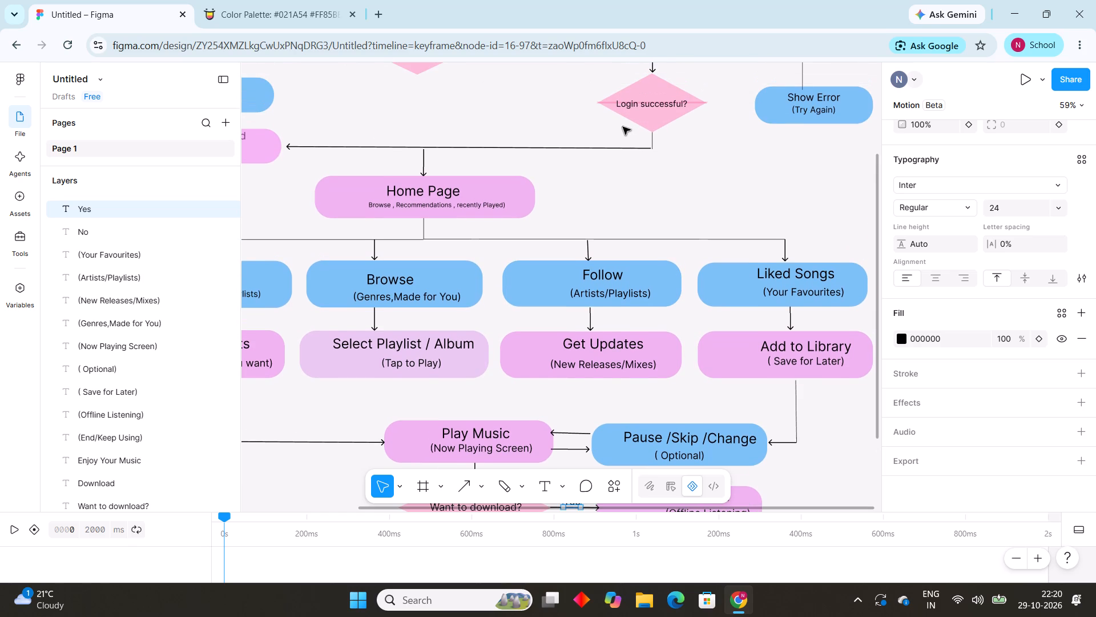
pyautogui.click(547, 486)
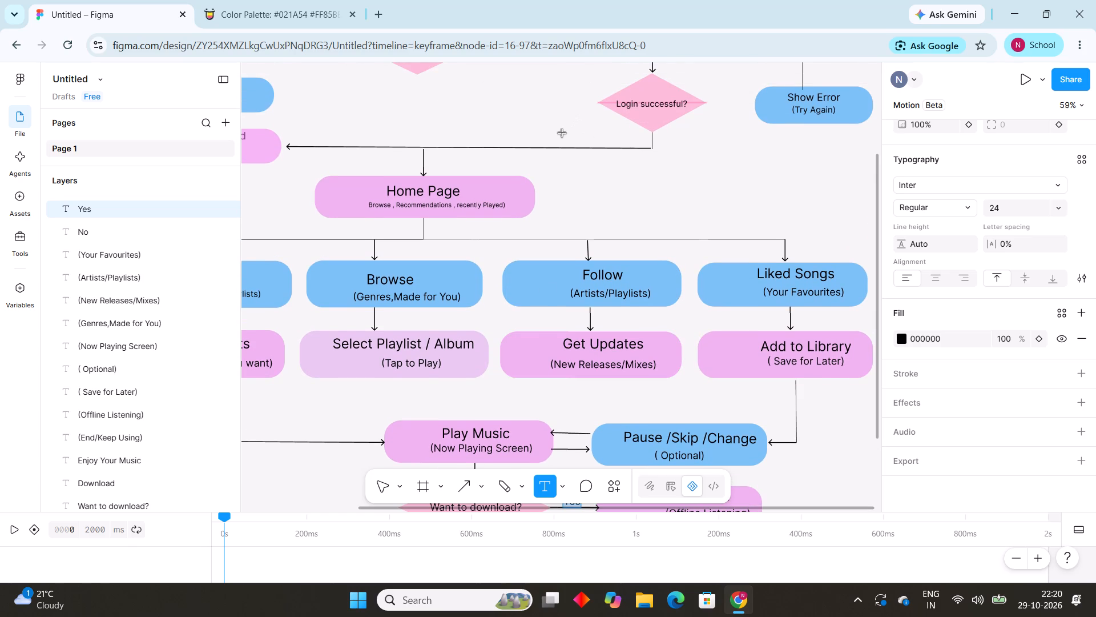
pyautogui.click(562, 133)
pyautogui.press('y')
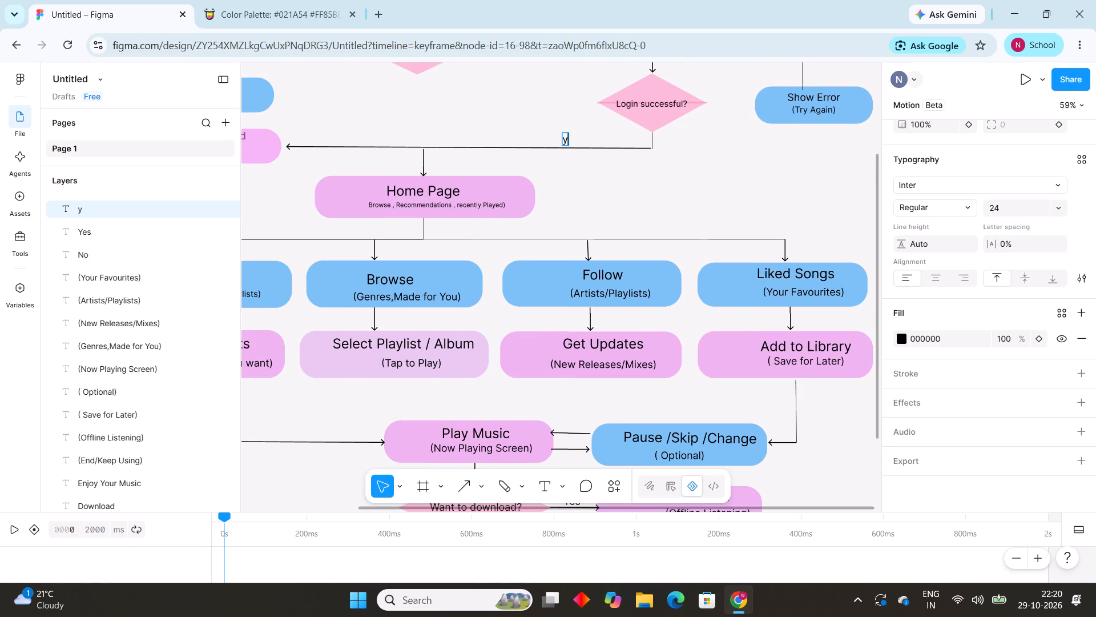
pyautogui.press('BackSpace')
pyautogui.press('y')
pyautogui.press('BackSpace')
pyautogui.press('y')
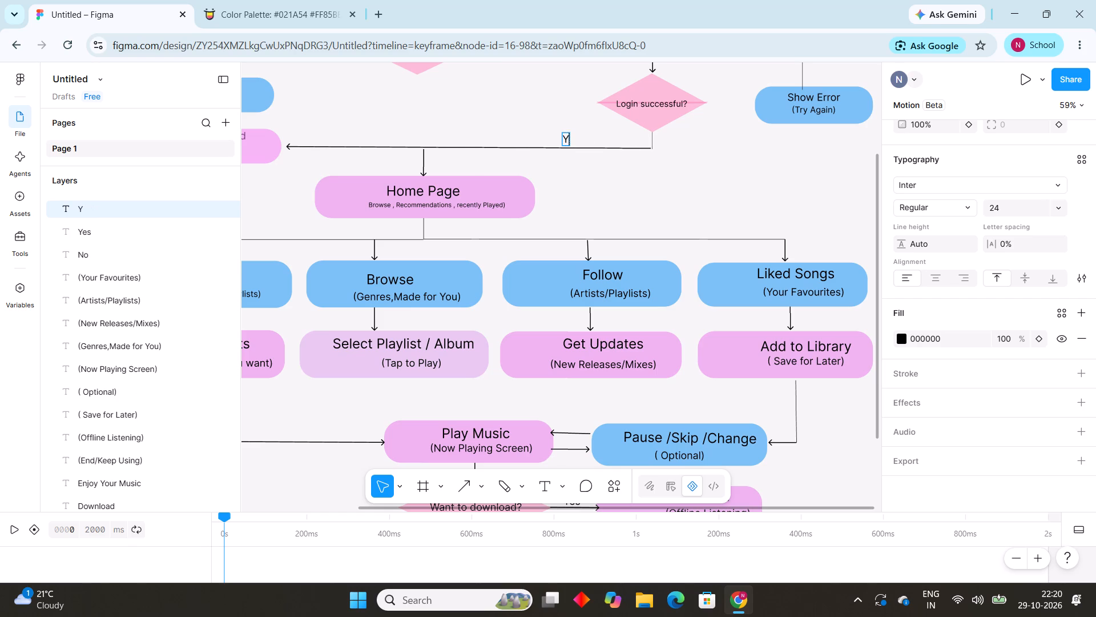
pyautogui.write('es')
pyautogui.moveTo(562, 133); pyautogui.dragTo(639, 159)
pyautogui.moveTo(639, 159); pyautogui.dragTo(657, 173)
pyautogui.click(657, 173)
pyautogui.click(685, 187)
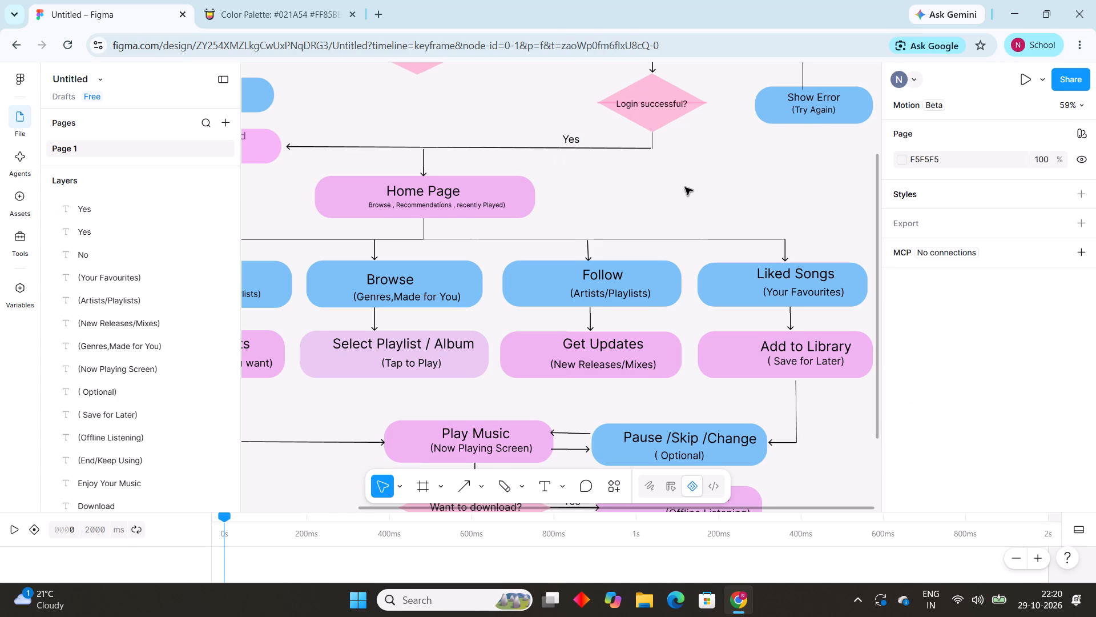
# Place a horizontal arrow 100 long between the Login successful? diamond and the Show Error box, and deselect it.
pyautogui.scroll(1, 685, 187)
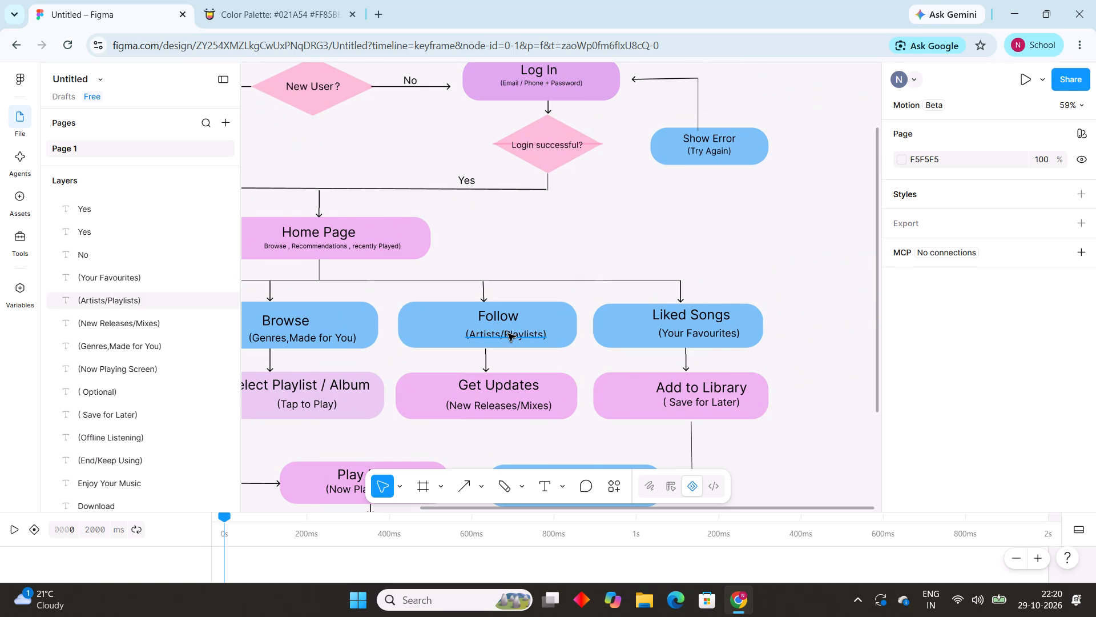
pyautogui.click(460, 486)
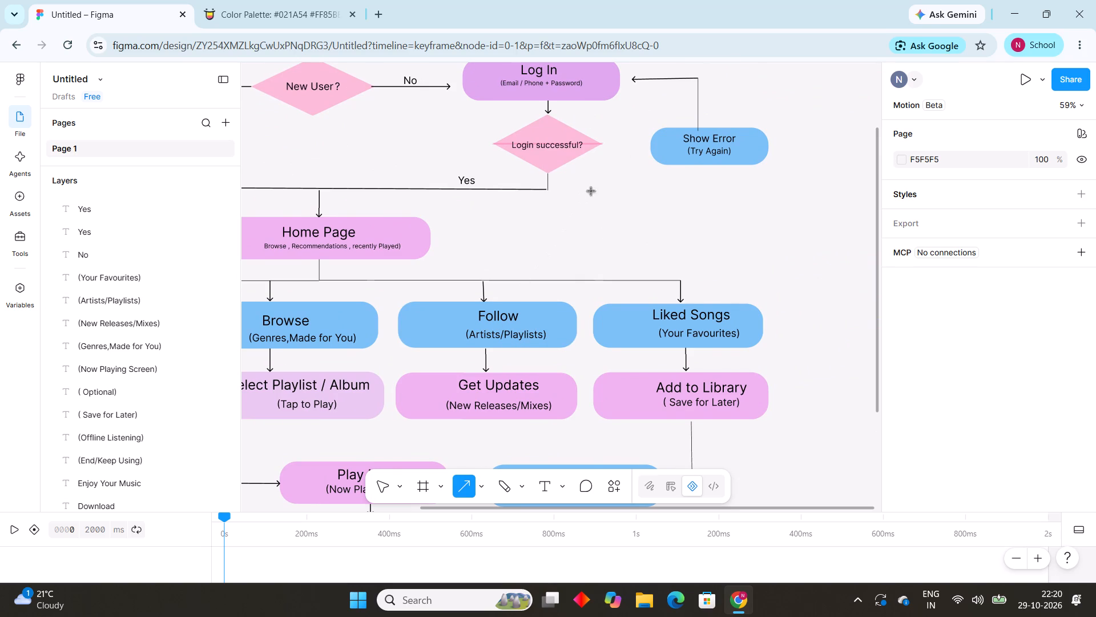
pyautogui.click(606, 148)
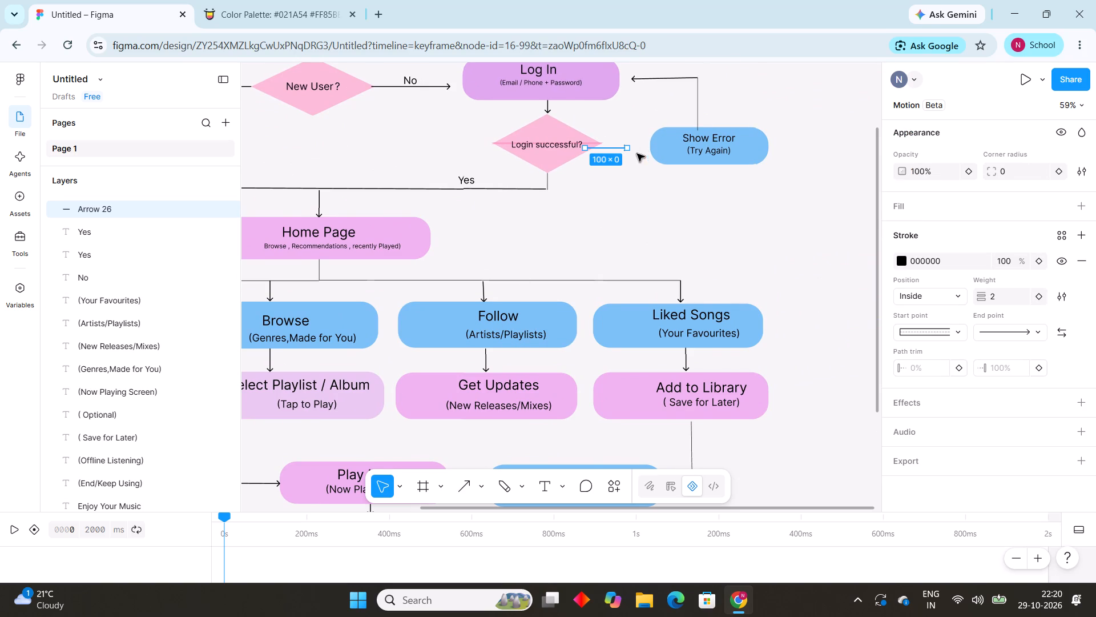
pyautogui.click(627, 210)
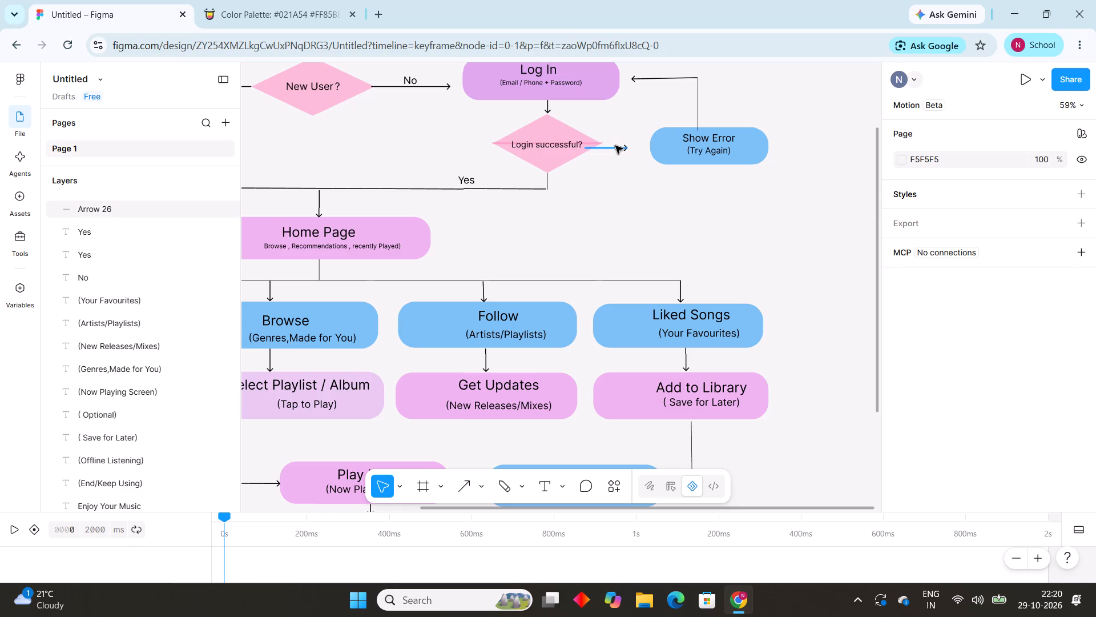
pyautogui.moveTo(615, 146); pyautogui.dragTo(634, 141)
pyautogui.click(635, 209)
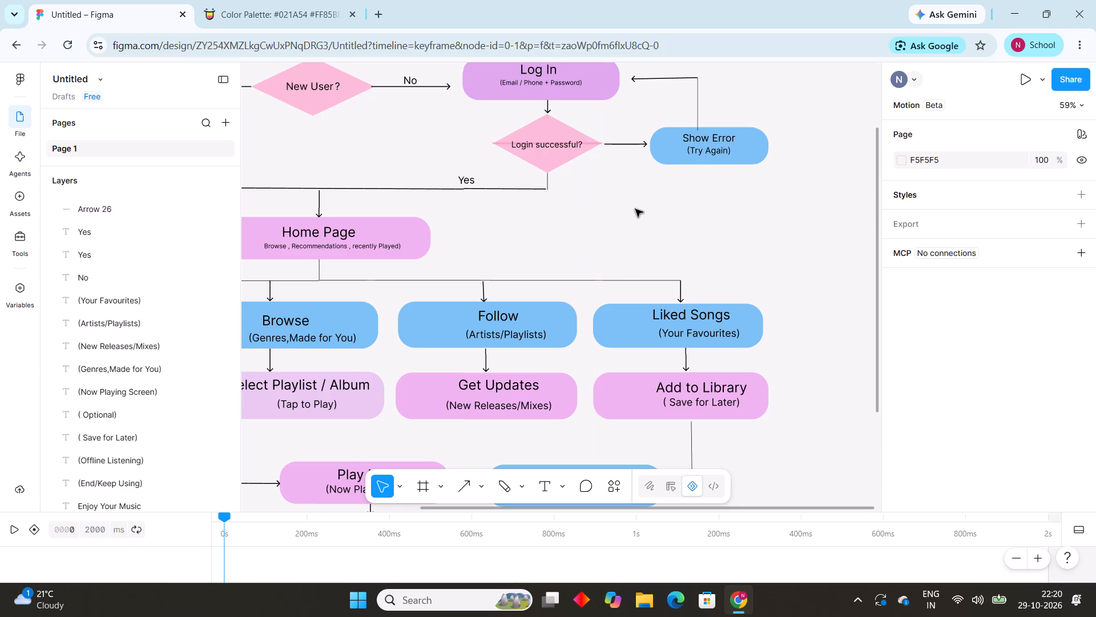
# Extend the Login successful? to Show Error arrow to about 114 long, position it between diamond corner and box edge, and deselect it.
pyautogui.click(613, 142)
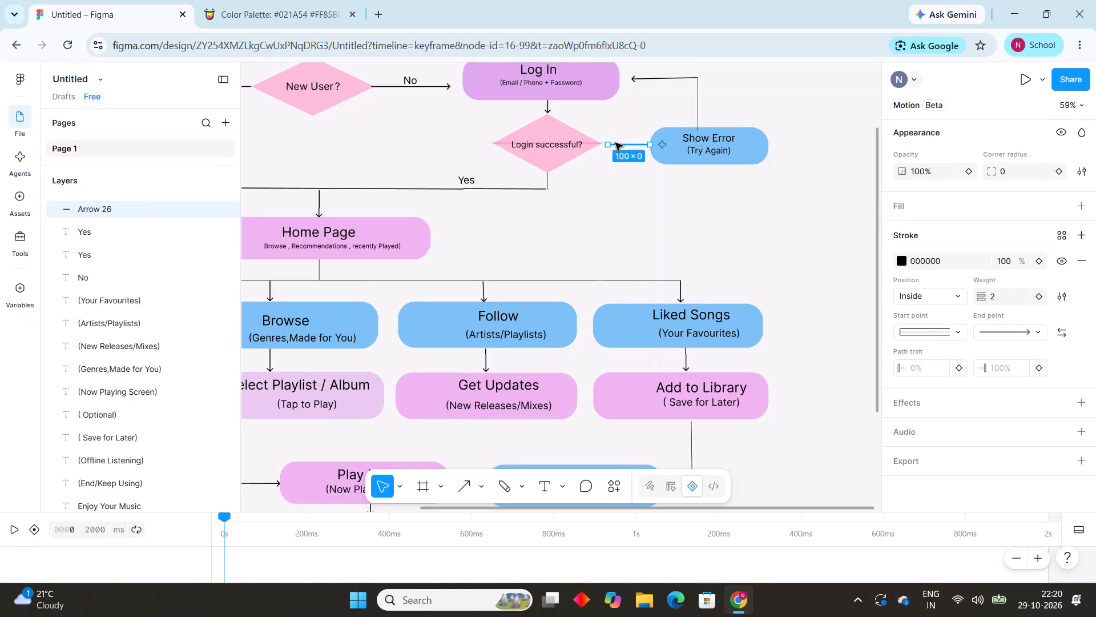
pyautogui.moveTo(608, 142); pyautogui.dragTo(602, 142)
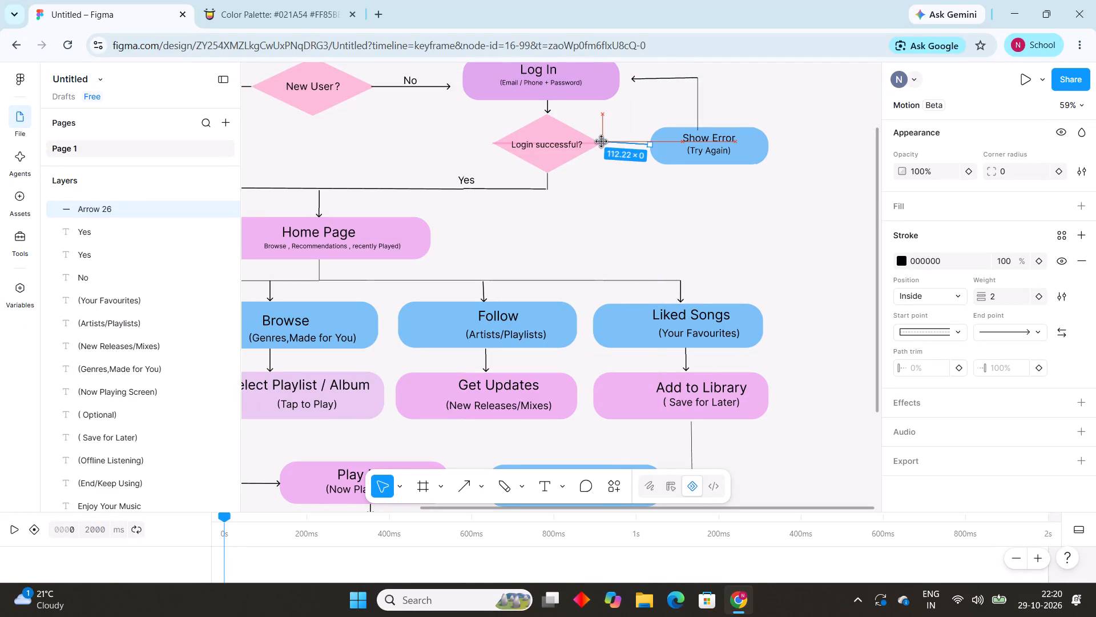
pyautogui.moveTo(602, 142); pyautogui.dragTo(601, 143)
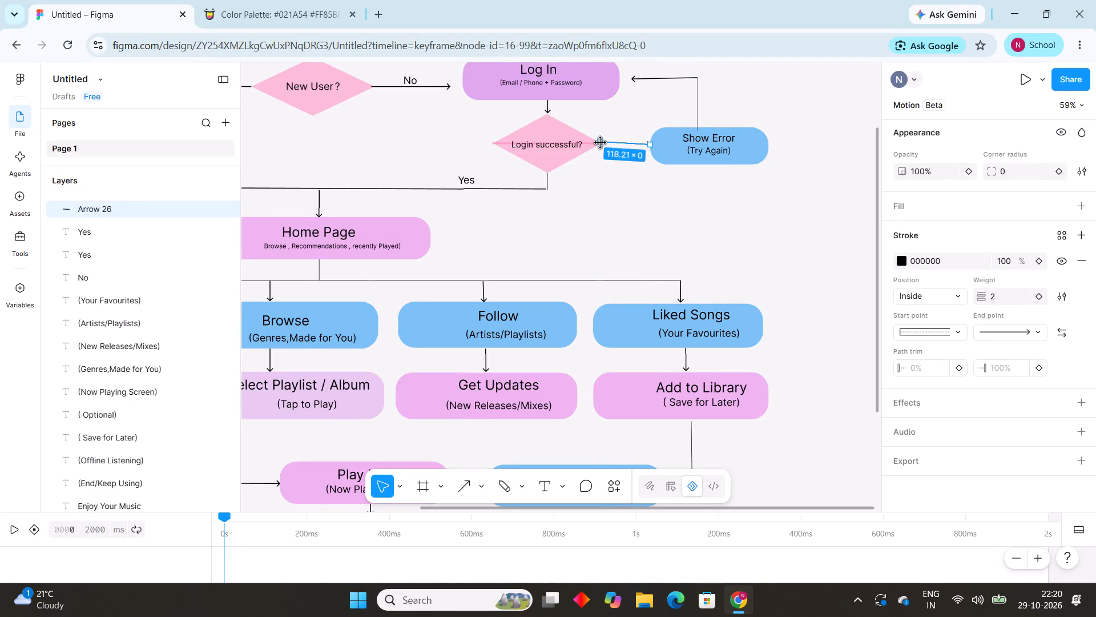
pyautogui.moveTo(601, 121); pyautogui.dragTo(597, 97)
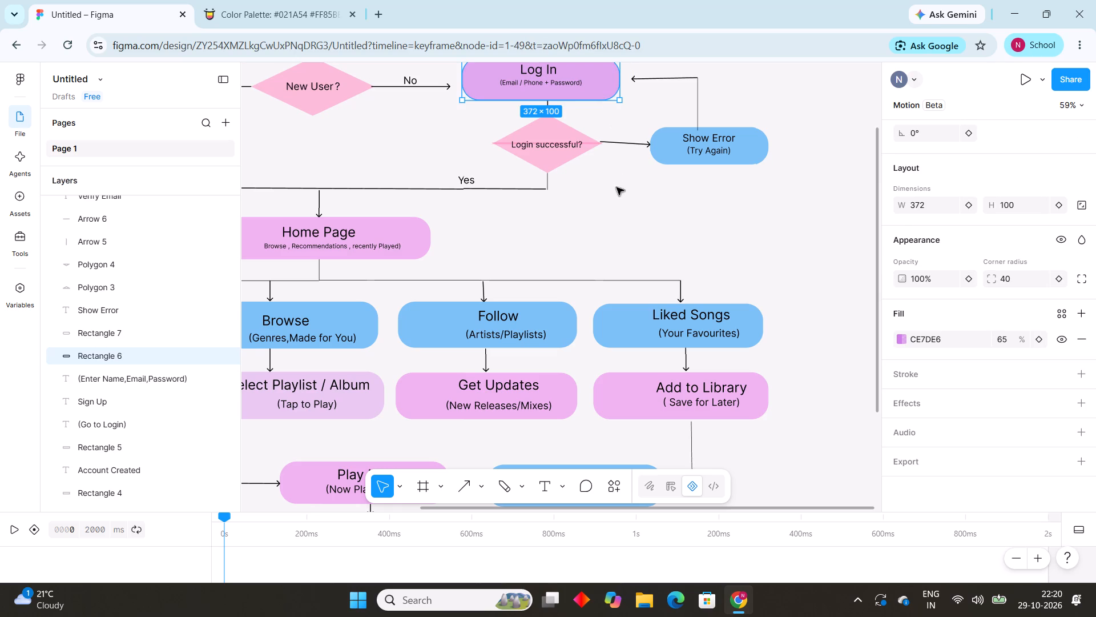
pyautogui.moveTo(616, 189); pyautogui.dragTo(611, 179)
pyautogui.click(611, 179)
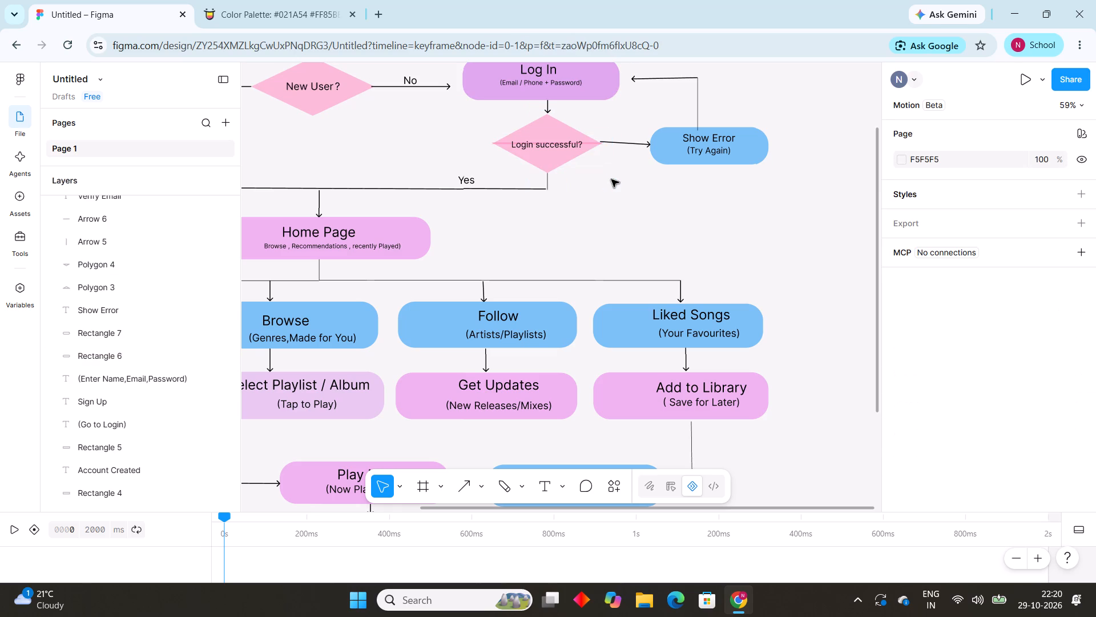
pyautogui.click(604, 141)
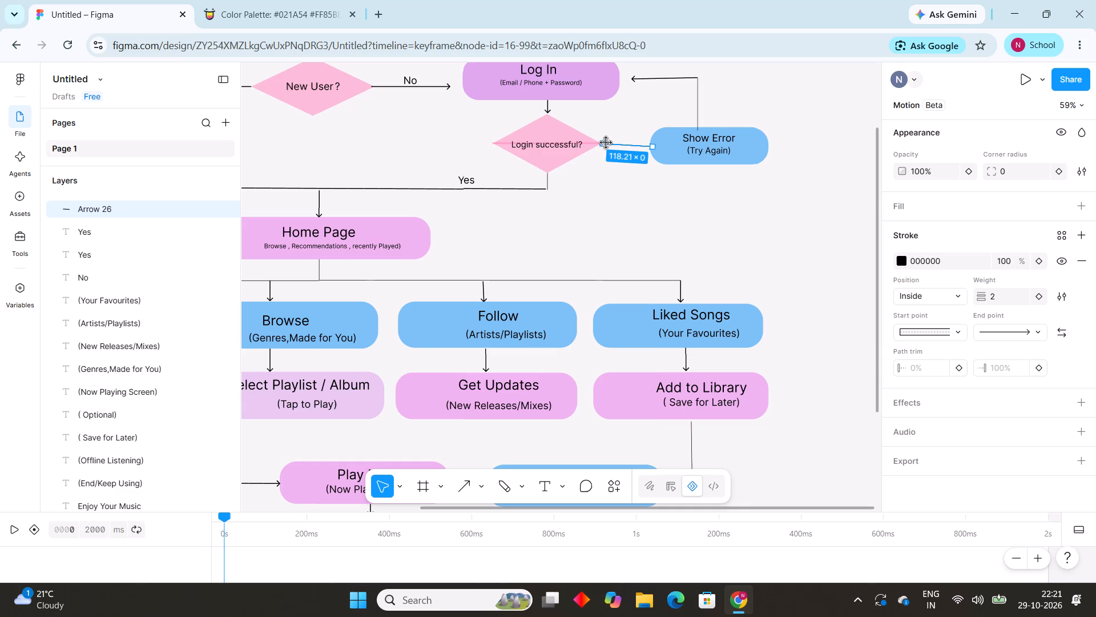
pyautogui.click(606, 143)
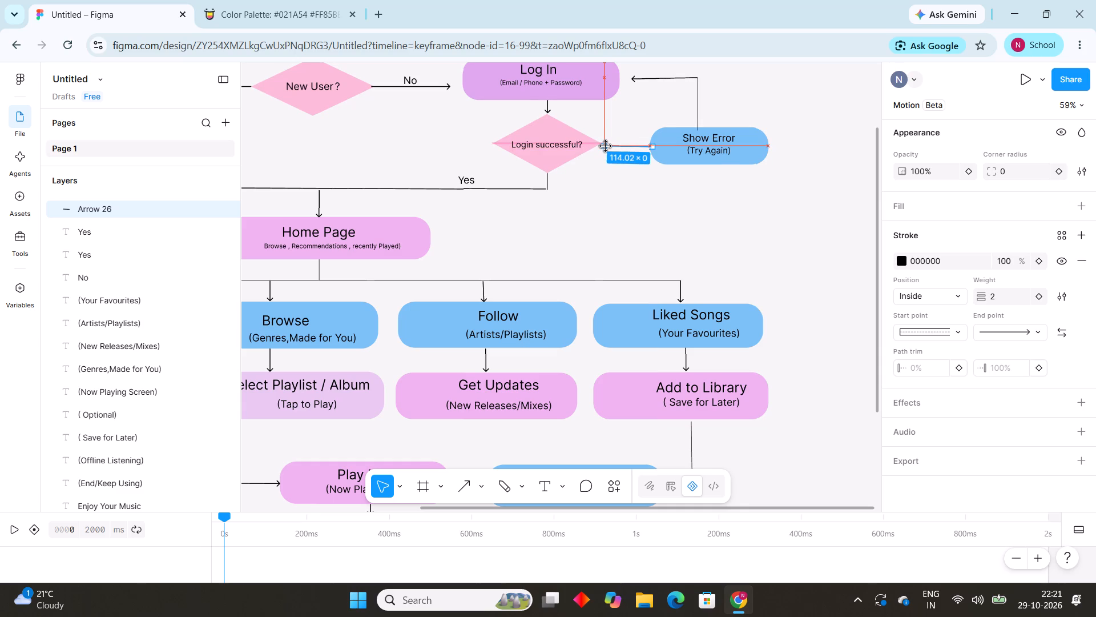
pyautogui.click(630, 206)
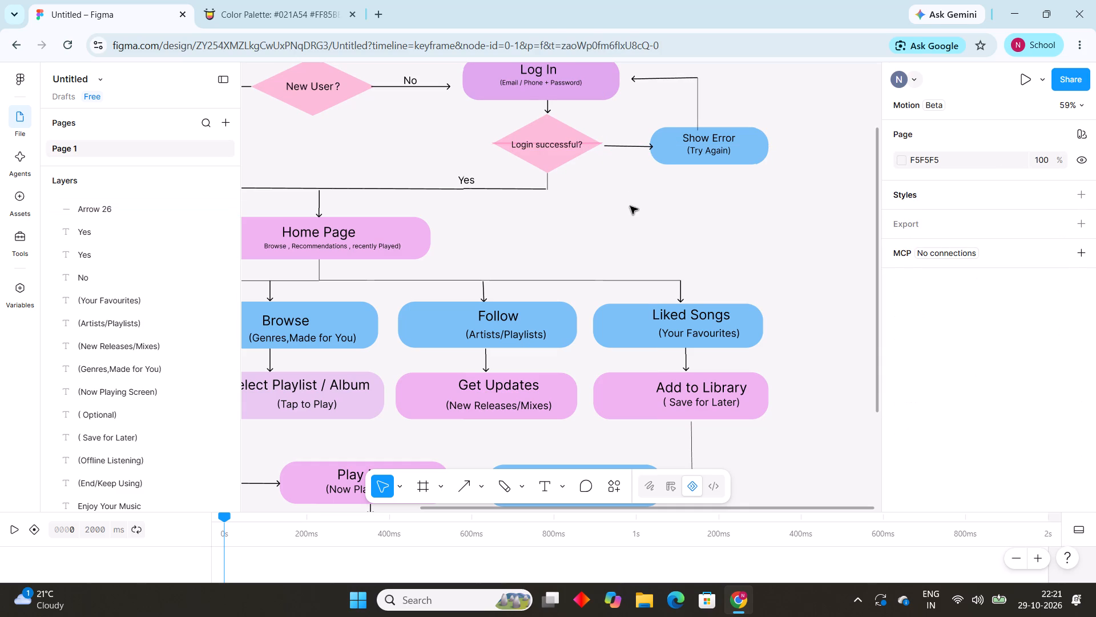
pyautogui.click(634, 146)
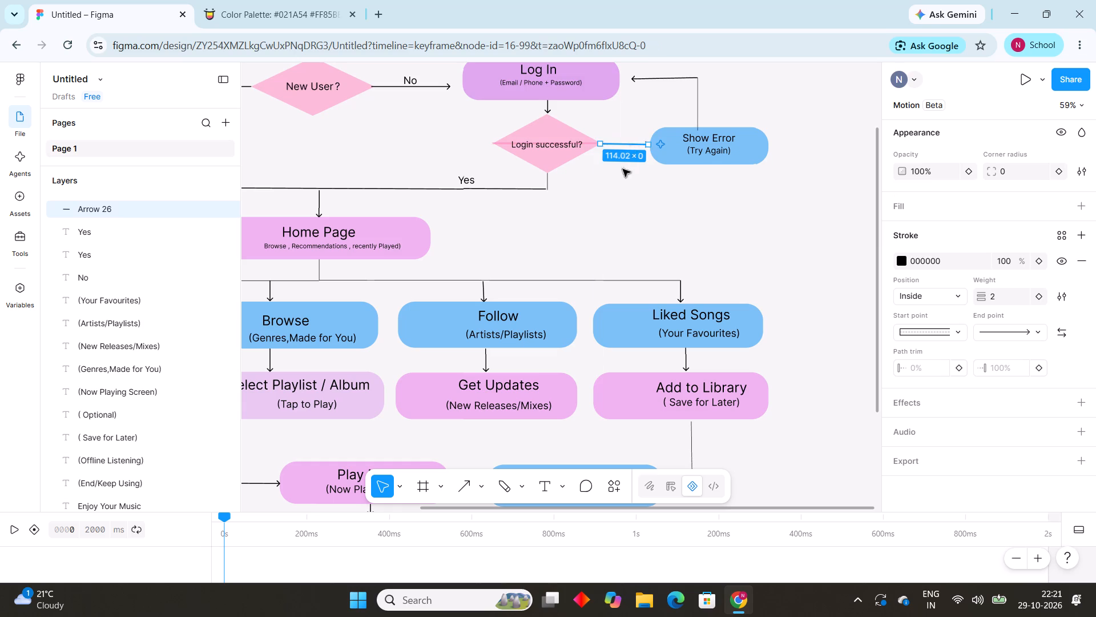
pyautogui.click(610, 197)
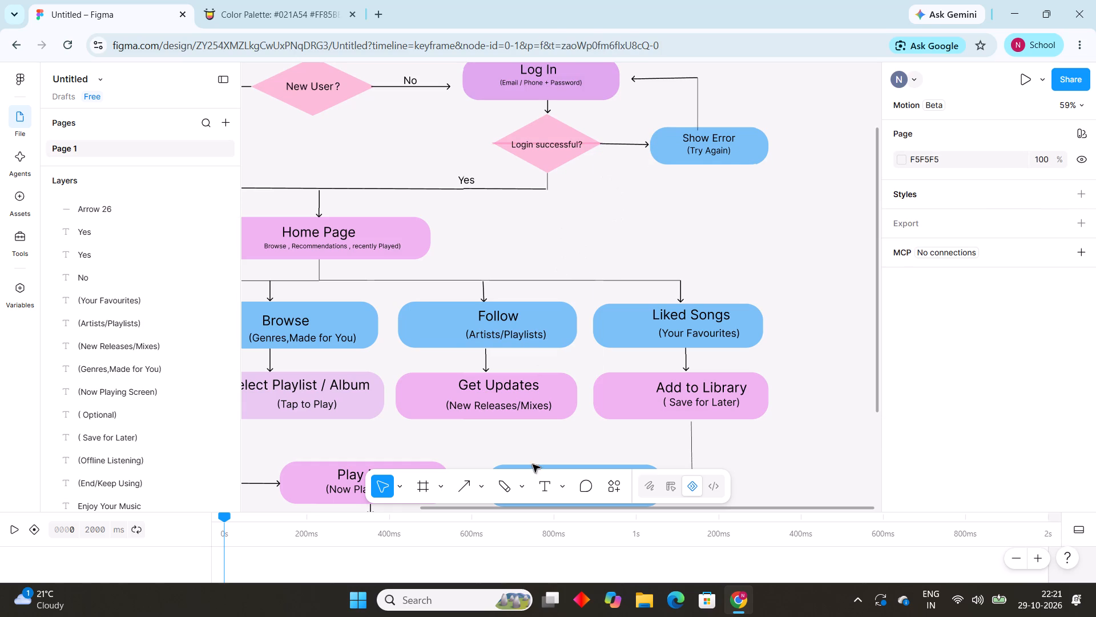
# Add the text label "No" just above the arrow from the Login successful? diamond to the Show Error box, and deselect it.
pyautogui.click(543, 478)
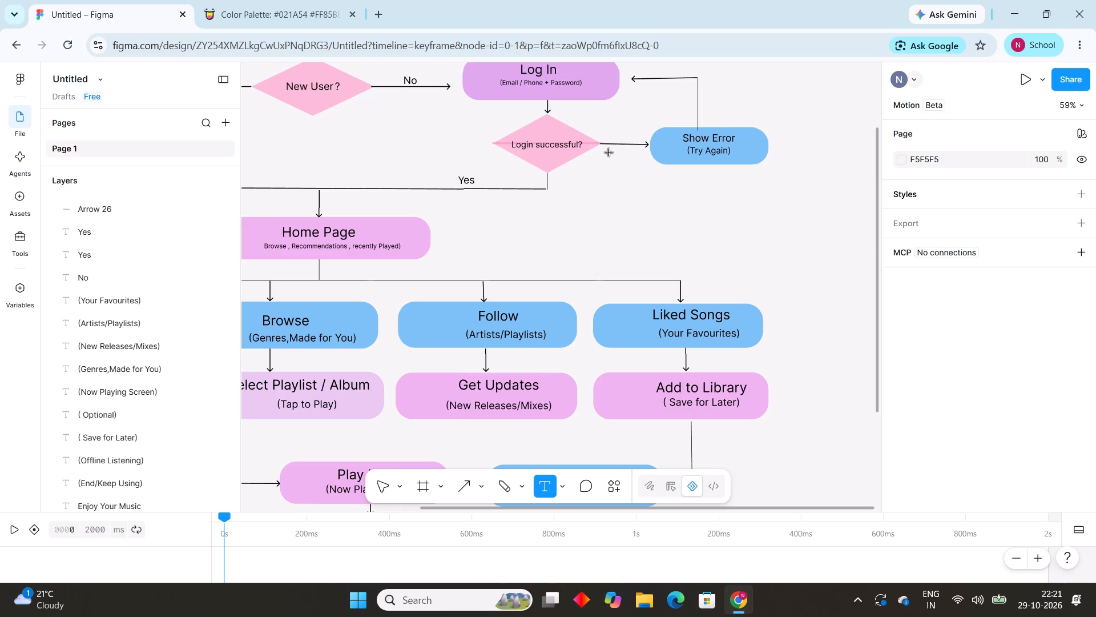
pyautogui.click(612, 135)
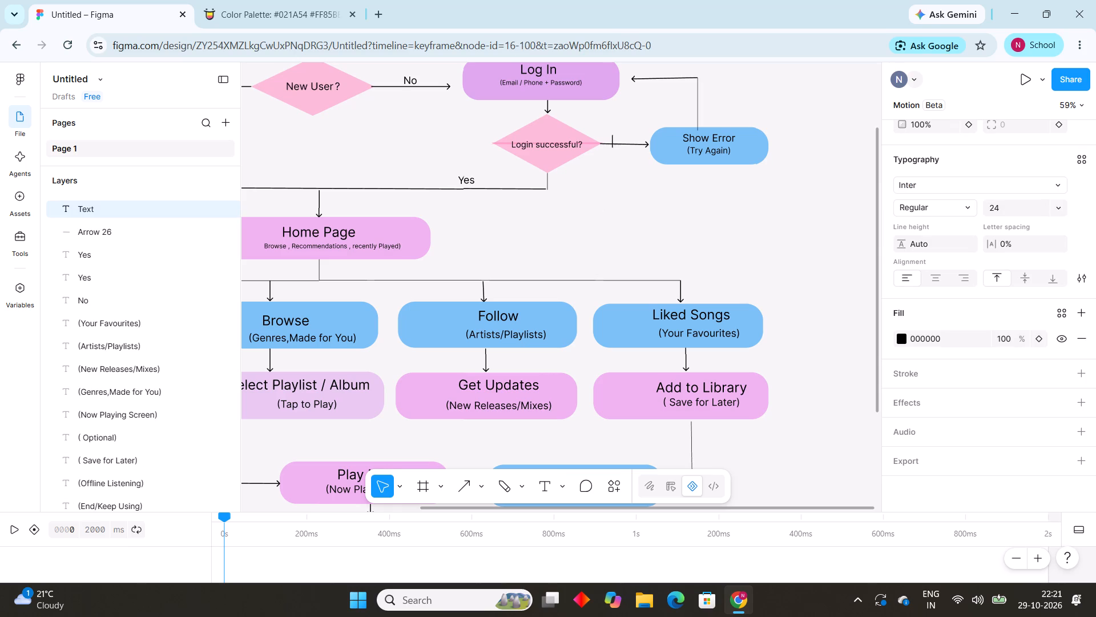
pyautogui.press('n')
pyautogui.press('o')
pyautogui.click(664, 215)
pyautogui.moveTo(618, 214); pyautogui.dragTo(634, 215)
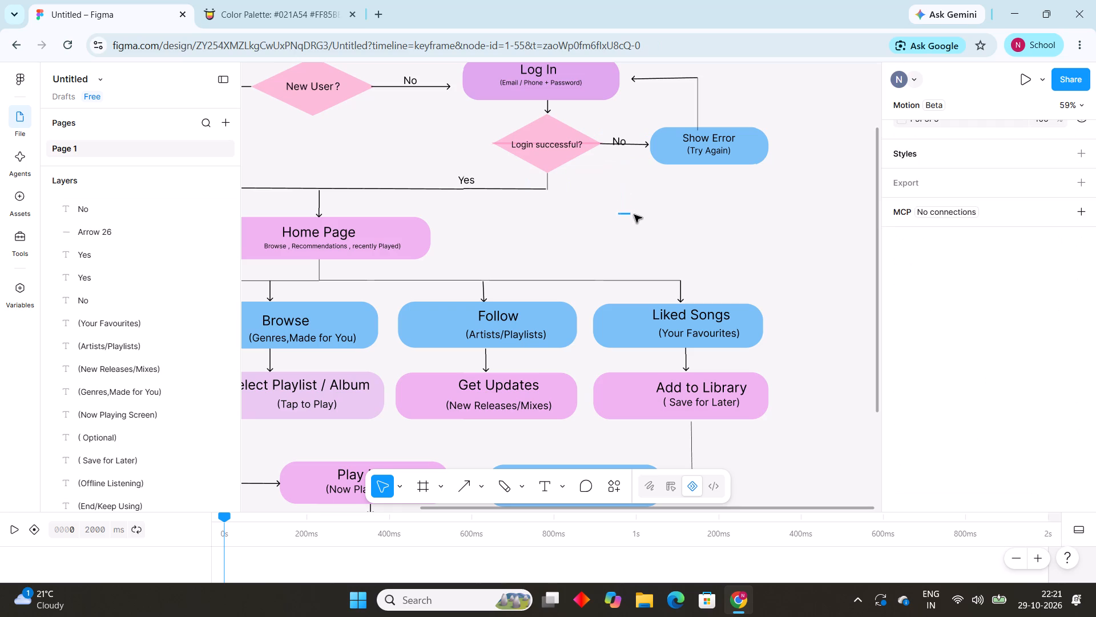
pyautogui.moveTo(634, 215); pyautogui.dragTo(639, 213)
pyautogui.click(639, 213)
pyautogui.moveTo(619, 139); pyautogui.dragTo(621, 133)
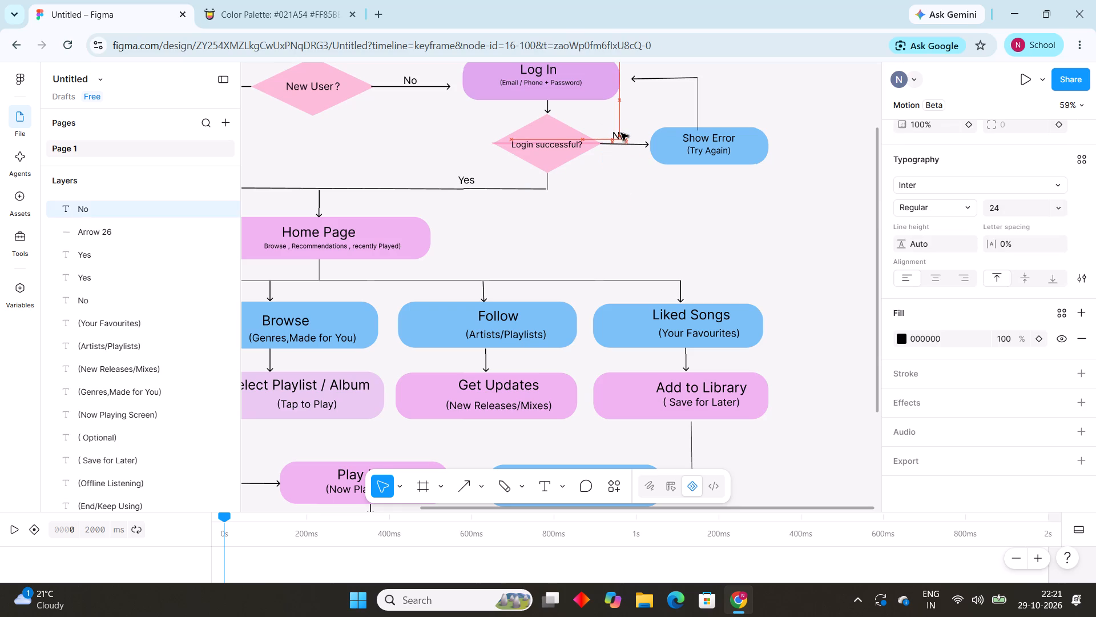
pyautogui.moveTo(621, 133); pyautogui.dragTo(625, 135)
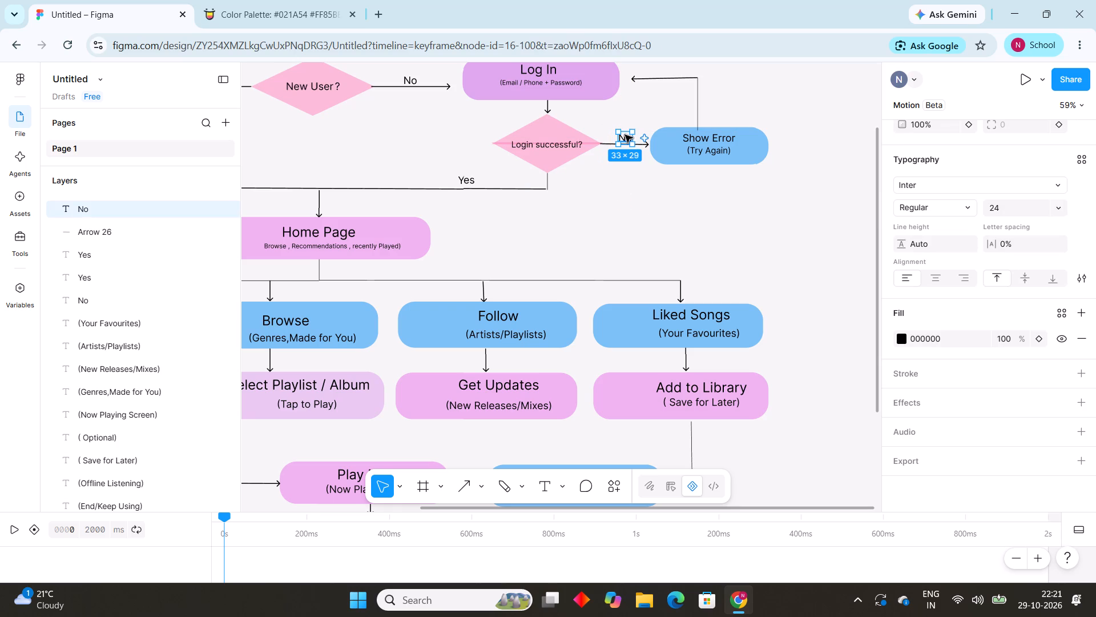
pyautogui.click(623, 182)
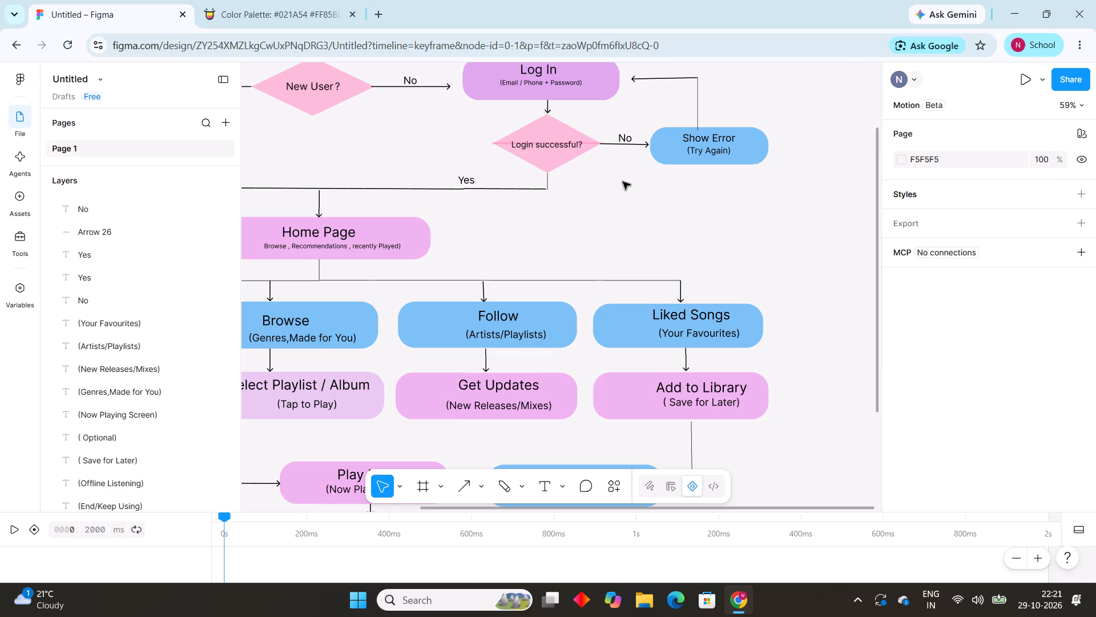
# Search all component libraries for "mail".
pyautogui.hscroll(-2, 543, 156)
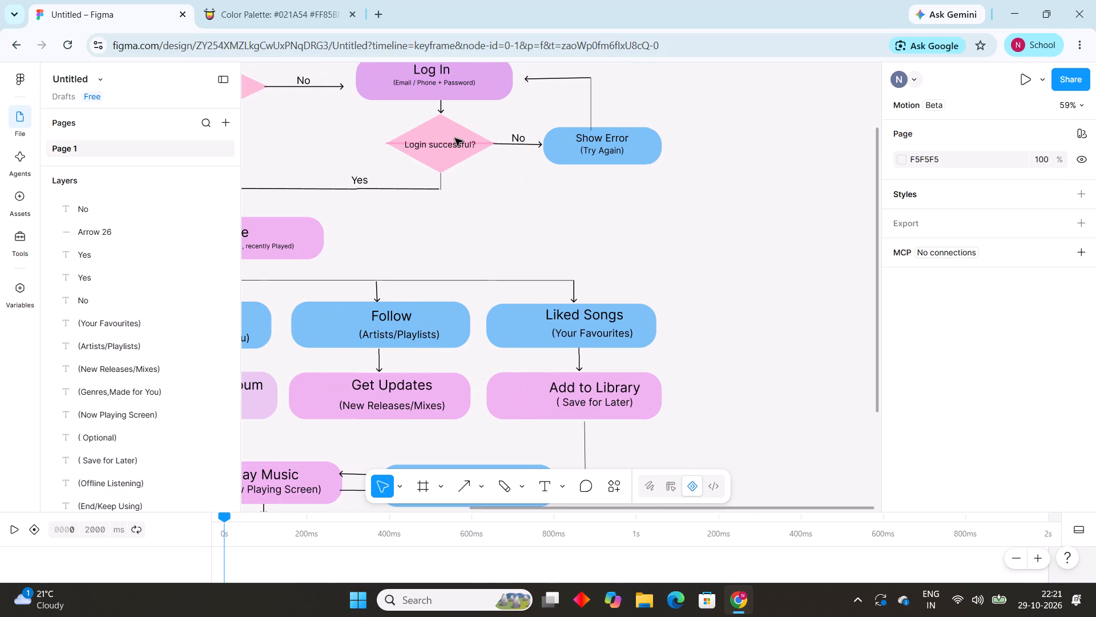
pyautogui.hscroll(3, 297, 107)
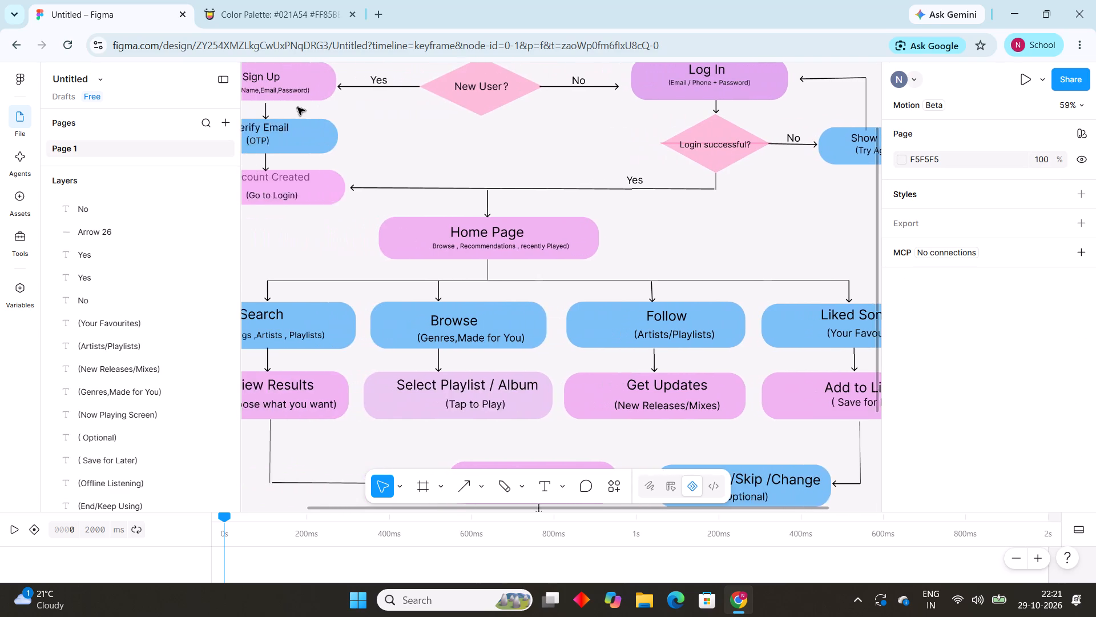
pyautogui.hscroll(3, 297, 107)
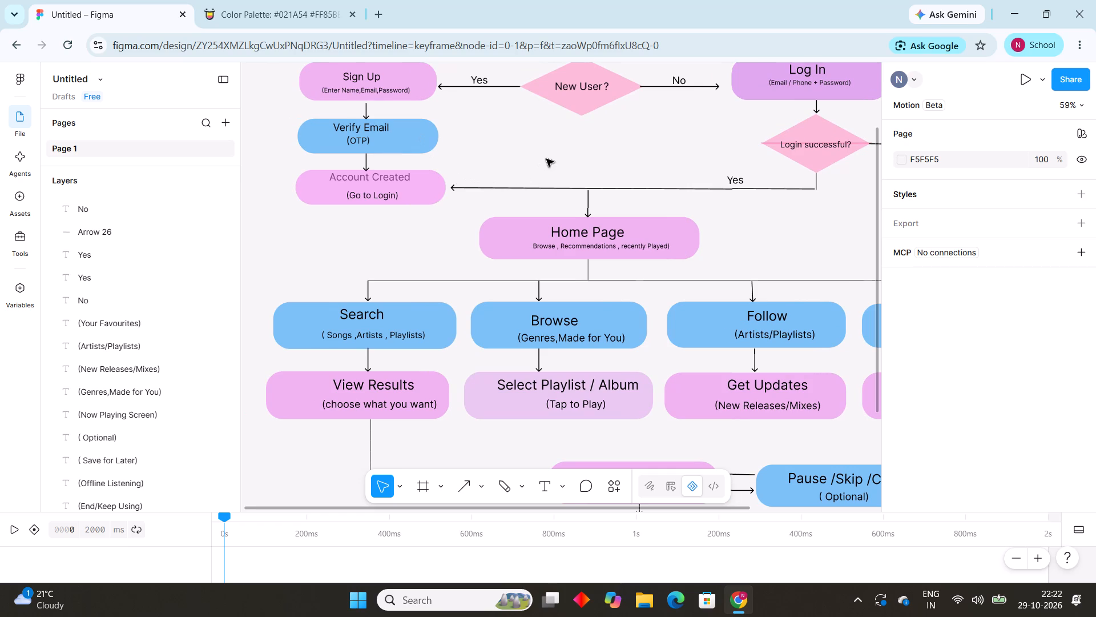
pyautogui.hotkey('shift', 'i')
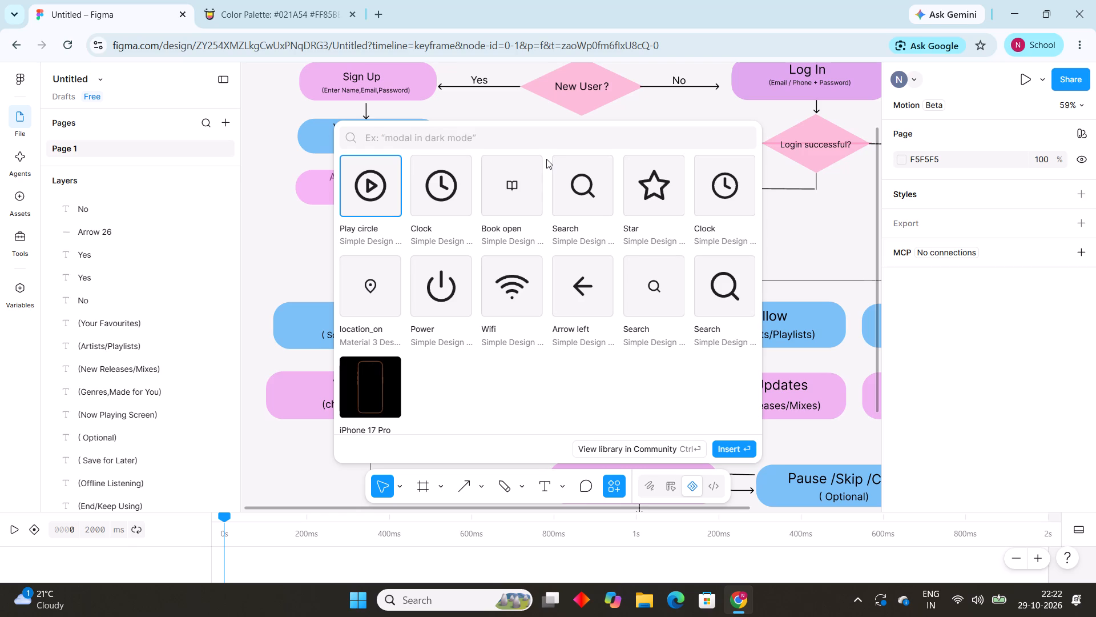
pyautogui.click(483, 137)
pyautogui.write('mail')
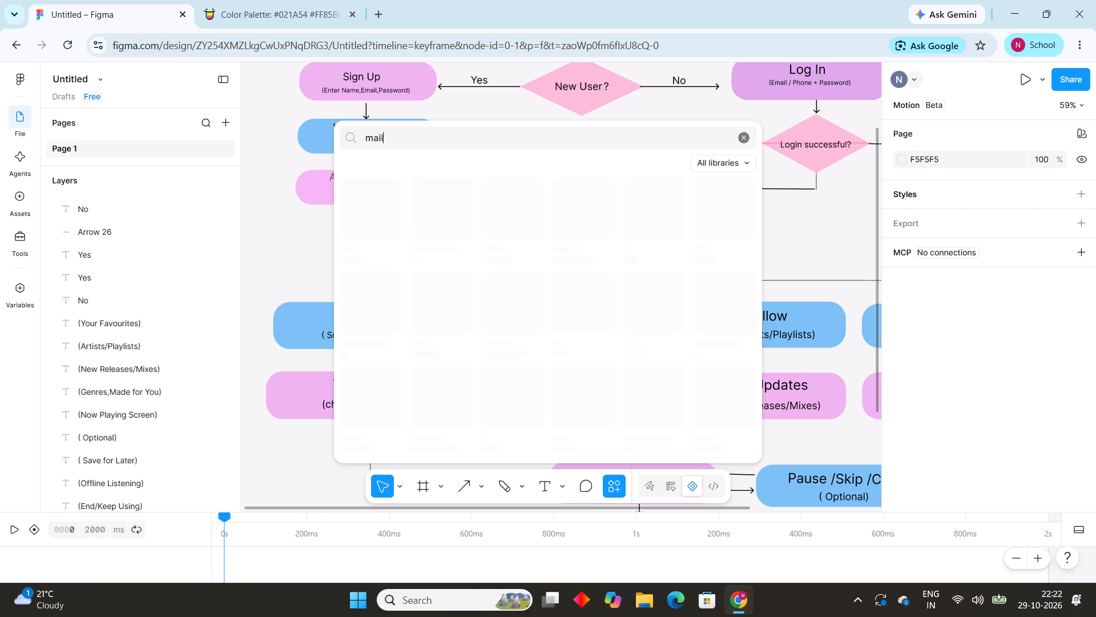
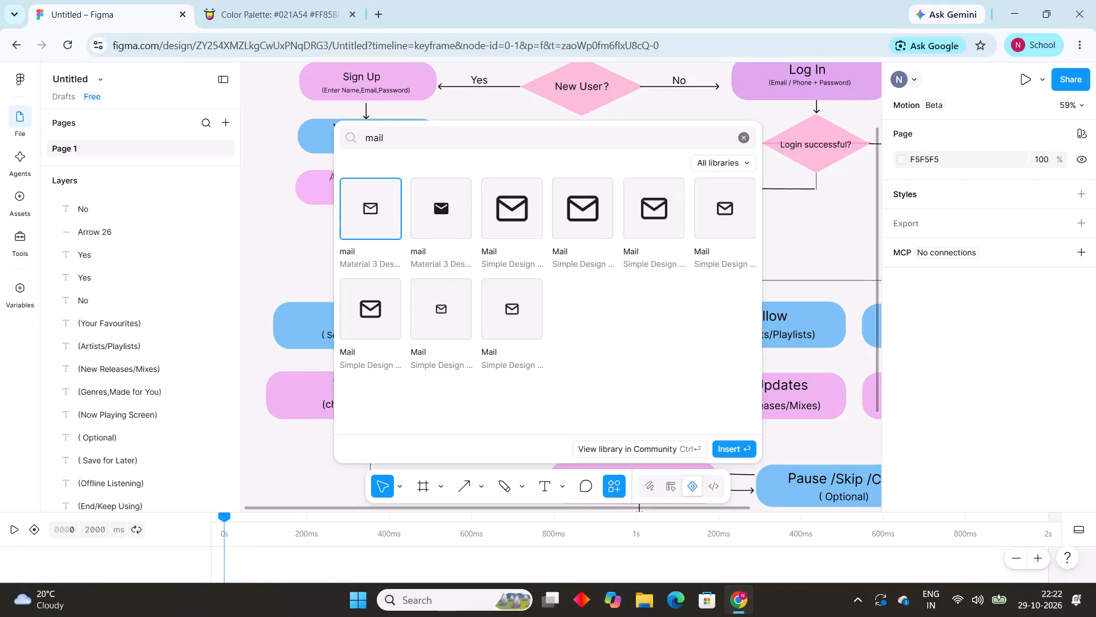
# Insert the 32 × 32 Simple Design Mail icon, place it just before the Verify Email text in its box, and deselect it.
pyautogui.click(373, 297)
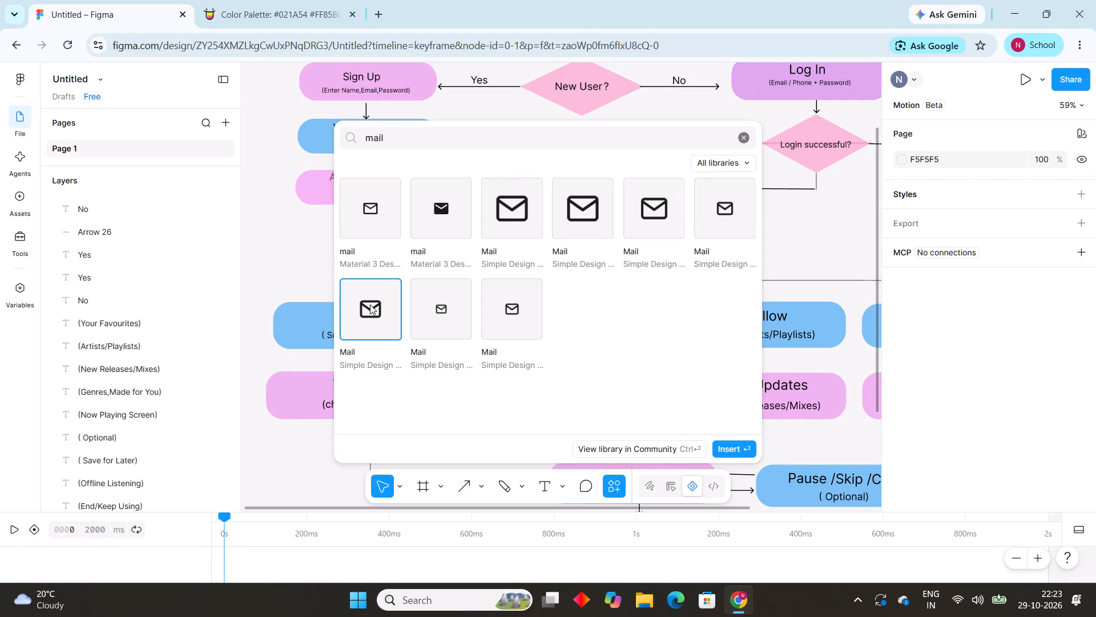
pyautogui.click(732, 453)
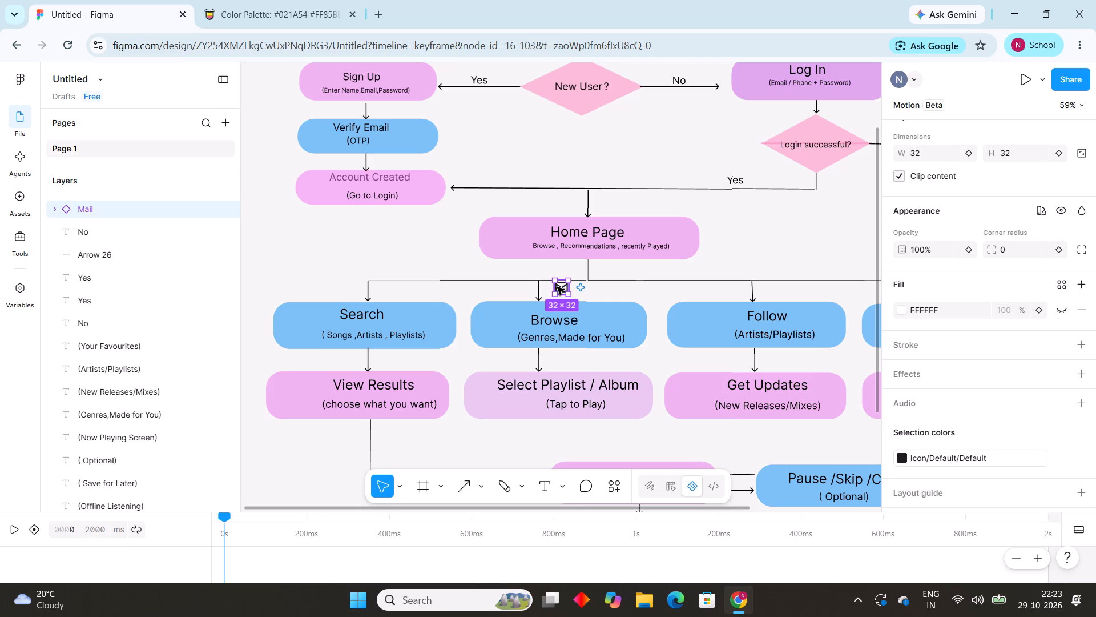
pyautogui.moveTo(562, 289); pyautogui.dragTo(320, 88)
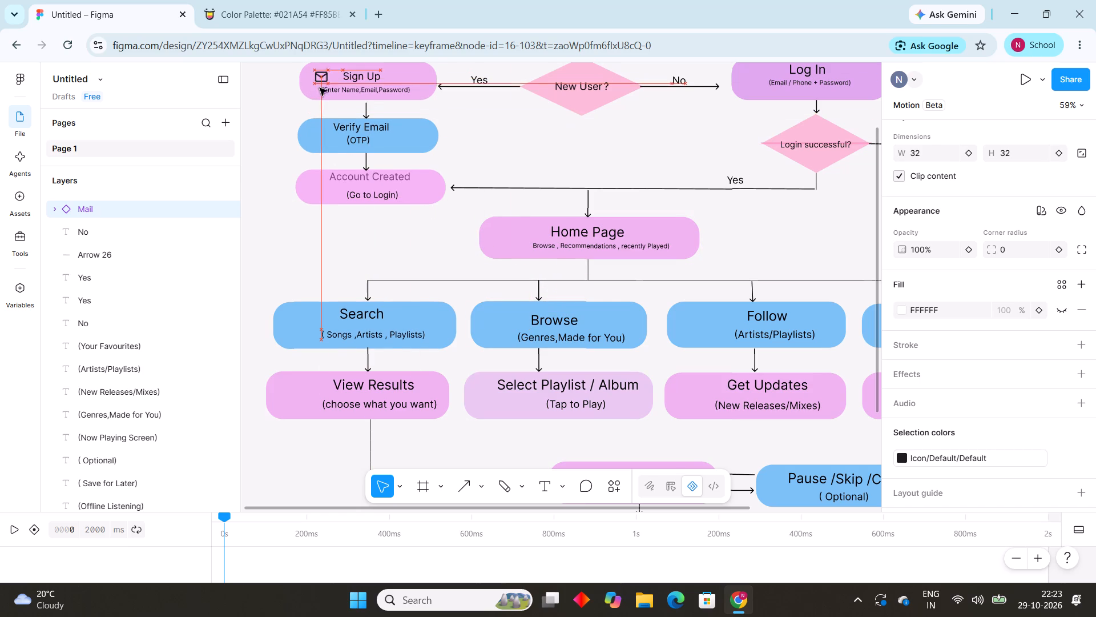
pyautogui.moveTo(320, 88); pyautogui.dragTo(317, 128)
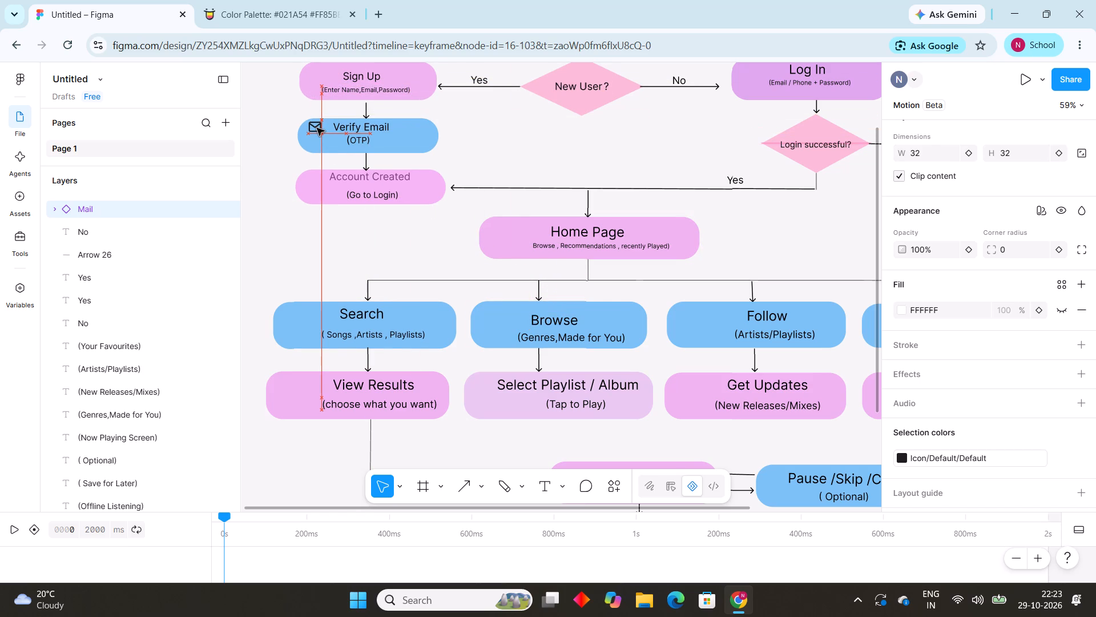
pyautogui.moveTo(317, 128); pyautogui.dragTo(317, 129)
pyautogui.moveTo(317, 129); pyautogui.dragTo(318, 128)
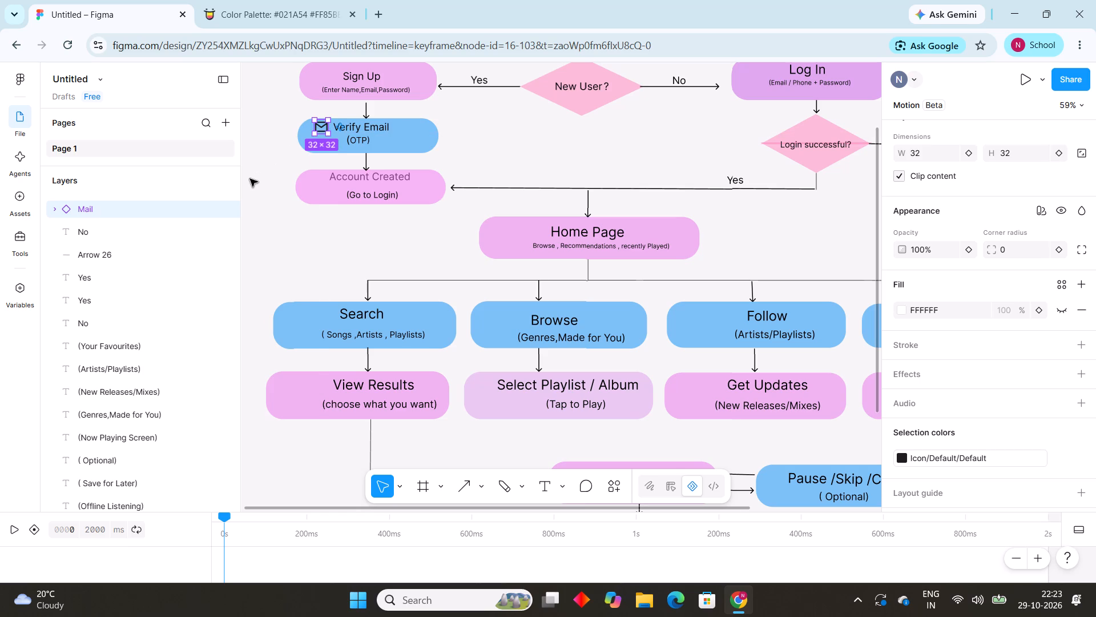
pyautogui.click(250, 179)
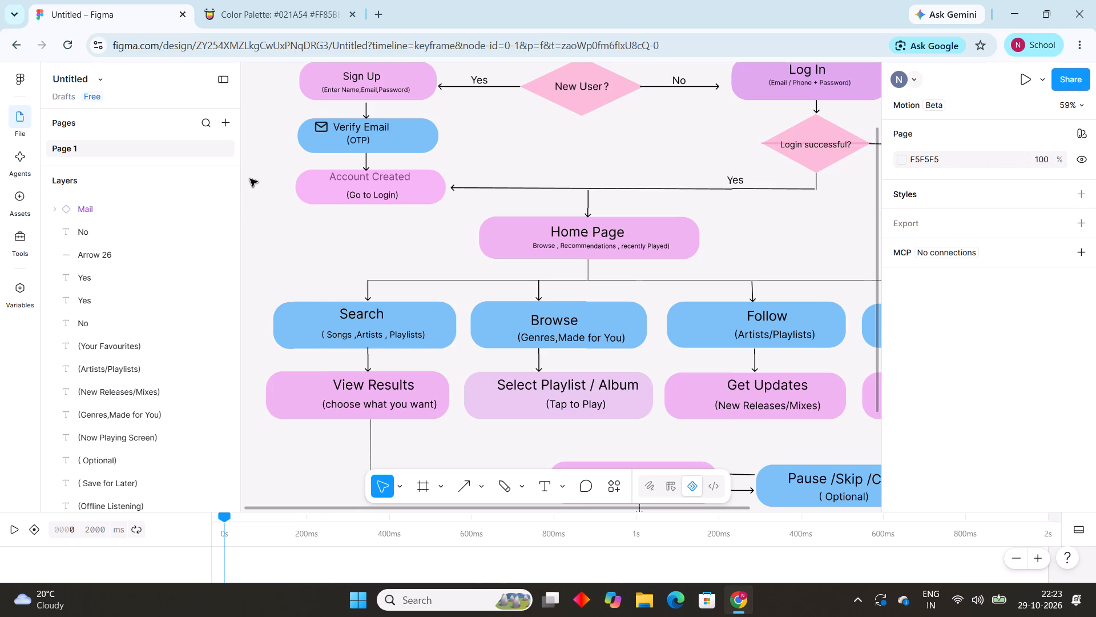
# Enlarge the mail icon in the Verify Email box, keep it just before the text, and deselect it.
pyautogui.click(321, 127)
pyautogui.click(327, 134)
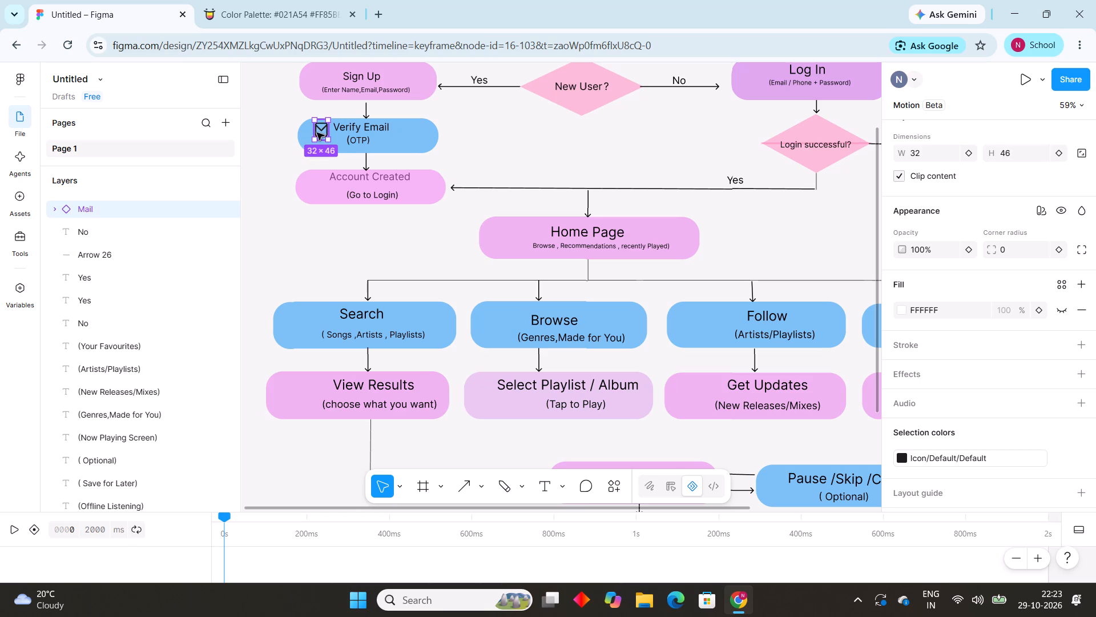
pyautogui.moveTo(313, 129); pyautogui.dragTo(307, 127)
pyautogui.click(275, 122)
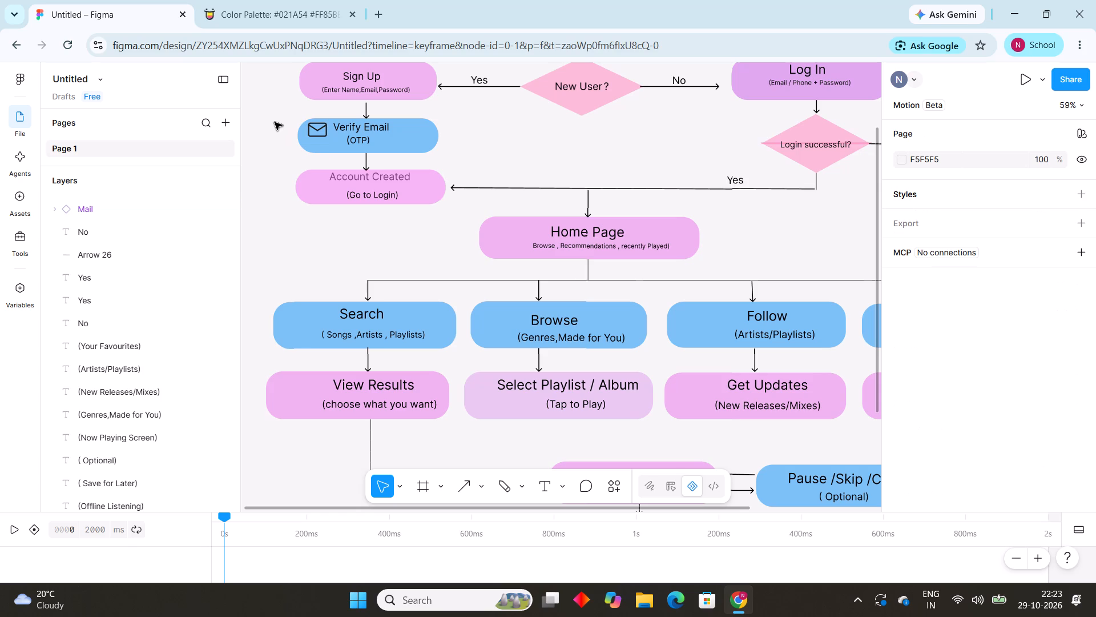
pyautogui.click(269, 229)
# Insert the 40 × 40 Search icon from the component library and place it before the title in the Search box.
pyautogui.hotkey('ctrl', 'i')
pyautogui.hotkey('shift', 'i')
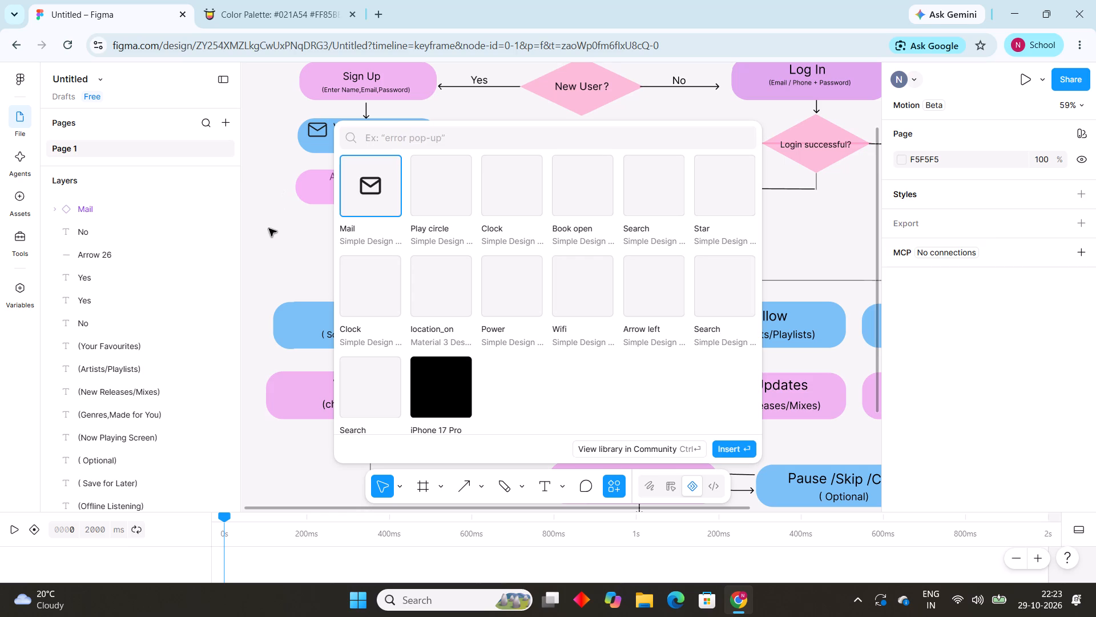
pyautogui.click(388, 134)
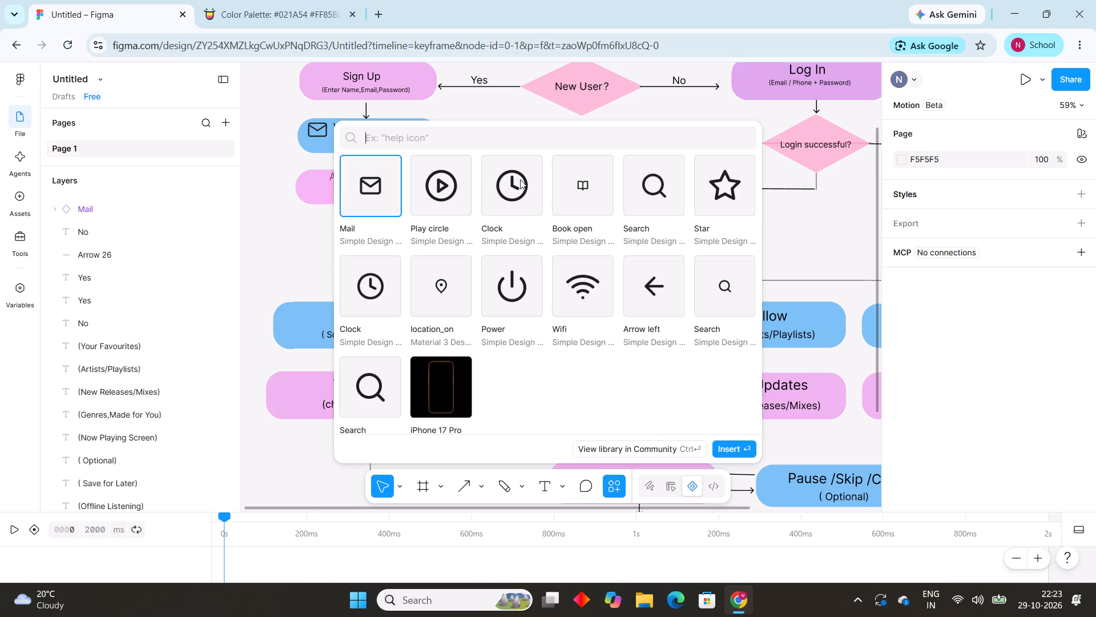
pyautogui.click(652, 174)
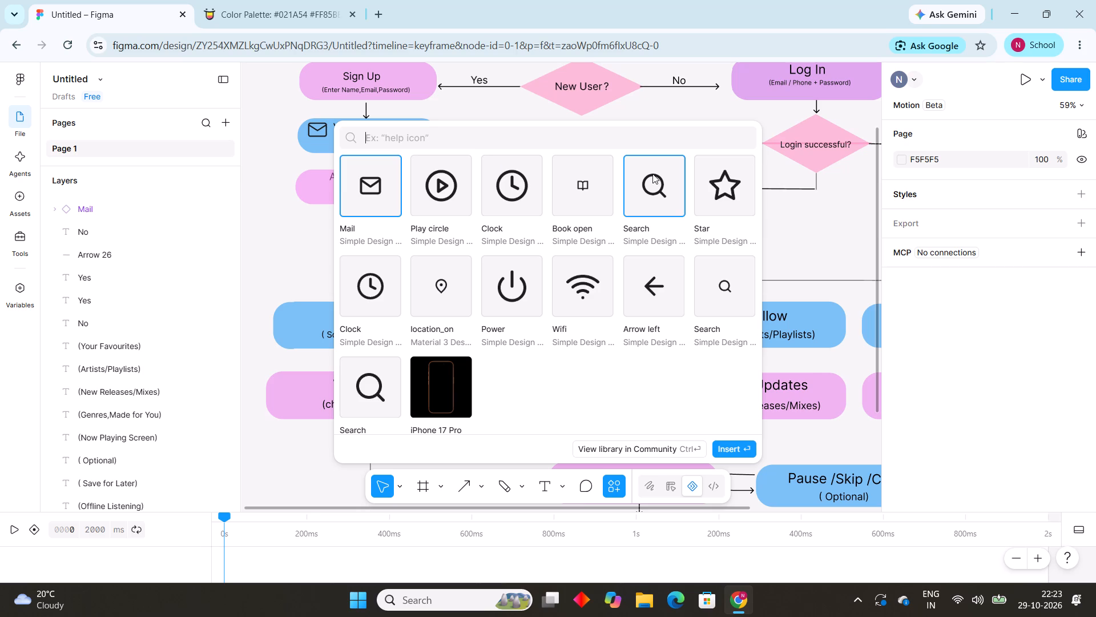
pyautogui.click(732, 448)
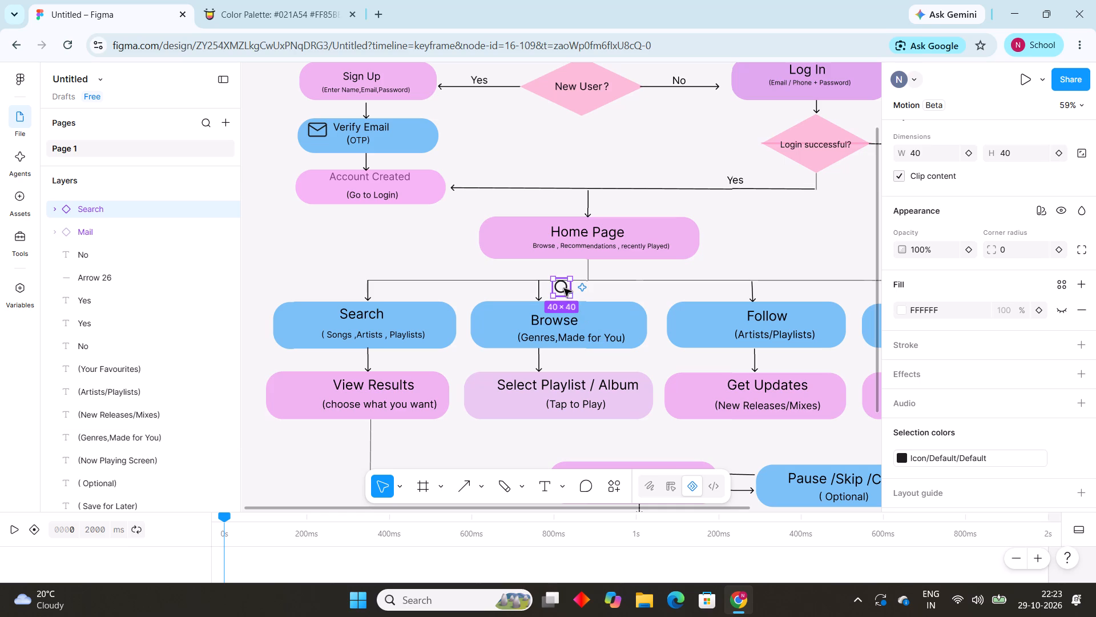
pyautogui.moveTo(564, 289); pyautogui.dragTo(438, 302)
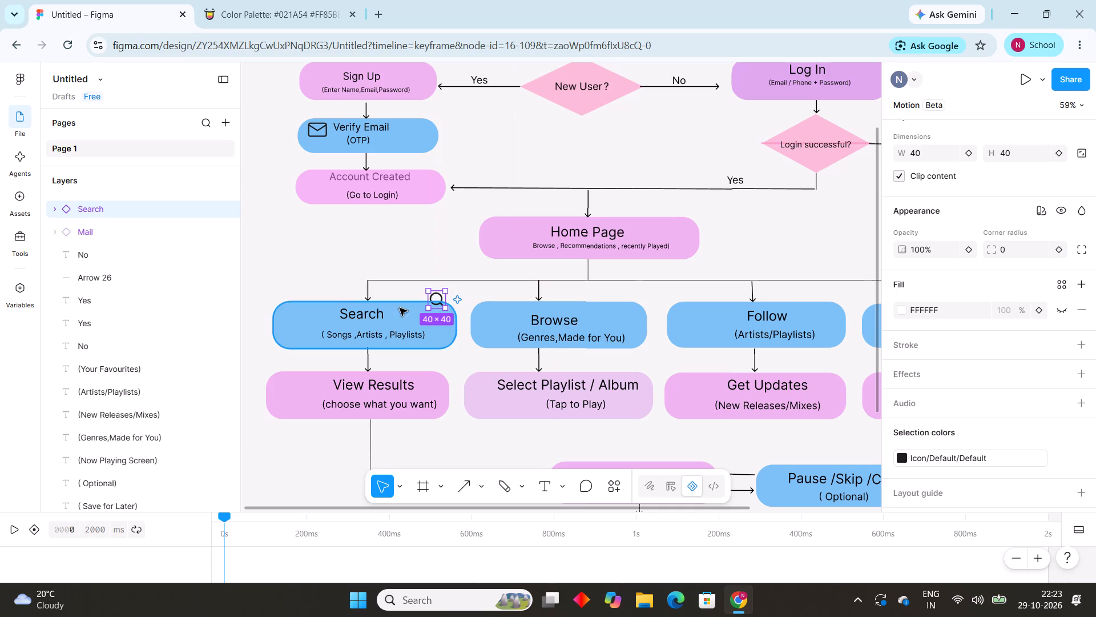
pyautogui.moveTo(433, 298); pyautogui.dragTo(349, 308)
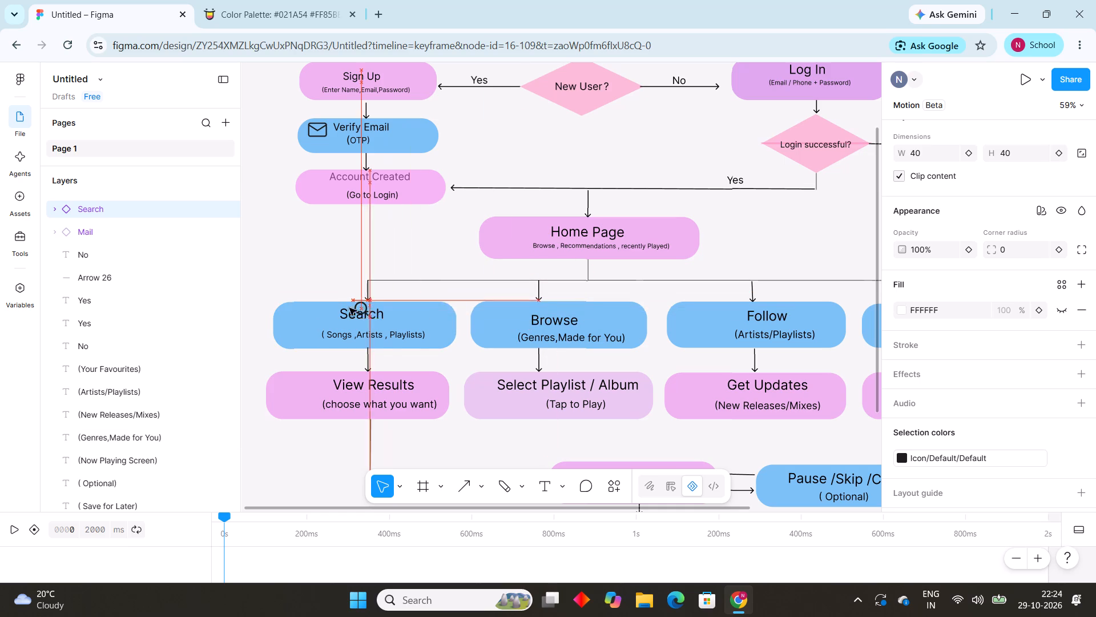
pyautogui.moveTo(349, 308); pyautogui.dragTo(303, 314)
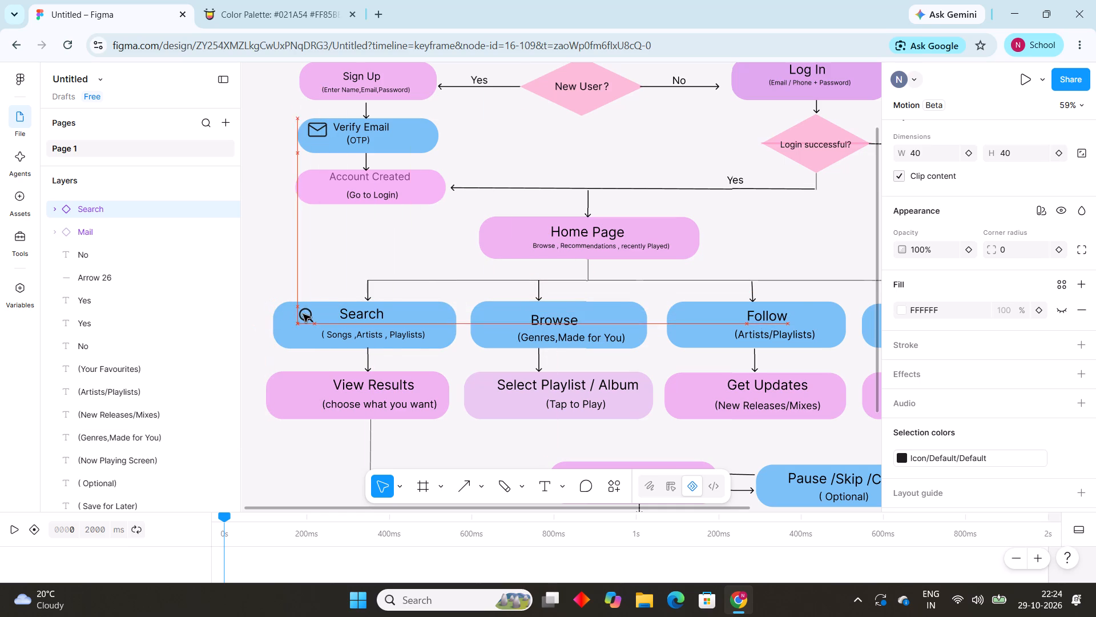
pyautogui.moveTo(303, 314); pyautogui.dragTo(303, 314)
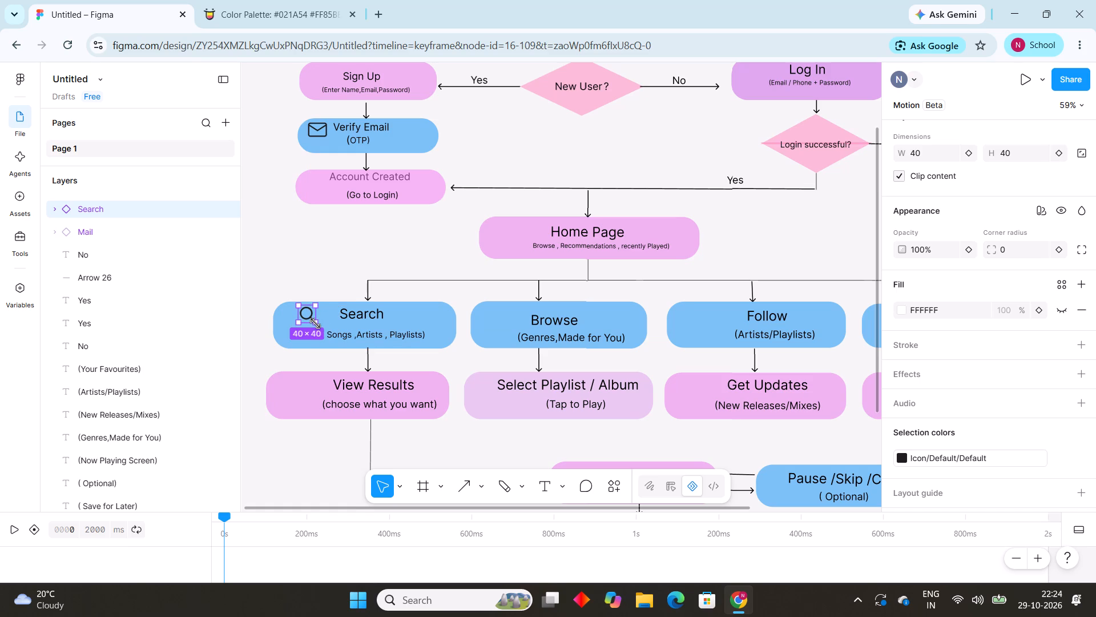
# Enlarge the magnifier icon to about 55 × 53, position it just before the Search title inside the box, and deselect it.
pyautogui.moveTo(315, 323); pyautogui.dragTo(325, 332)
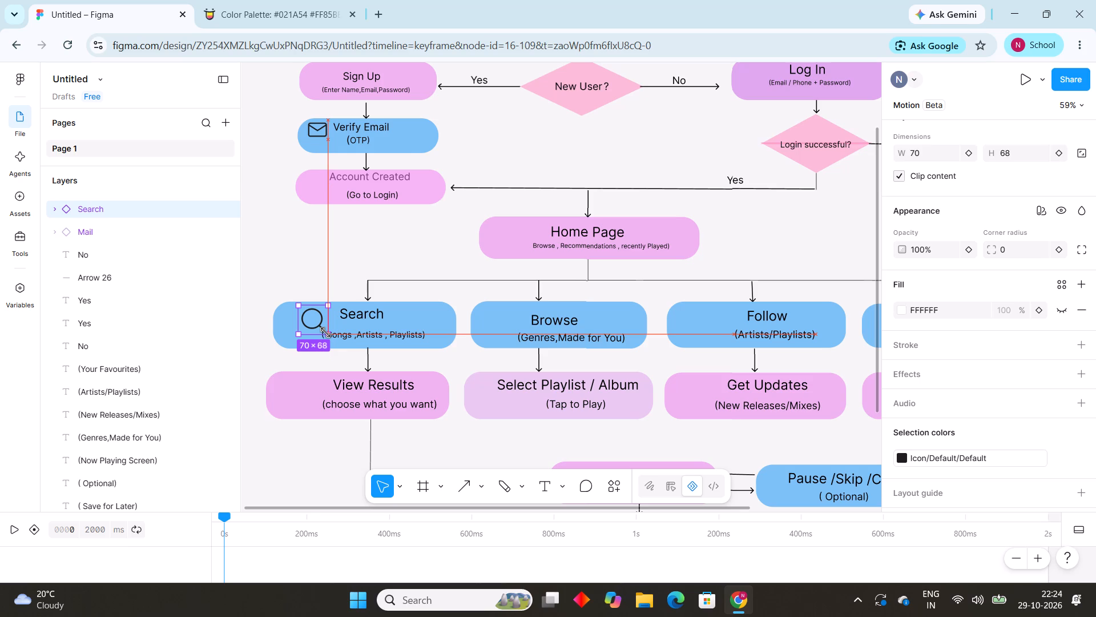
pyautogui.moveTo(325, 332); pyautogui.dragTo(323, 327)
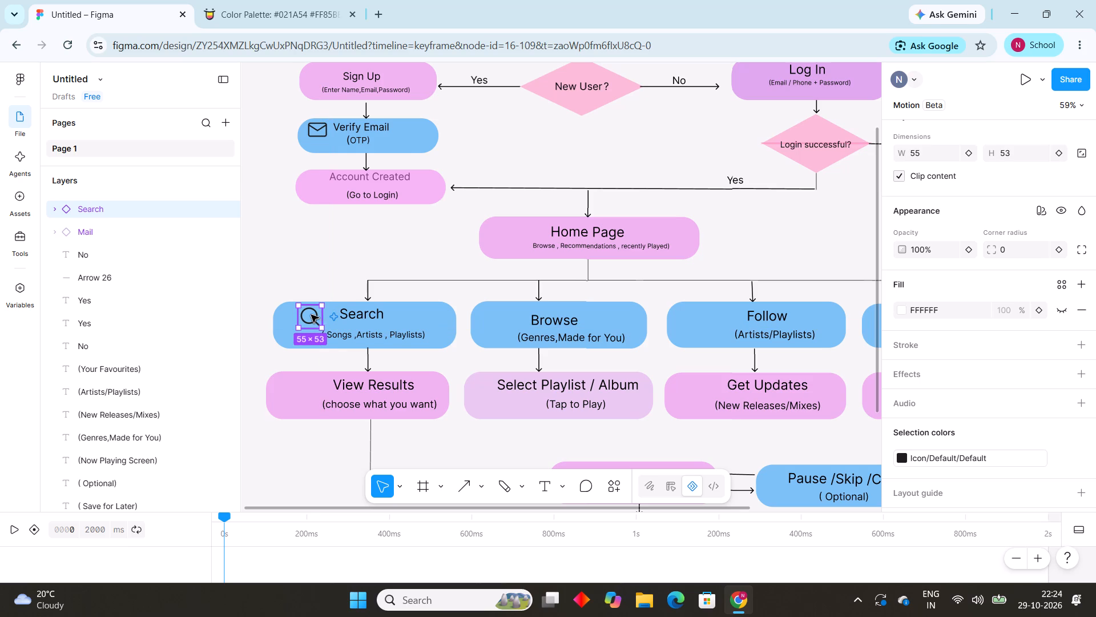
pyautogui.moveTo(308, 312); pyautogui.dragTo(299, 310)
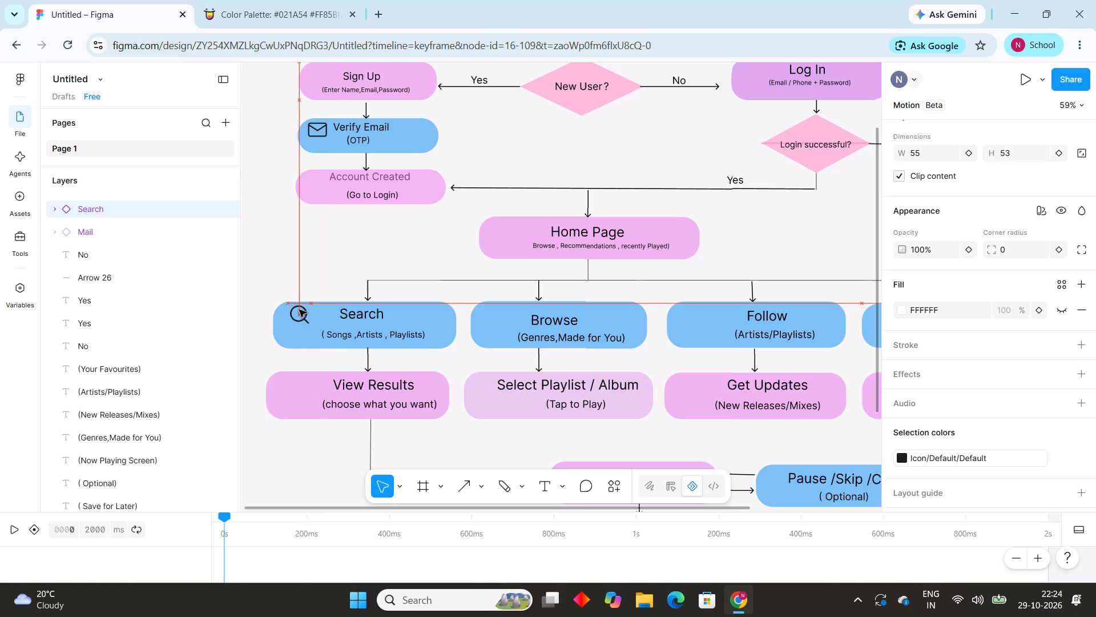
pyautogui.moveTo(299, 310); pyautogui.dragTo(303, 311)
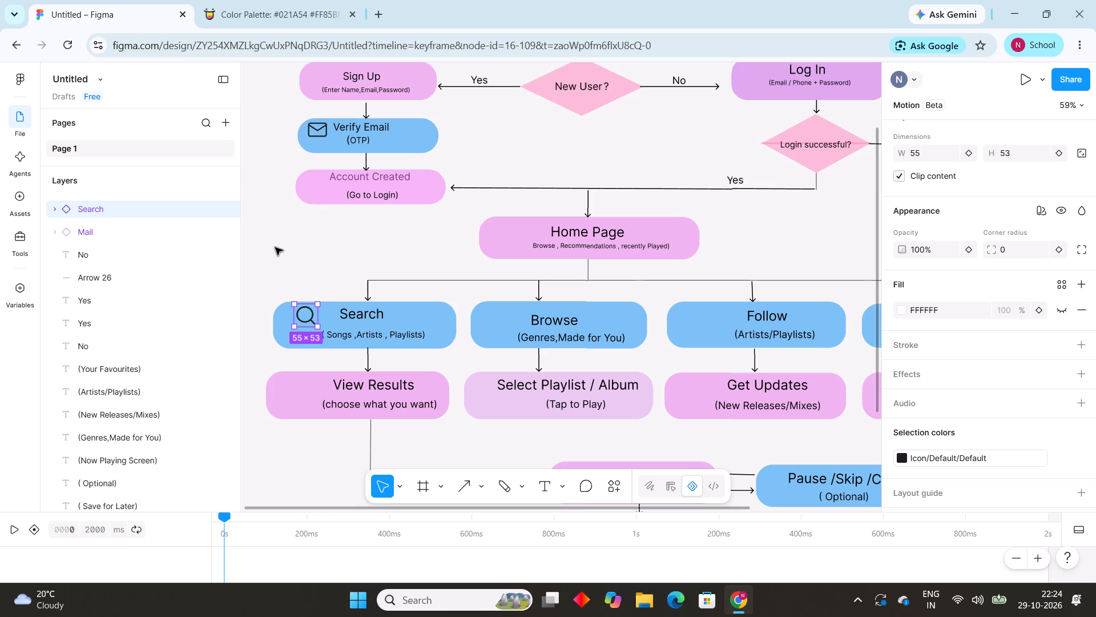
pyautogui.moveTo(307, 315); pyautogui.dragTo(322, 316)
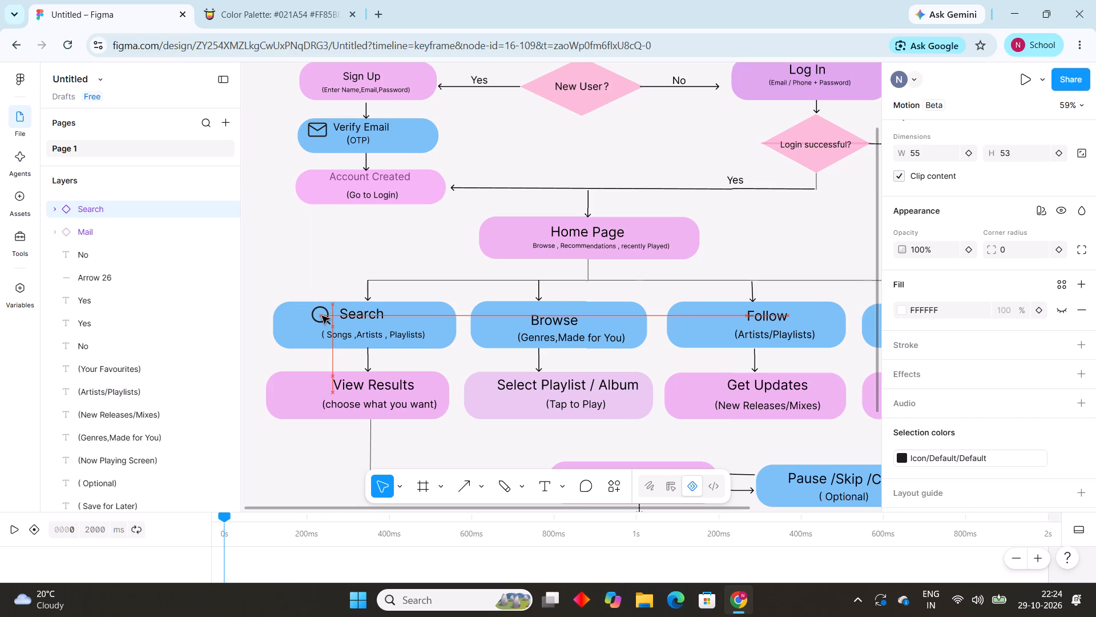
pyautogui.moveTo(322, 316); pyautogui.dragTo(315, 314)
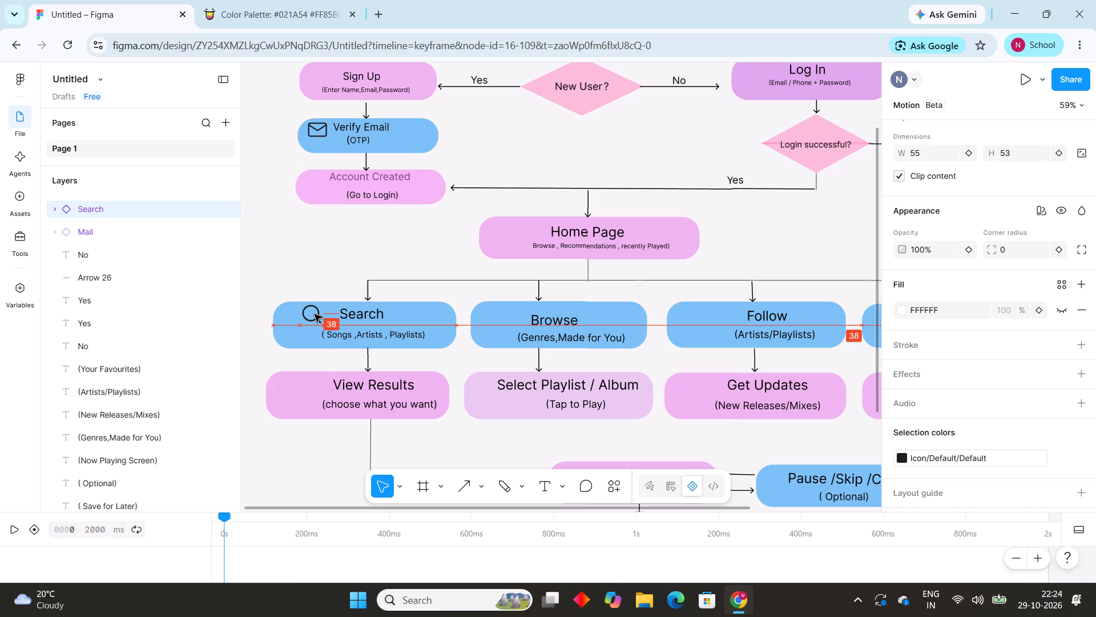
pyautogui.moveTo(315, 314); pyautogui.dragTo(315, 314)
pyautogui.click(262, 263)
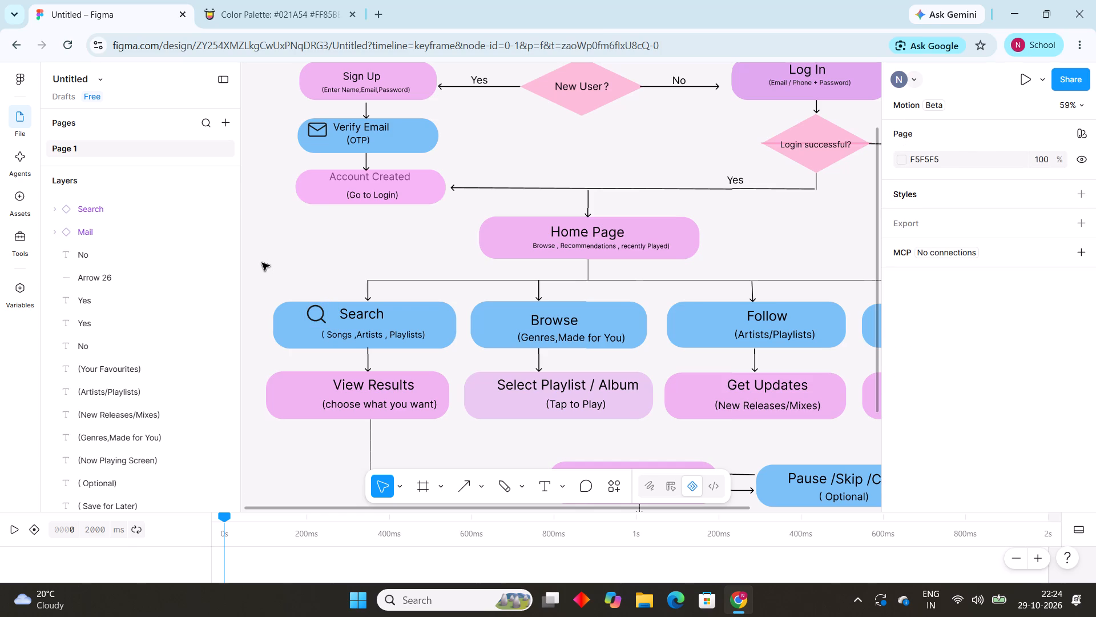
# Insert the 48 × 48 Play circle icon from the component library and place it before the title in the Play Music box.
pyautogui.hotkey('ctrl', 'i')
pyautogui.hotkey('shift', 'i')
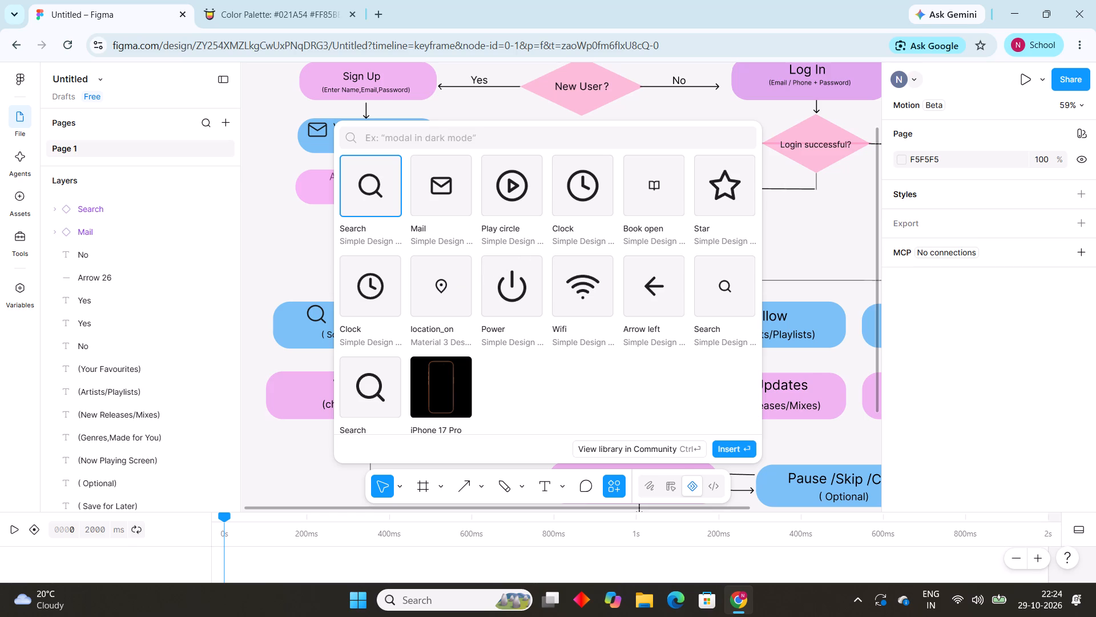
pyautogui.click(506, 182)
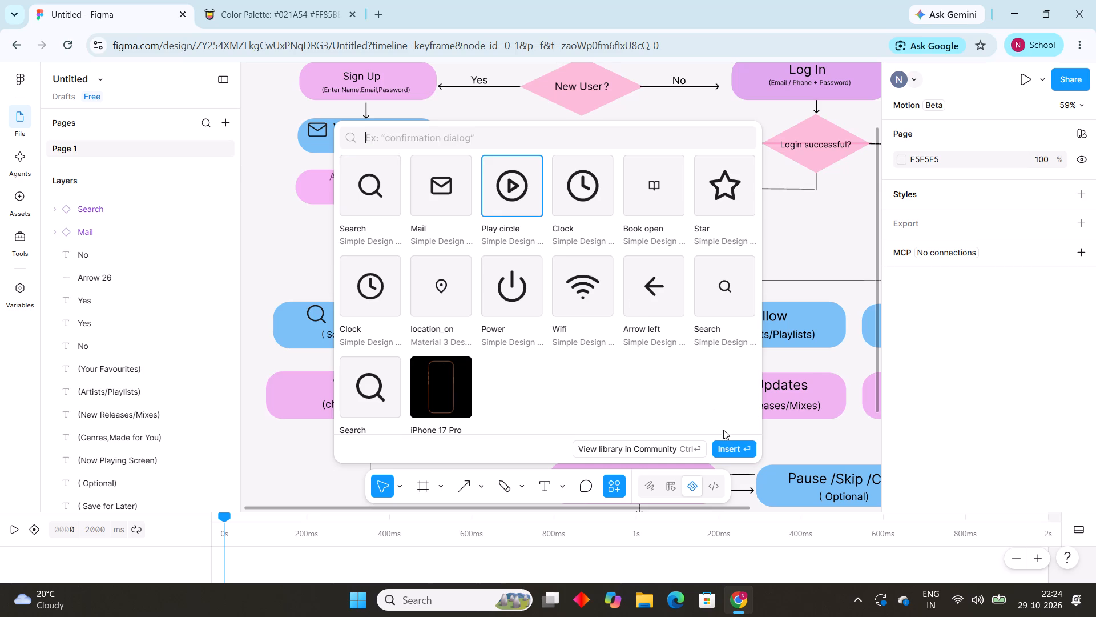
pyautogui.click(734, 446)
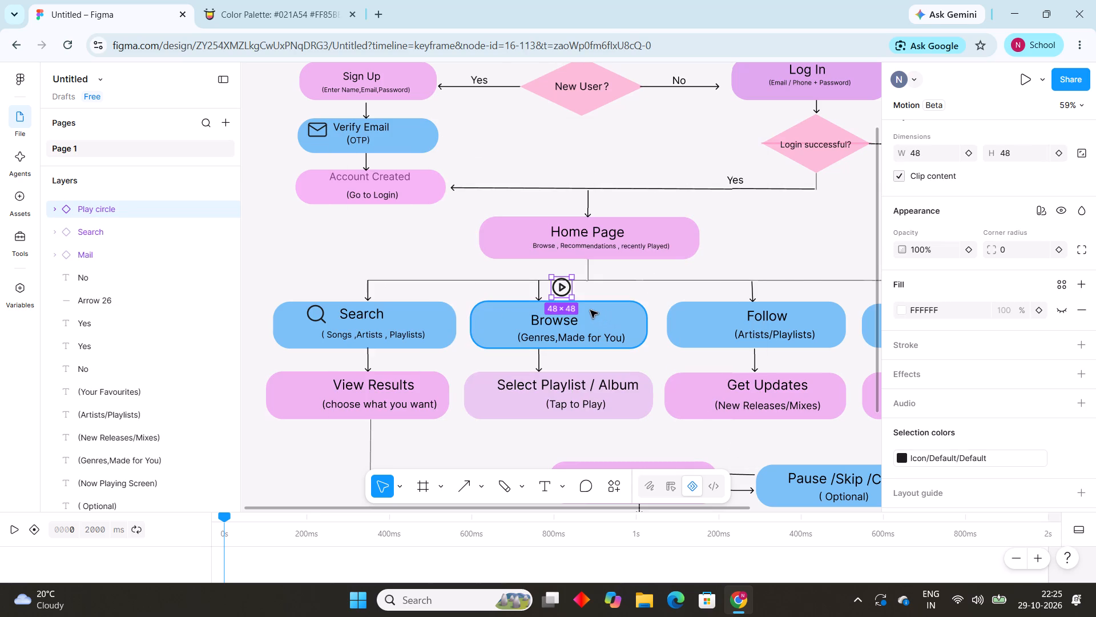
pyautogui.moveTo(559, 288); pyautogui.dragTo(526, 382)
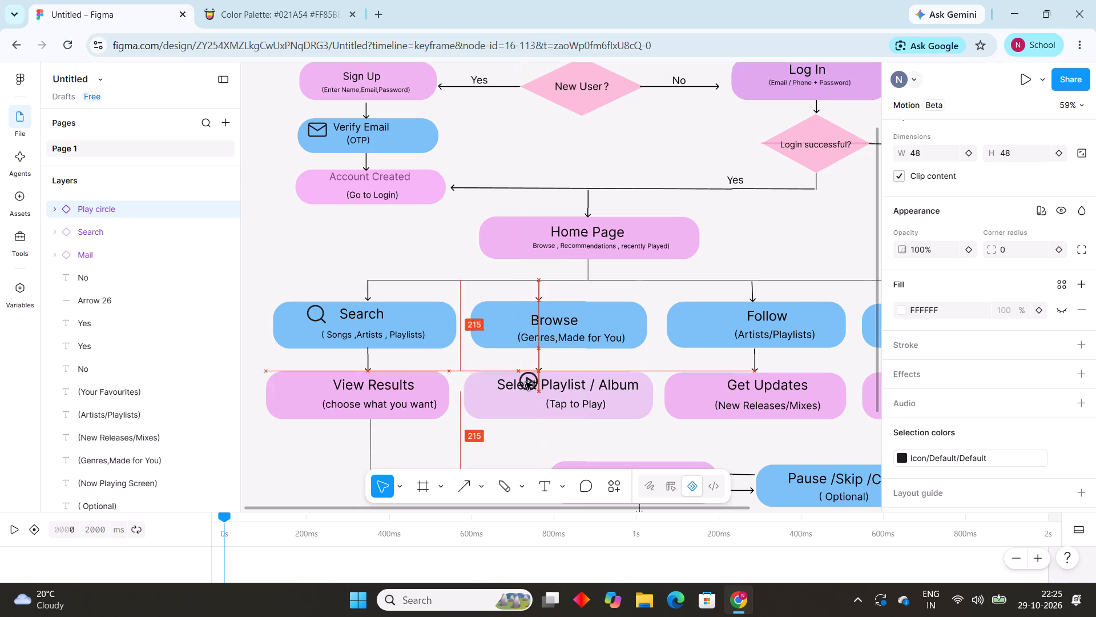
pyautogui.moveTo(526, 382); pyautogui.dragTo(547, 442)
pyautogui.scroll(-1, 547, 442)
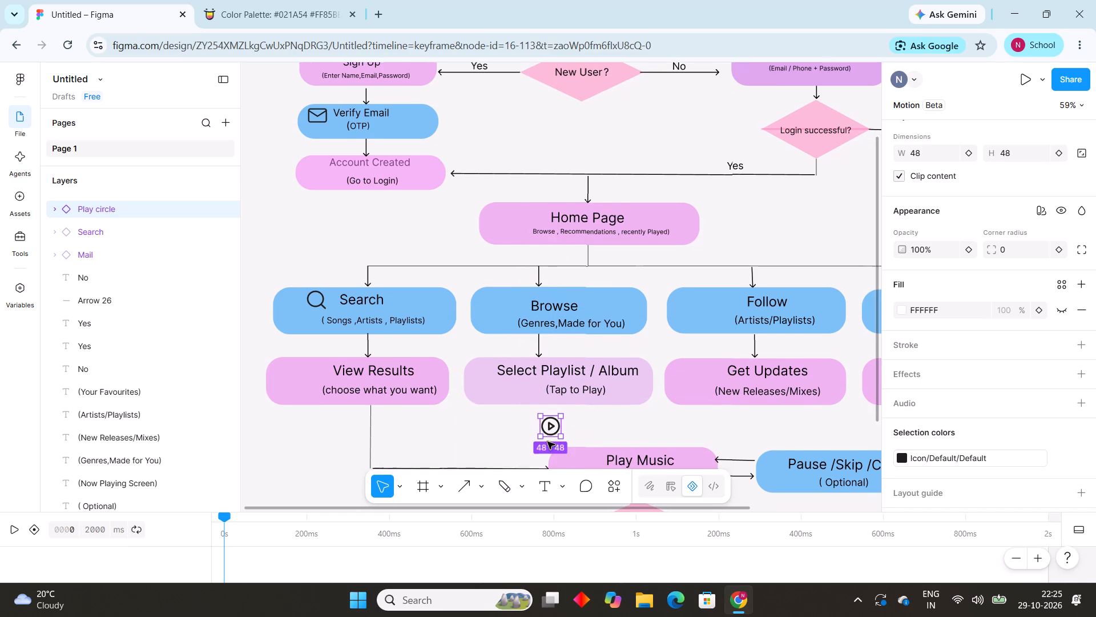
pyautogui.scroll(-2, 547, 442)
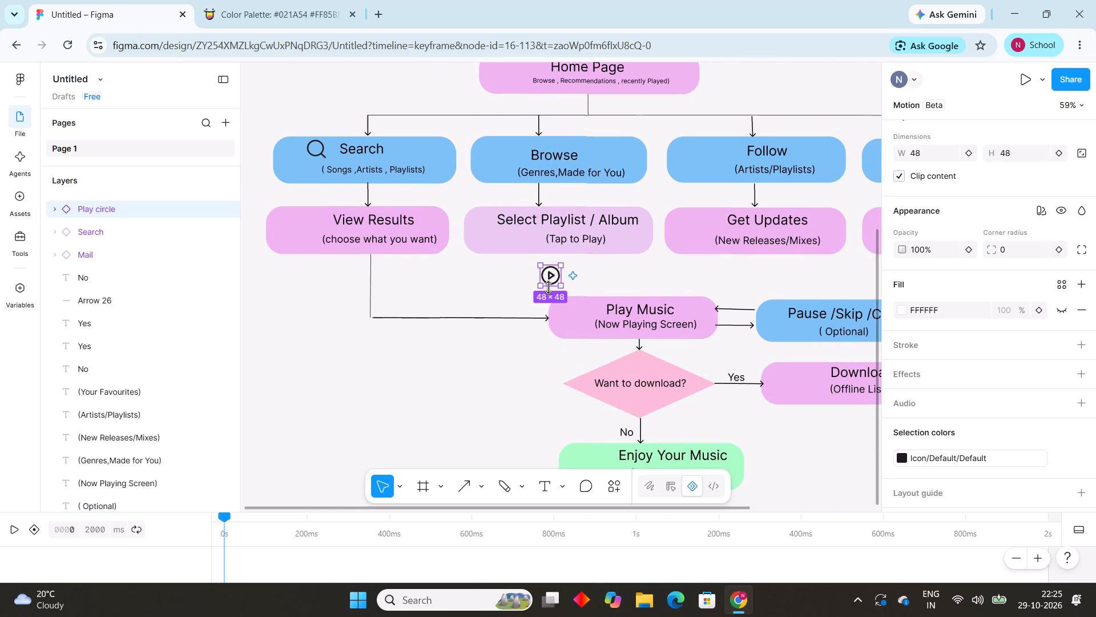
pyautogui.moveTo(550, 279); pyautogui.dragTo(579, 316)
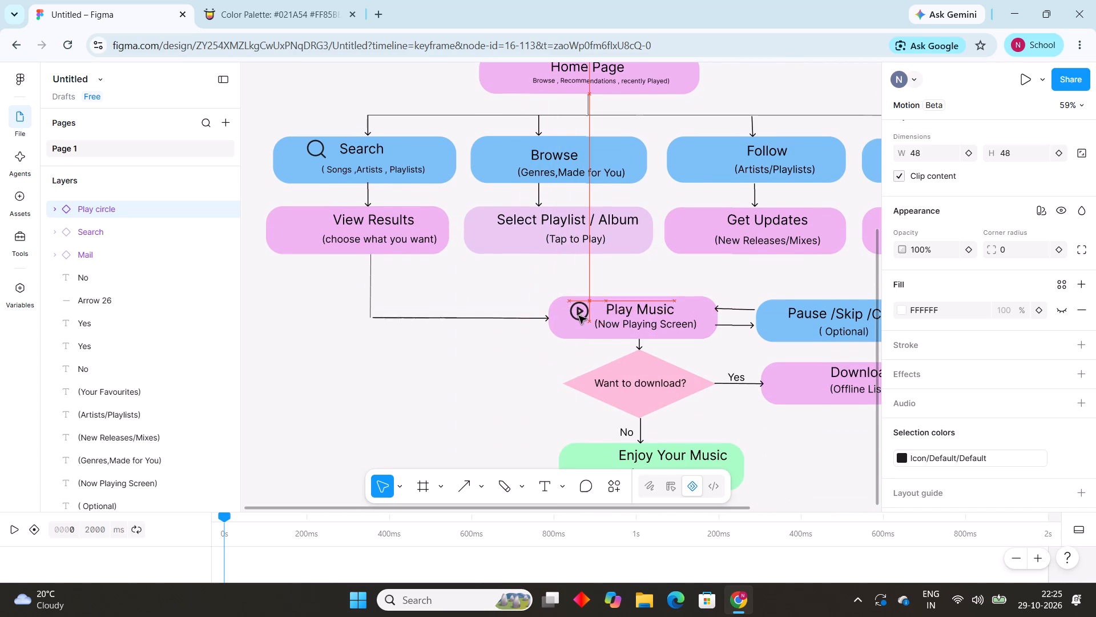
pyautogui.moveTo(579, 316); pyautogui.dragTo(579, 315)
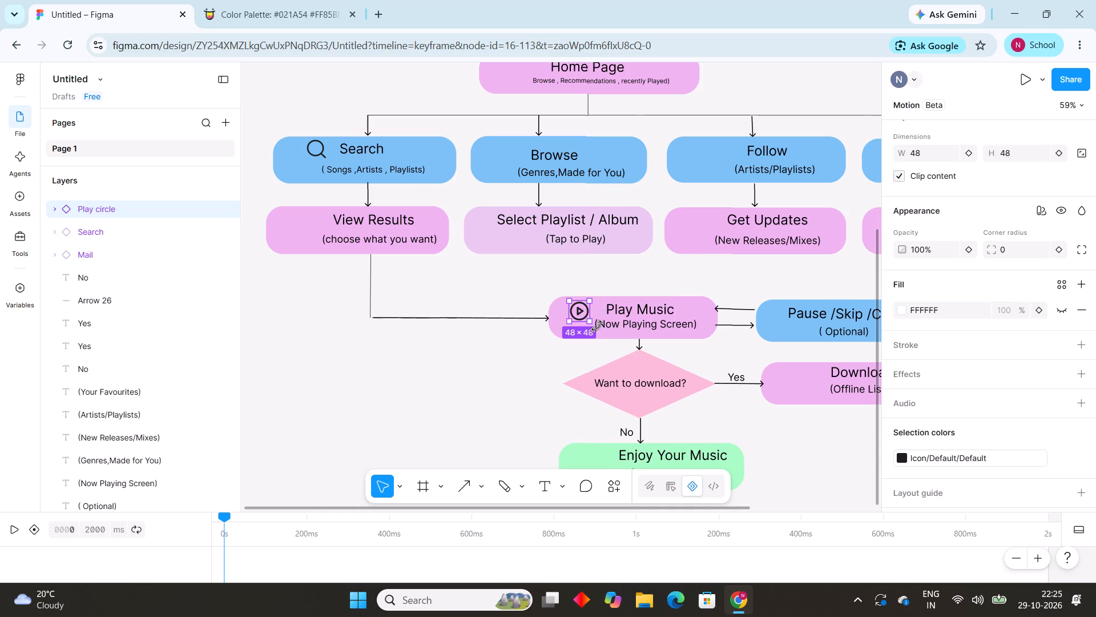
# Enlarge the Play circle icon in the Play Music box to about 59 × 55 and deselect it.
pyautogui.click(589, 320)
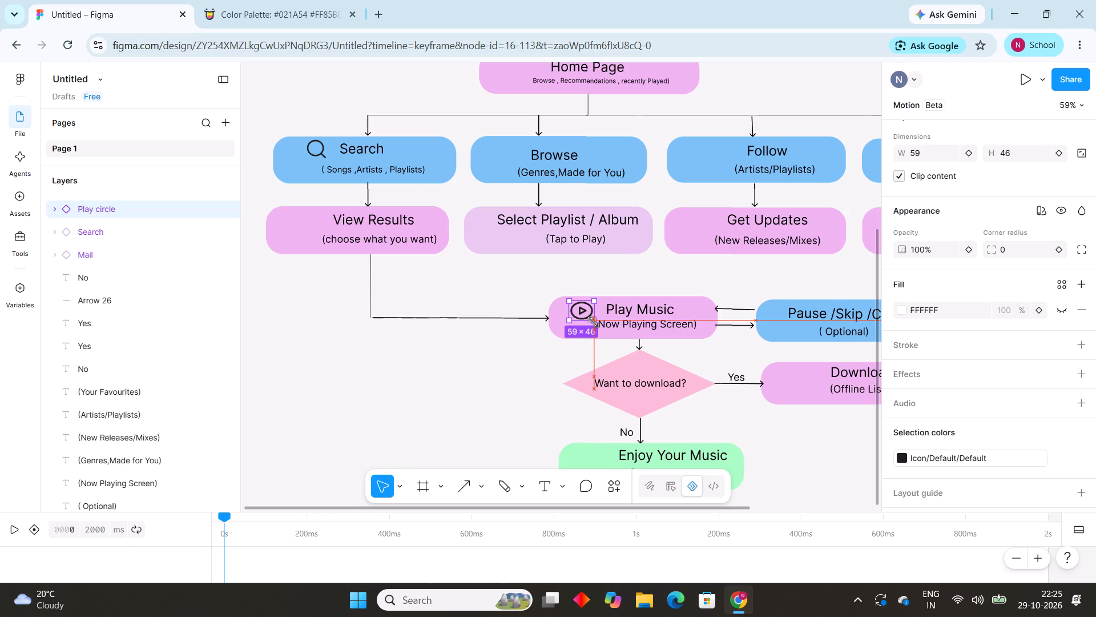
pyautogui.click(457, 389)
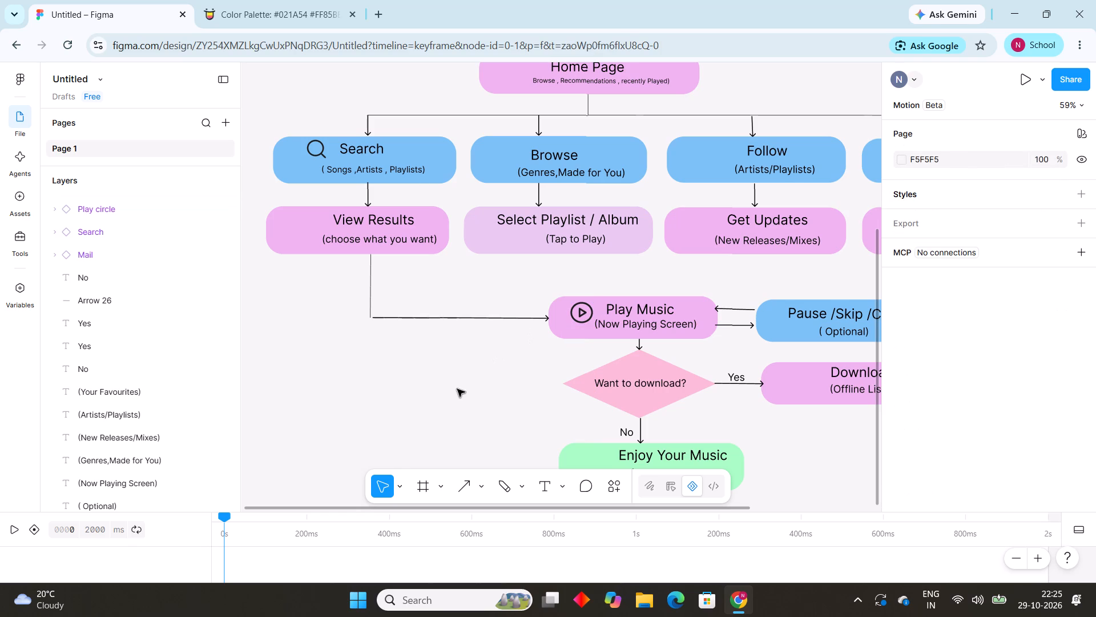
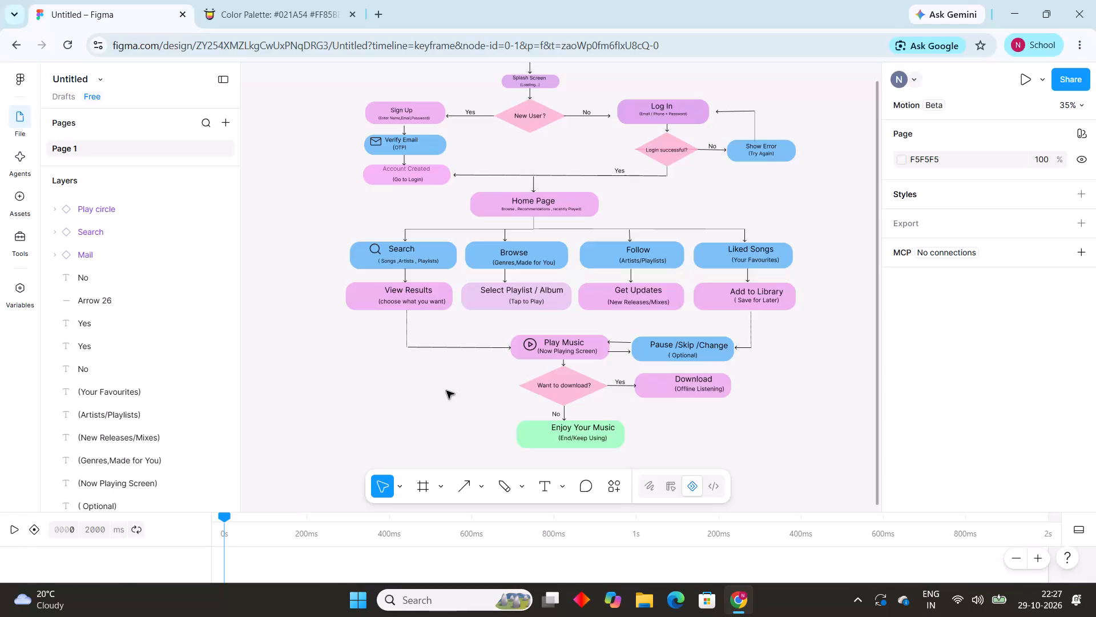
# Search the component library for a bell icon.
pyautogui.hotkey('shift', 'i')
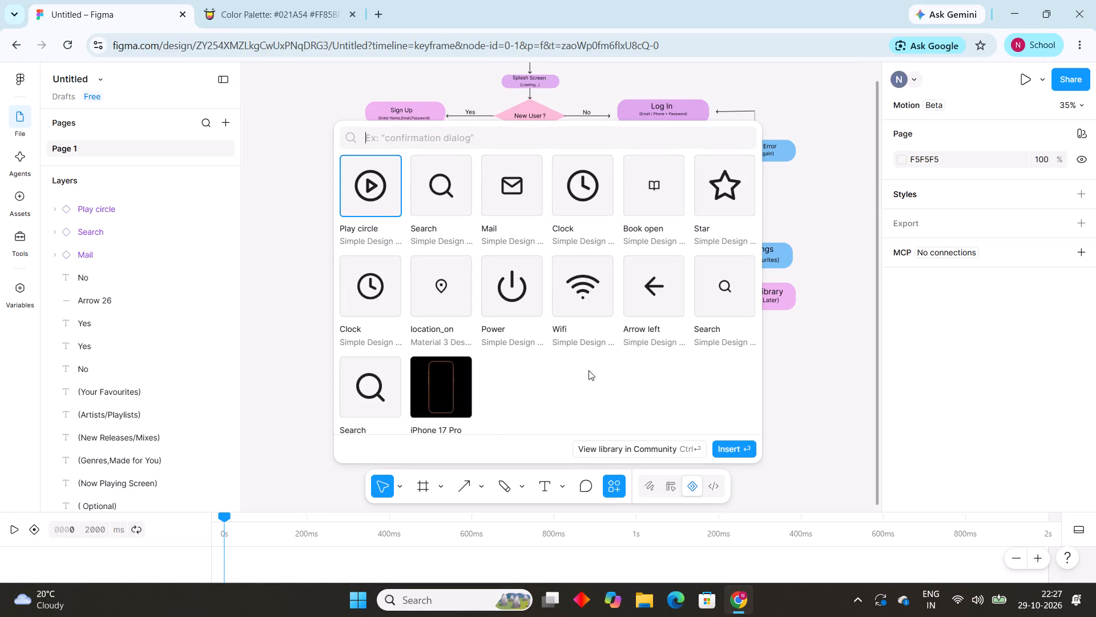
pyautogui.hscroll(-2, 685, 290)
pyautogui.click(446, 138)
pyautogui.write('be')
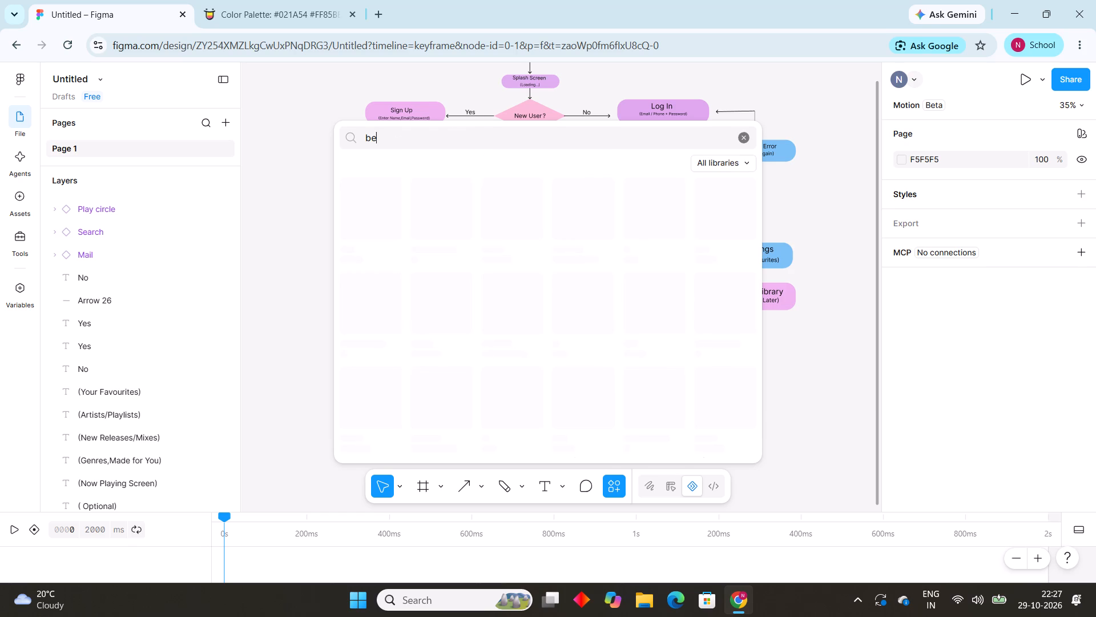
pyautogui.write('ll')
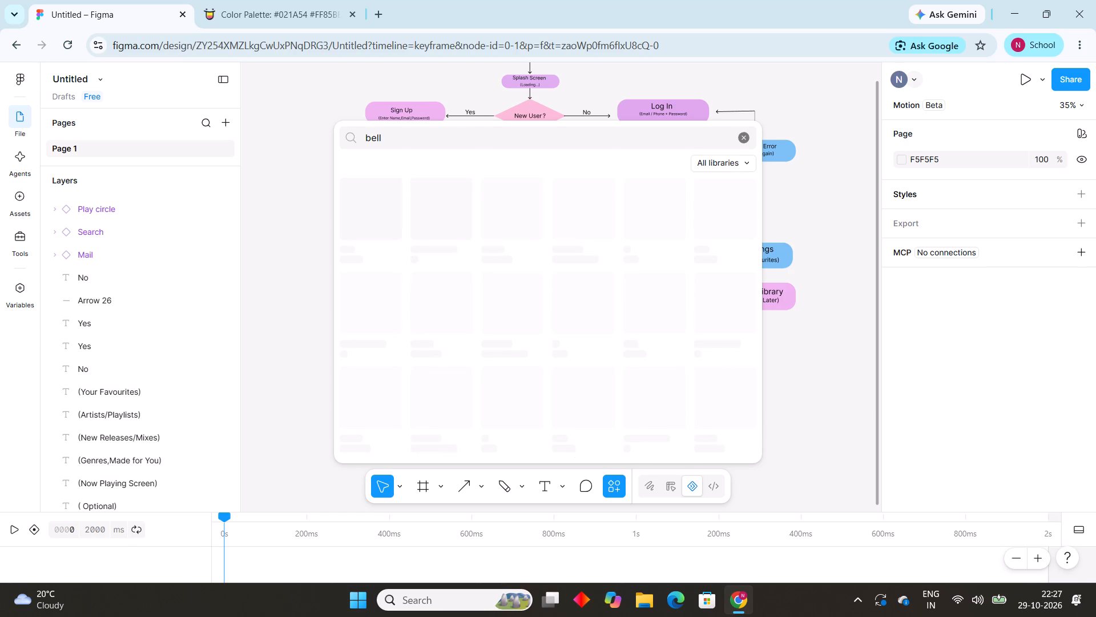
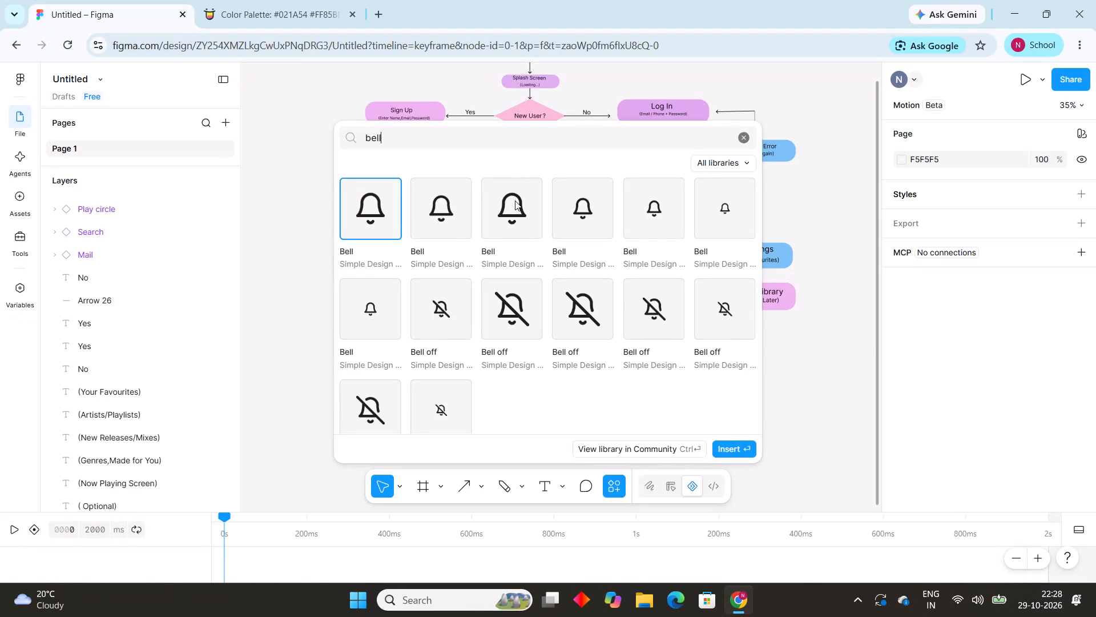
# Insert a Bell icon from the library and place it beside the label in the Get Updates box.
pyautogui.click(515, 201)
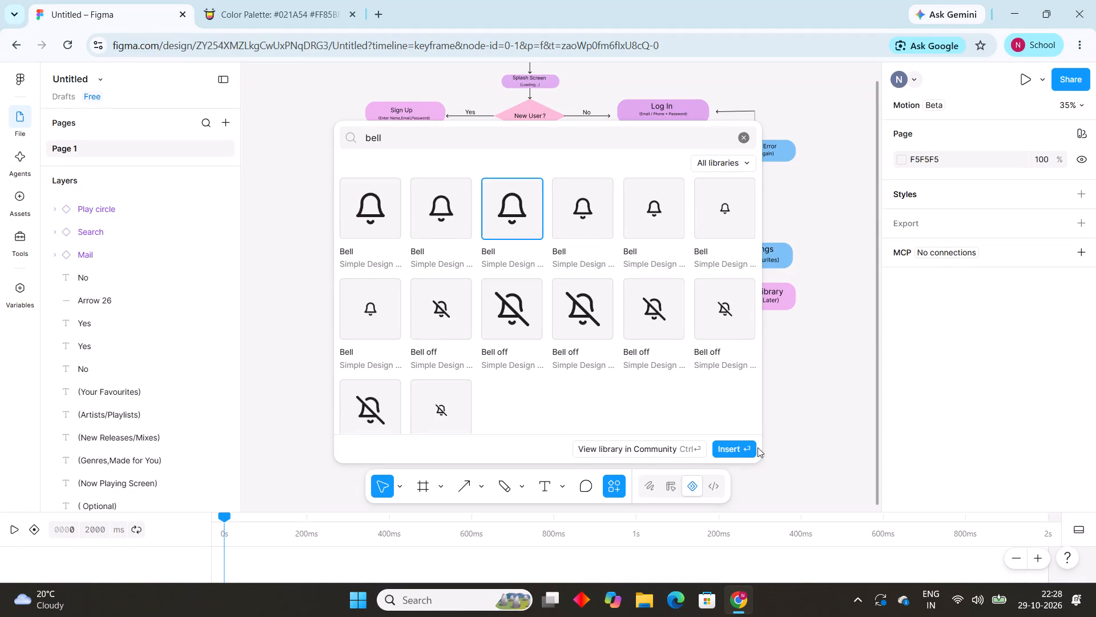
pyautogui.click(751, 447)
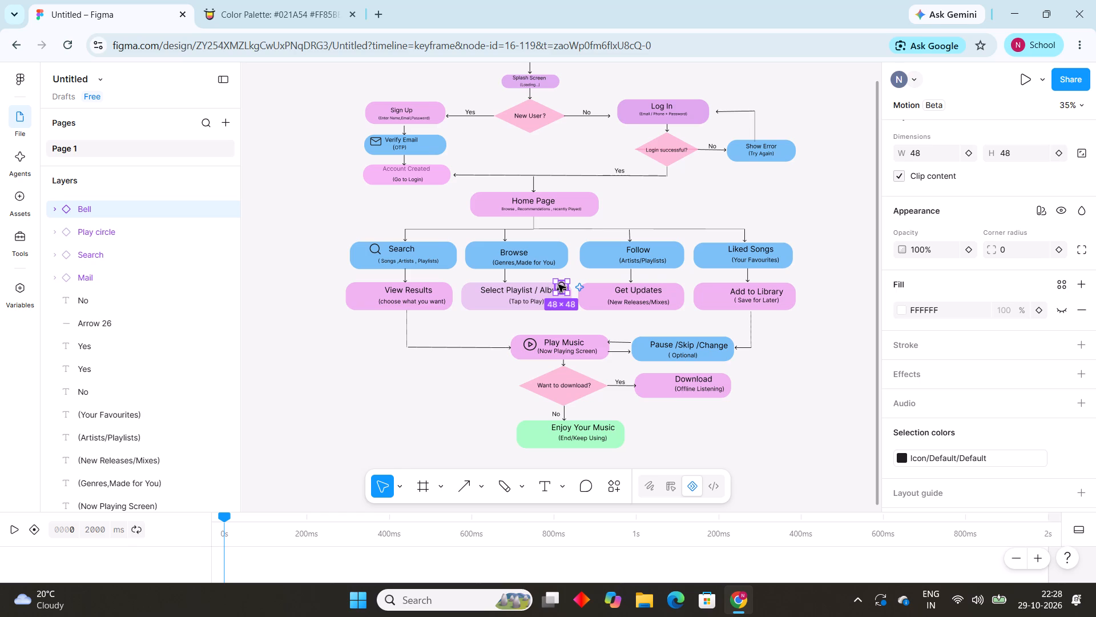
pyautogui.moveTo(558, 285); pyautogui.dragTo(596, 287)
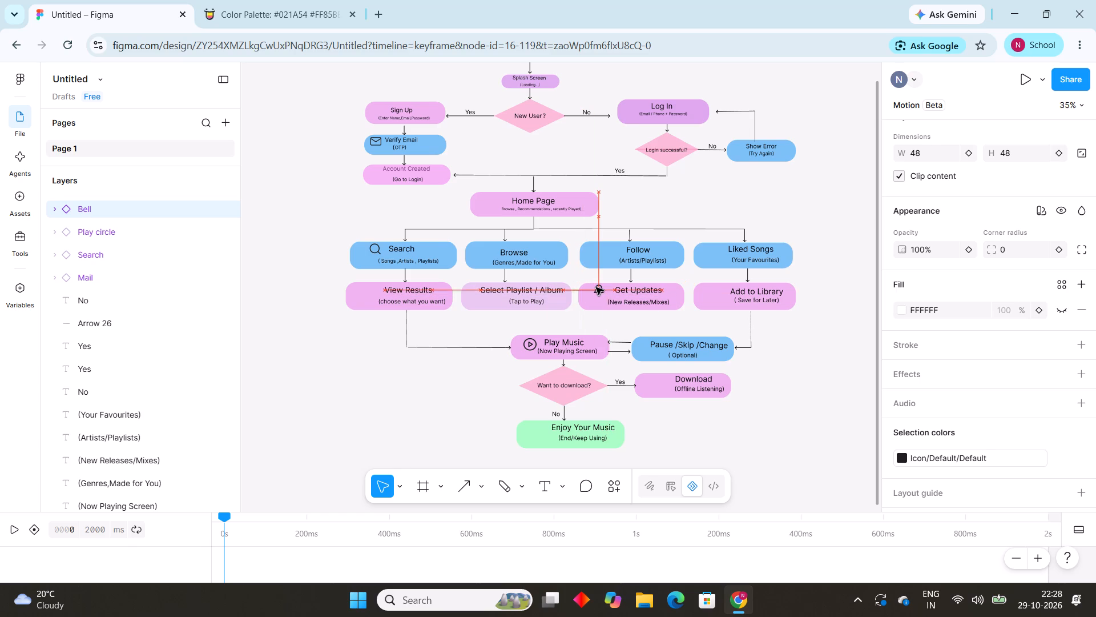
pyautogui.moveTo(596, 287); pyautogui.dragTo(597, 287)
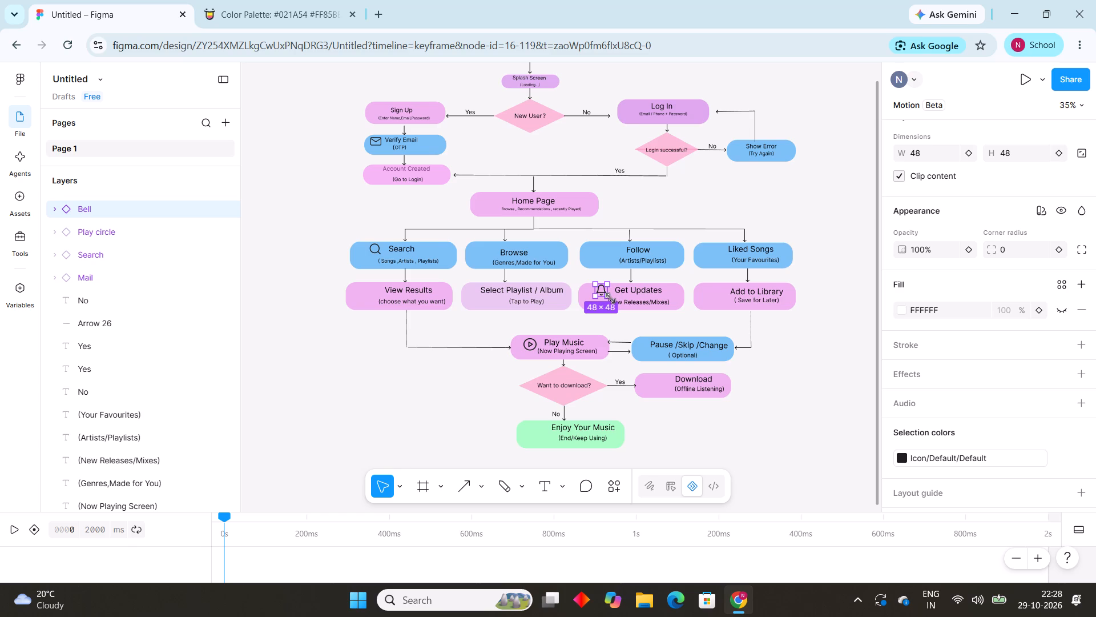
# Enlarge the bell icon to about 78 × 84 and nudge it clear of the Get Updates text.
pyautogui.moveTo(610, 299); pyautogui.dragTo(611, 302)
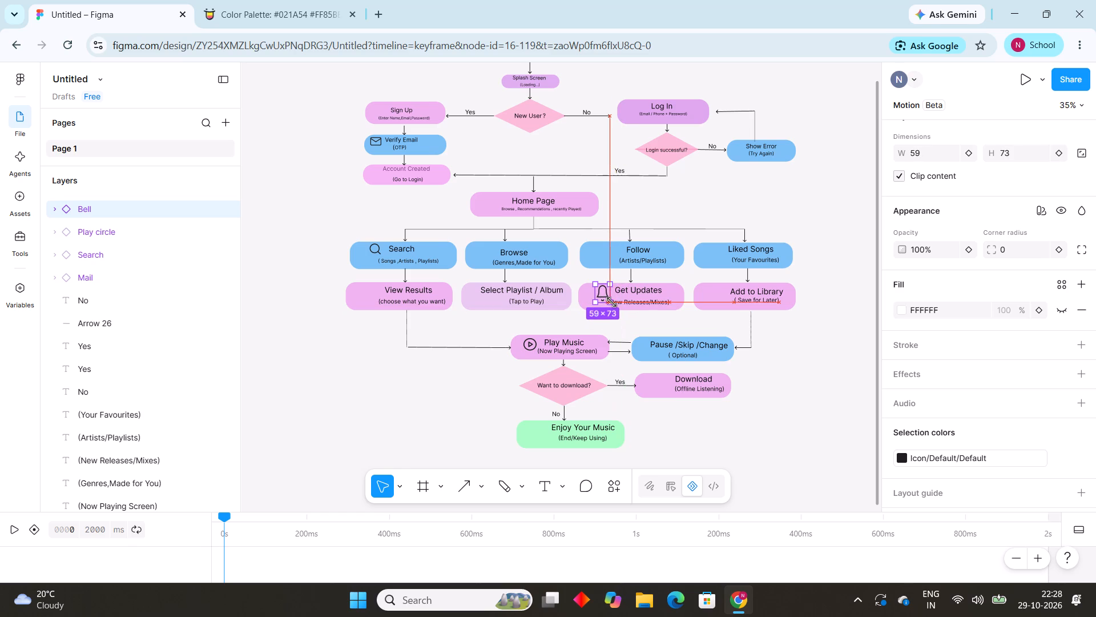
pyautogui.moveTo(611, 302); pyautogui.dragTo(614, 305)
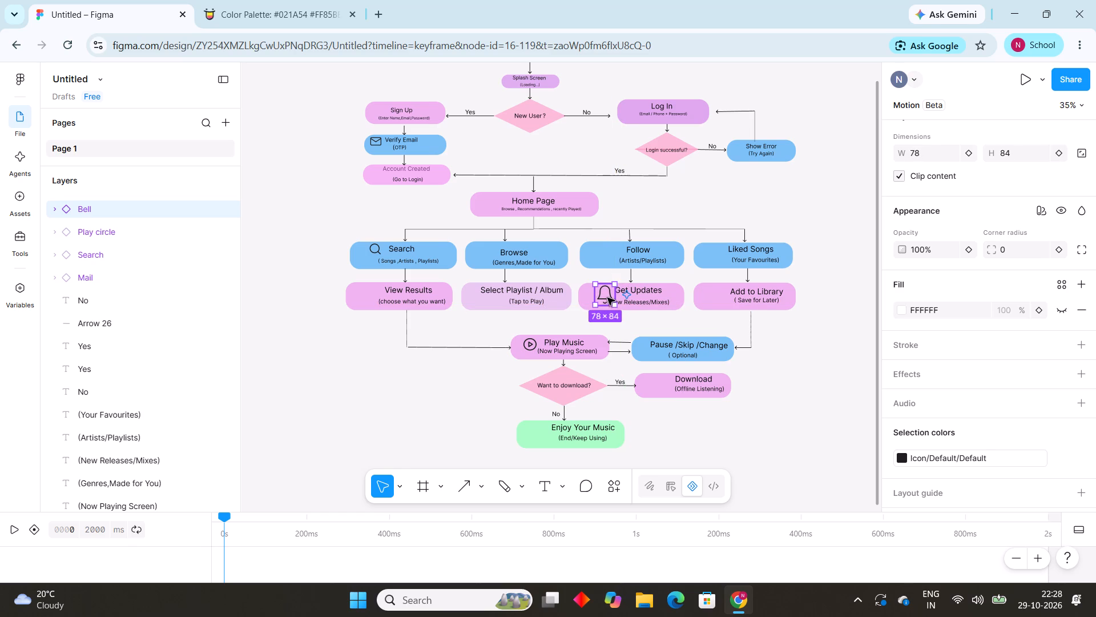
pyautogui.moveTo(601, 293); pyautogui.dragTo(596, 290)
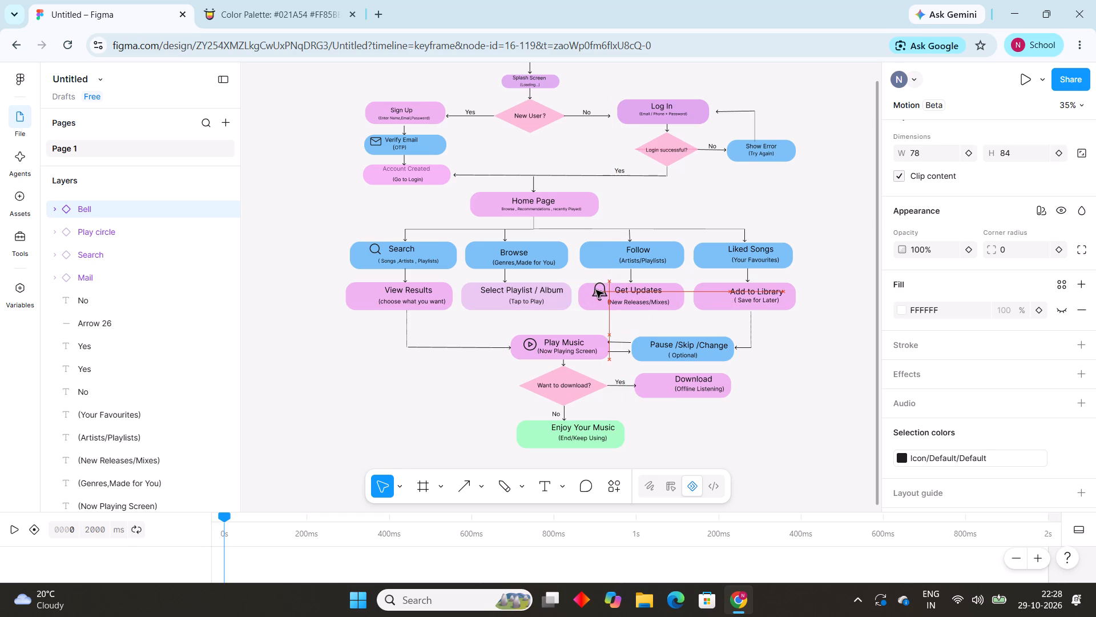
pyautogui.moveTo(596, 290); pyautogui.dragTo(594, 291)
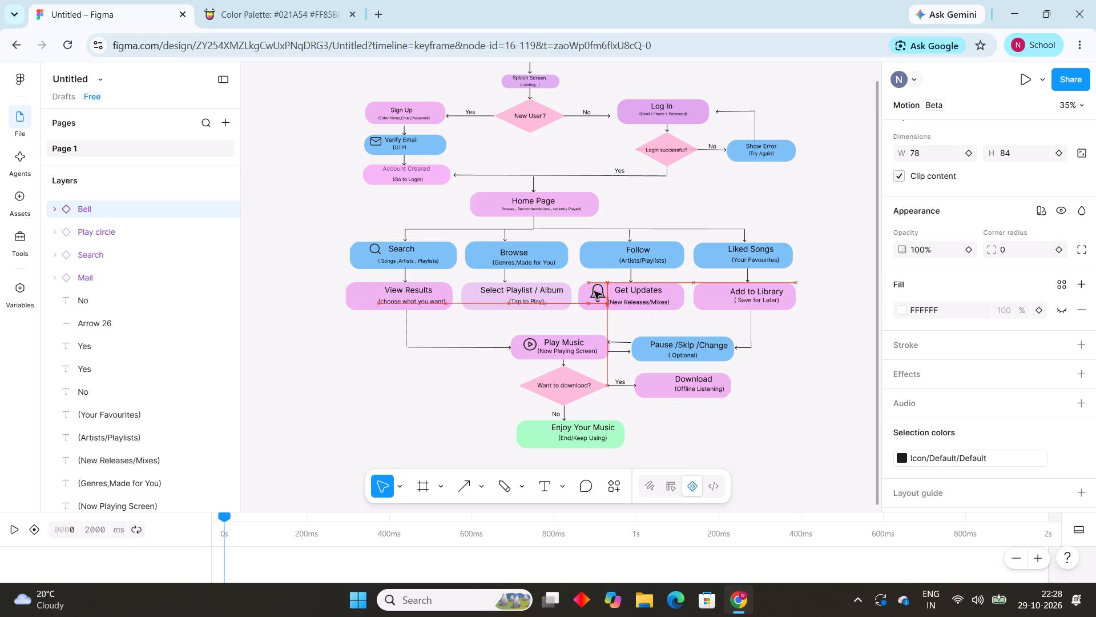
pyautogui.moveTo(594, 291); pyautogui.dragTo(595, 291)
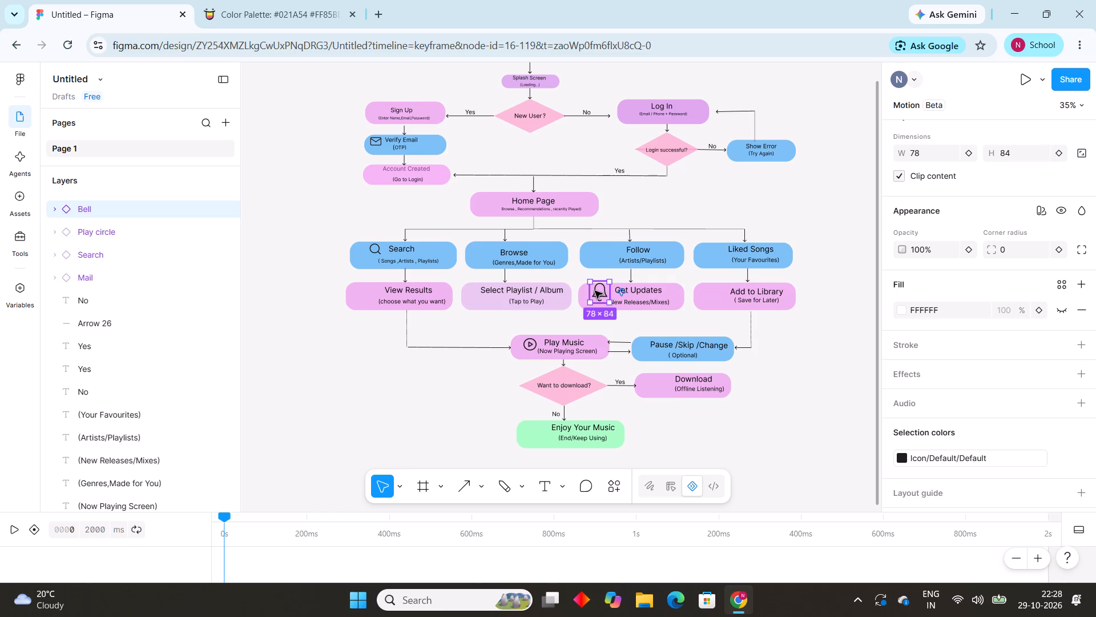
pyautogui.click(417, 382)
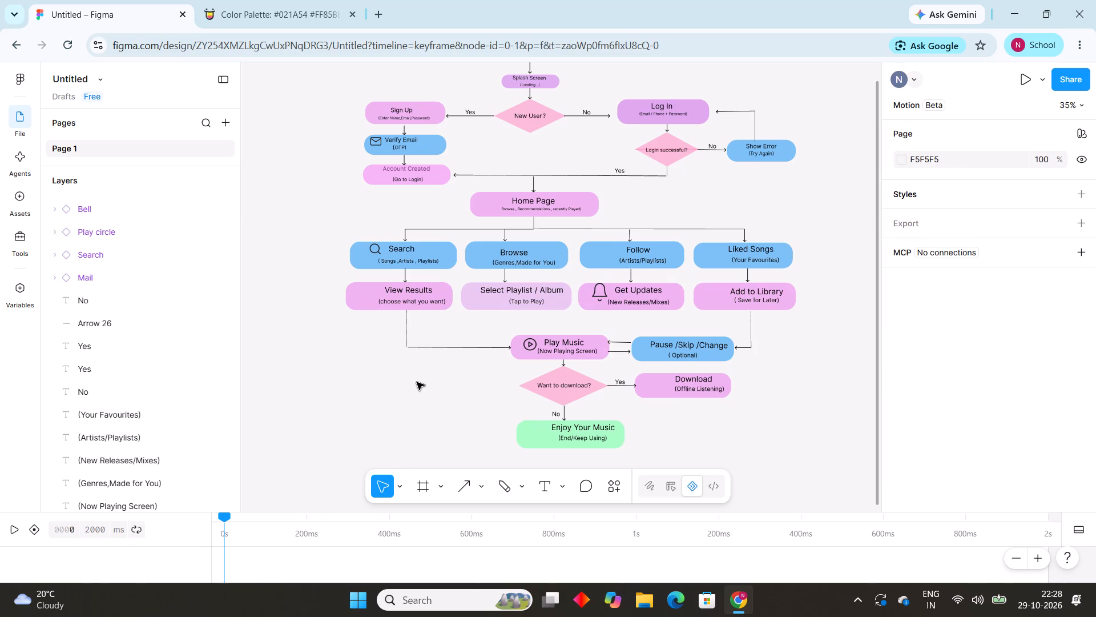
# Move the bell icon closer to the left edge of the Get Updates box and resize it to about 82 × 80.
pyautogui.click(593, 290)
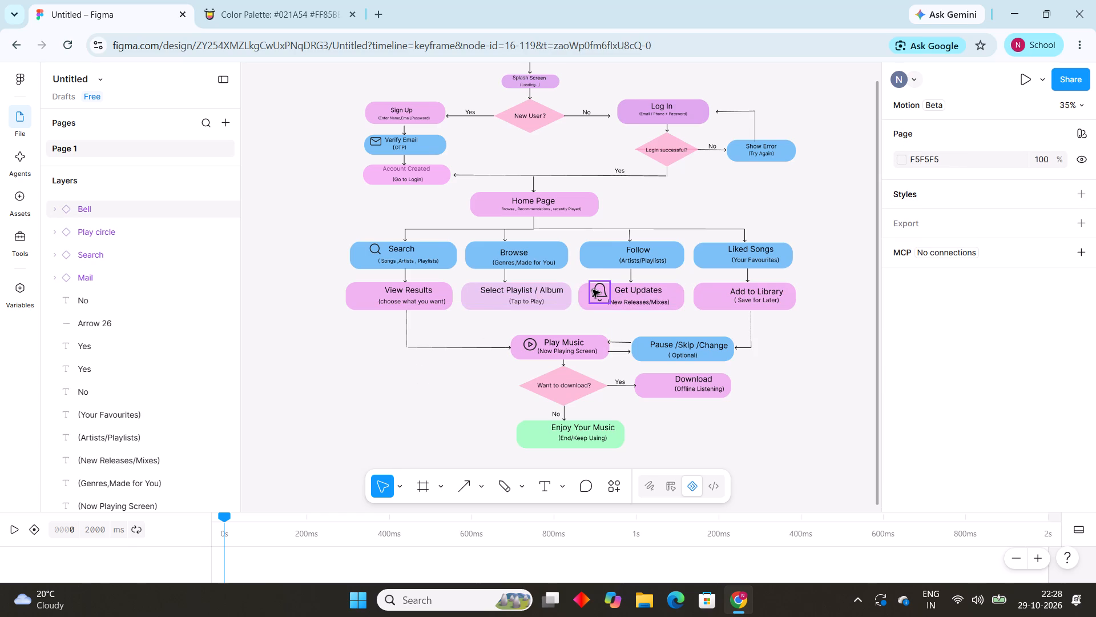
pyautogui.click(599, 291)
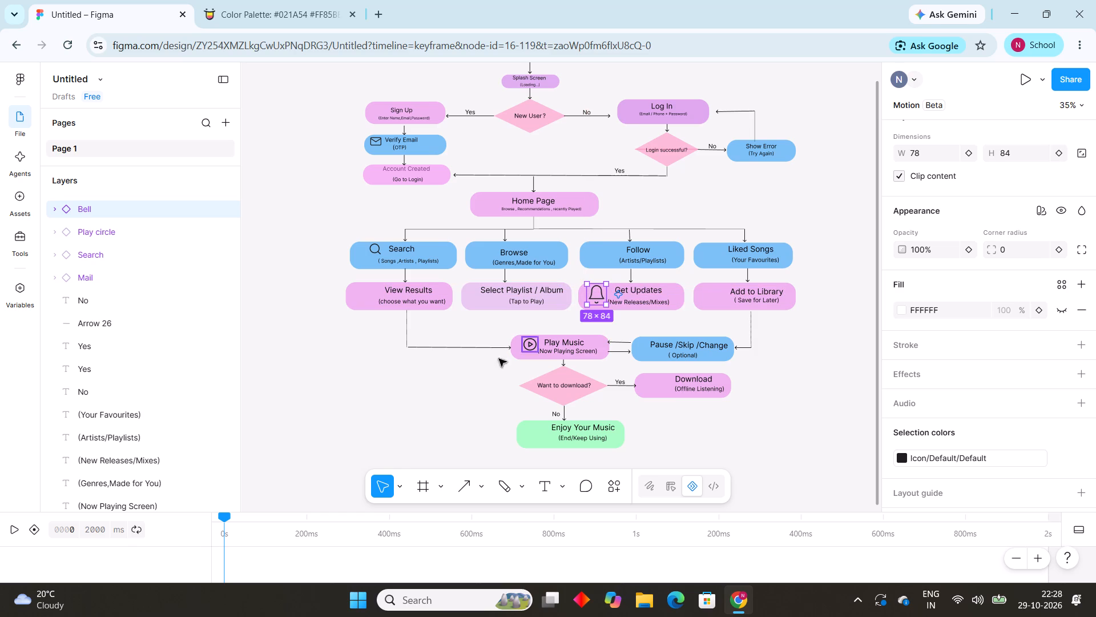
pyautogui.click(607, 308)
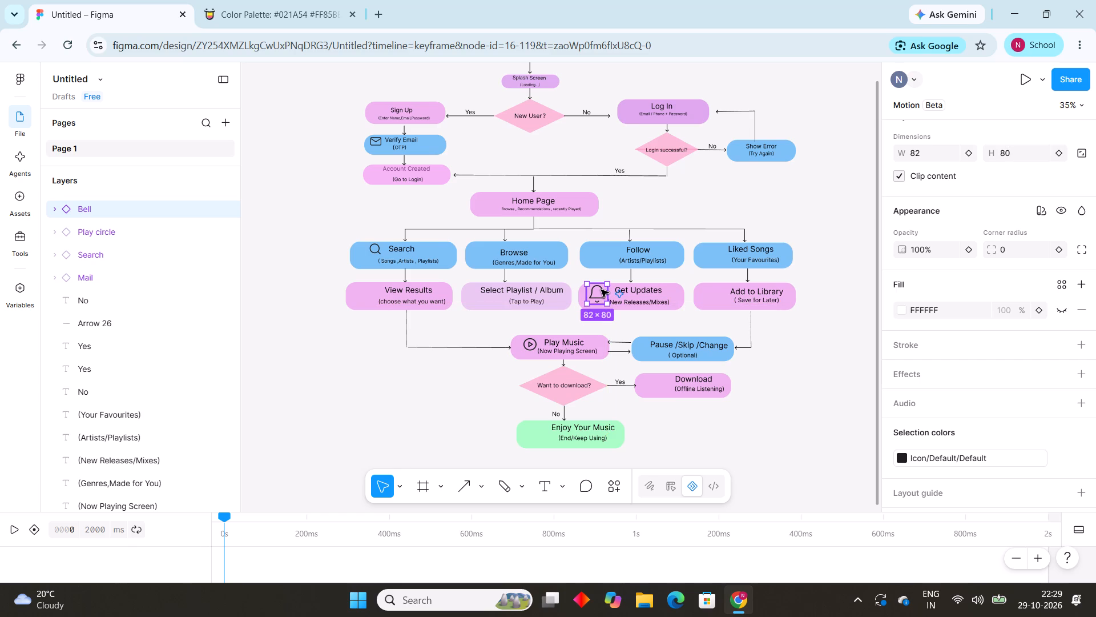
pyautogui.click(596, 291)
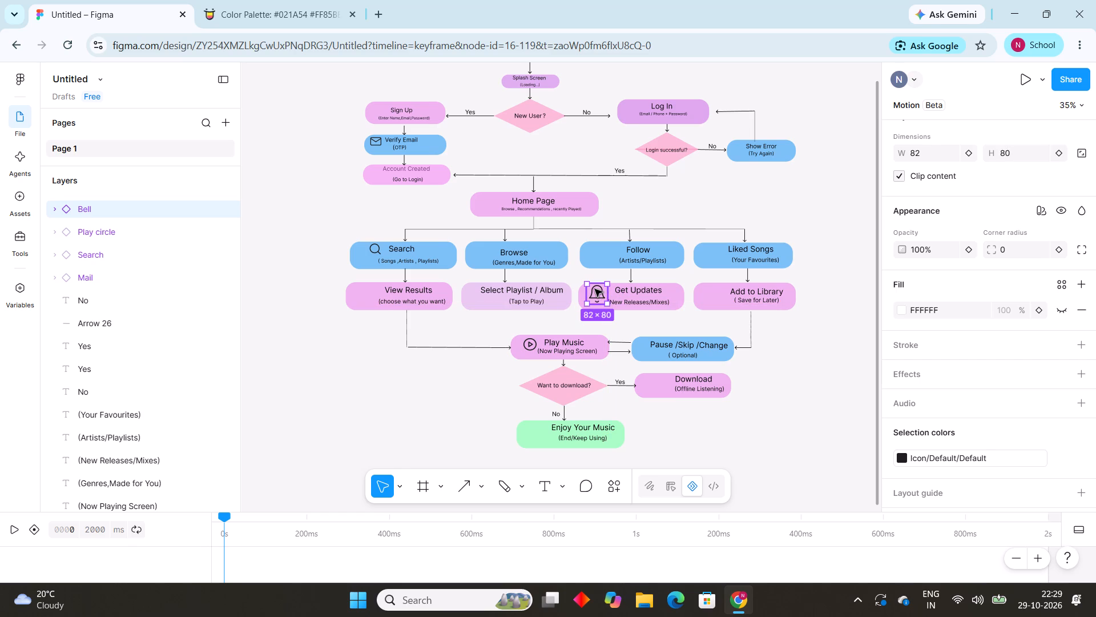
pyautogui.click(595, 289)
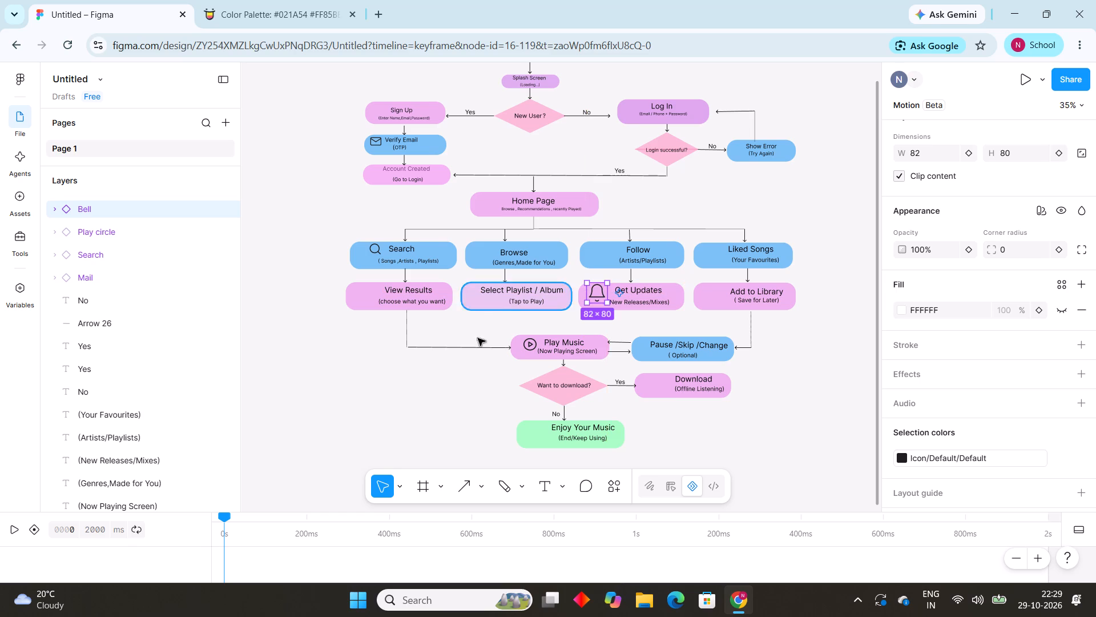
pyautogui.click(362, 396)
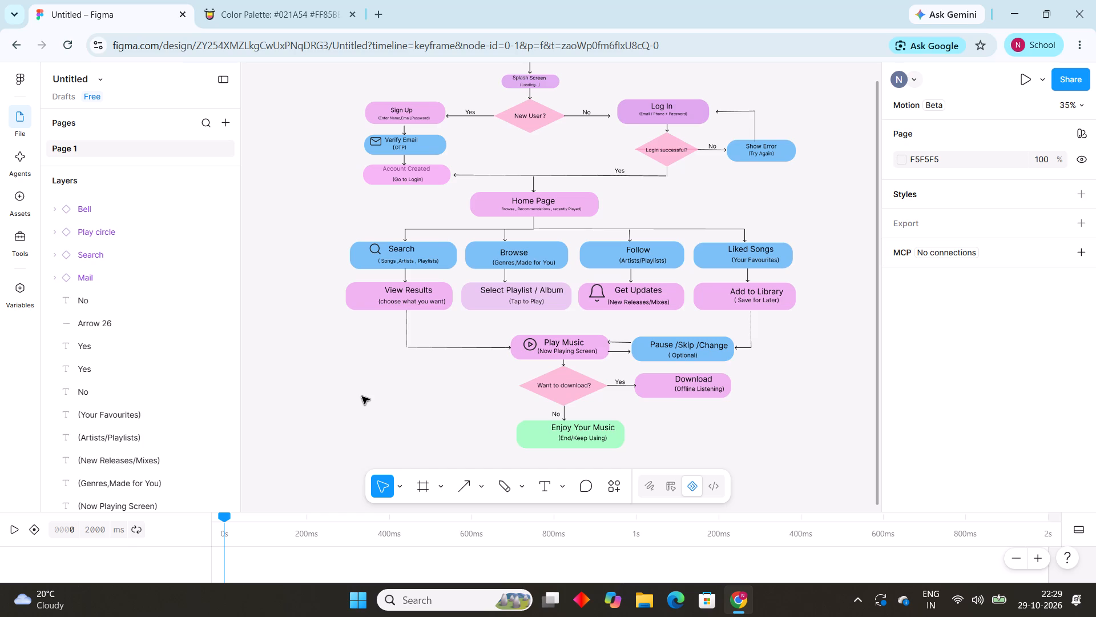
pyautogui.click(387, 418)
# Find a Heart icon in the component library by searching "heart" and place it beside the label in the Enjoy Your Music box.
pyautogui.hotkey('shift', 'i')
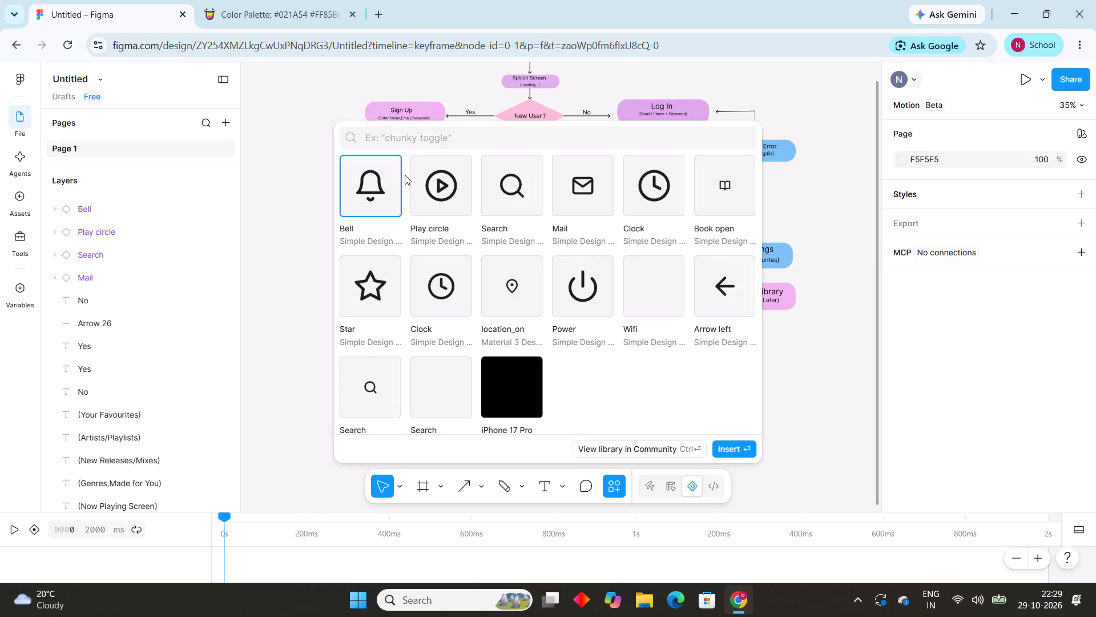
pyautogui.click(405, 137)
pyautogui.write('heart')
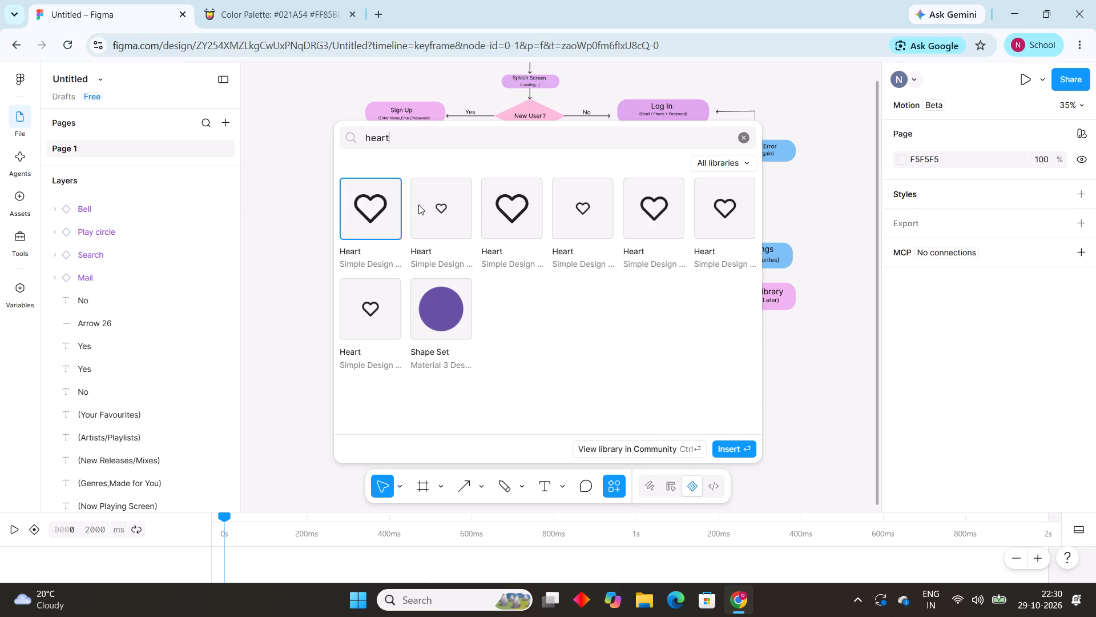
pyautogui.click(365, 134)
pyautogui.click(365, 134)
pyautogui.moveTo(365, 134); pyautogui.dragTo(393, 133)
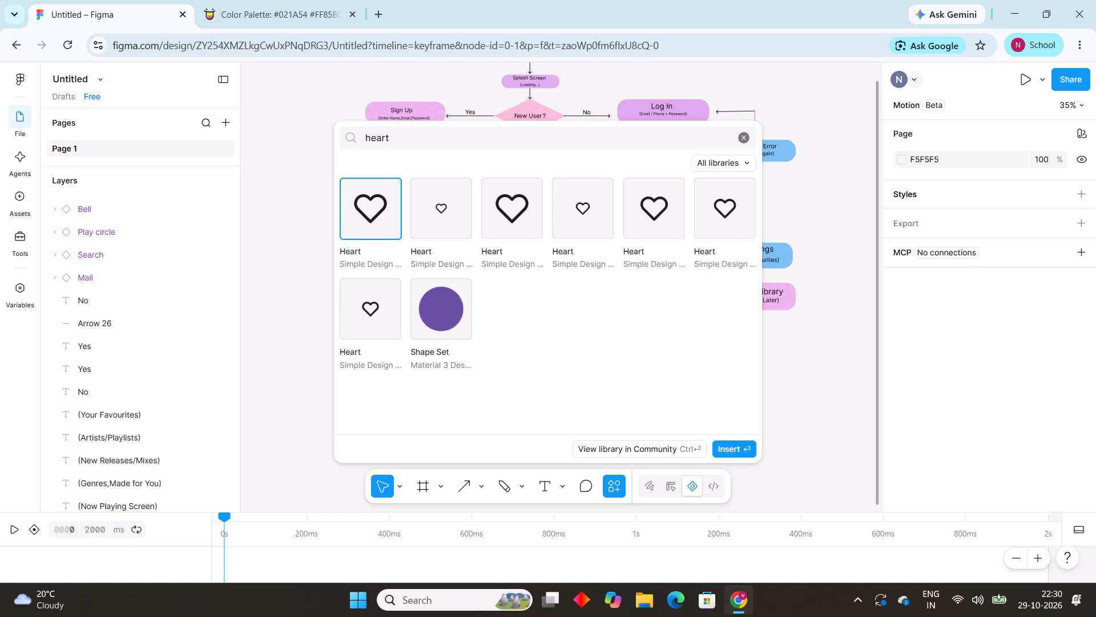
pyautogui.moveTo(393, 133); pyautogui.dragTo(390, 135)
pyautogui.click(390, 135)
pyautogui.click(364, 204)
pyautogui.click(735, 446)
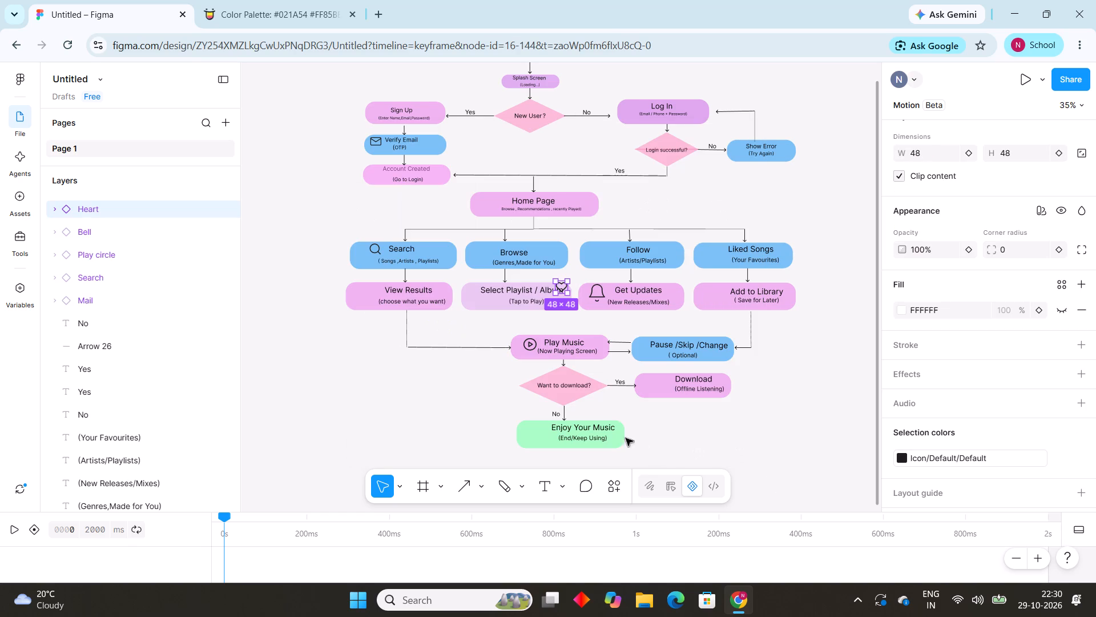
pyautogui.moveTo(561, 286); pyautogui.dragTo(537, 426)
pyautogui.click(465, 410)
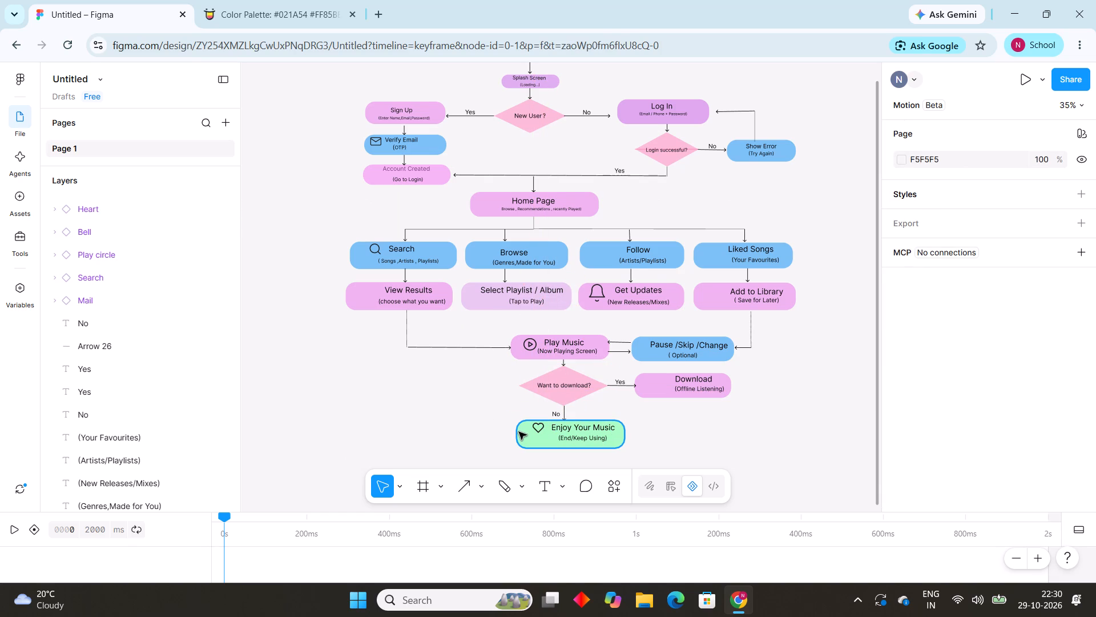
# Give the heart icon in the Enjoy Your Music box a light fill of ECE9E9.
pyautogui.click(534, 425)
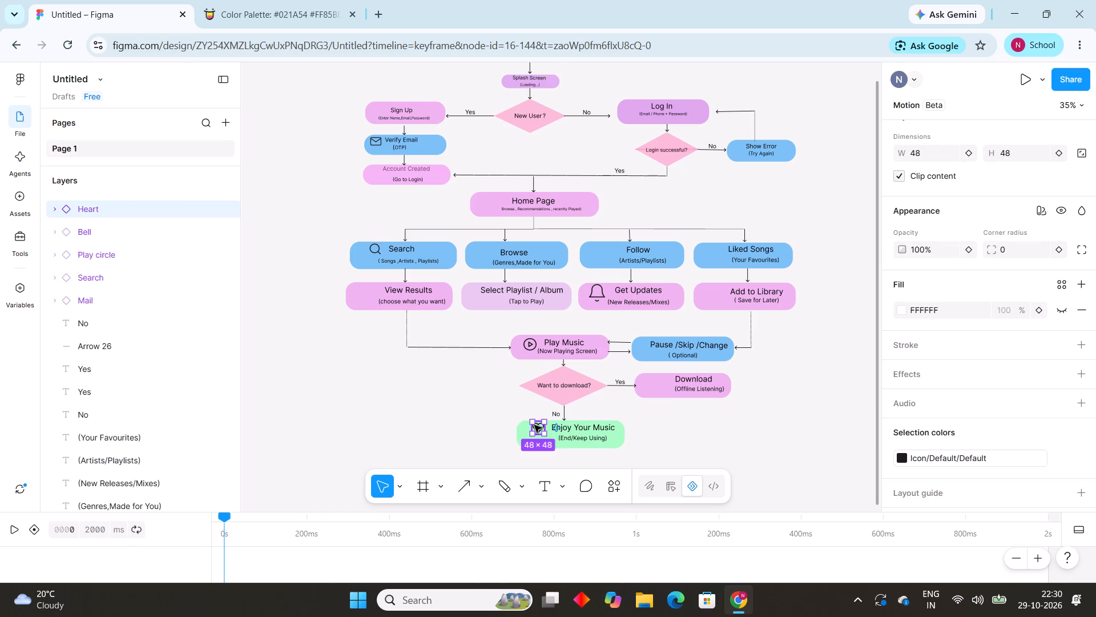
pyautogui.click(902, 456)
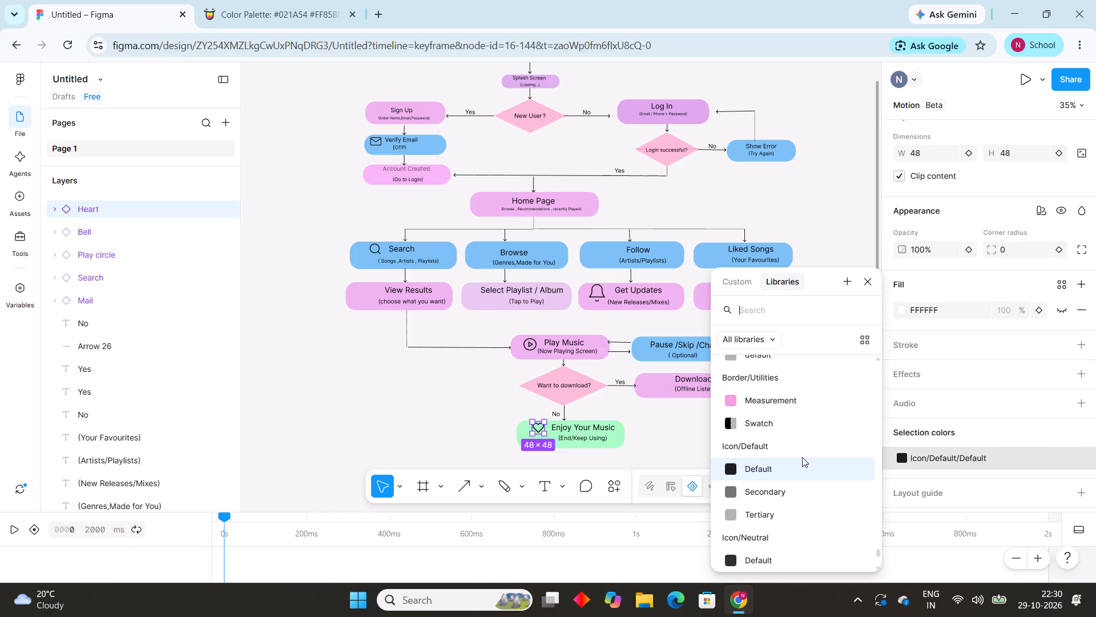
pyautogui.click(796, 462)
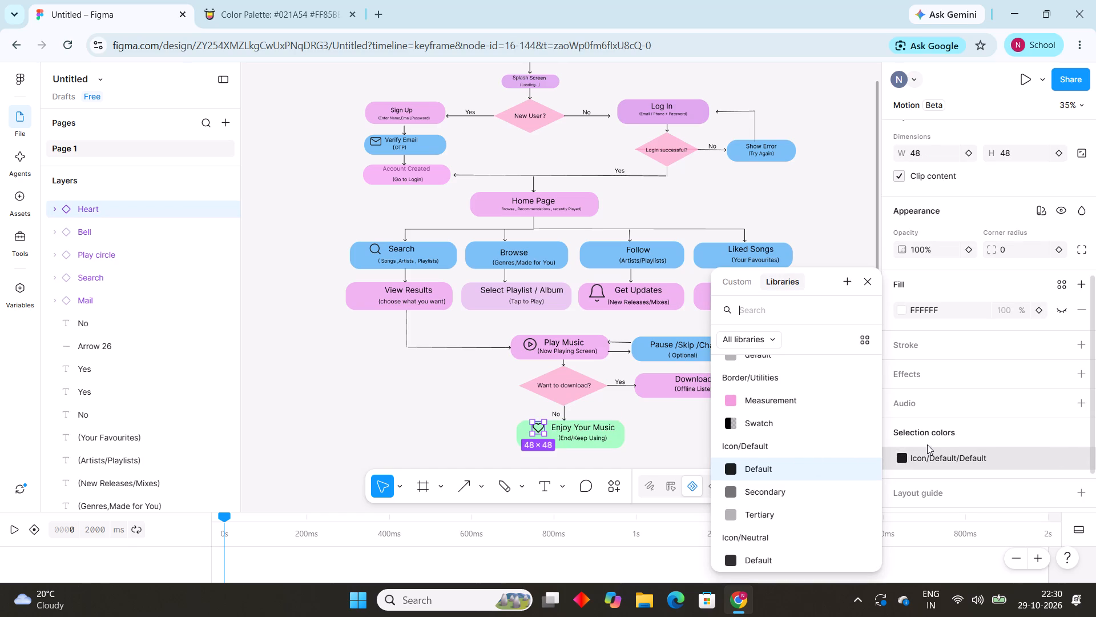
pyautogui.click(925, 447)
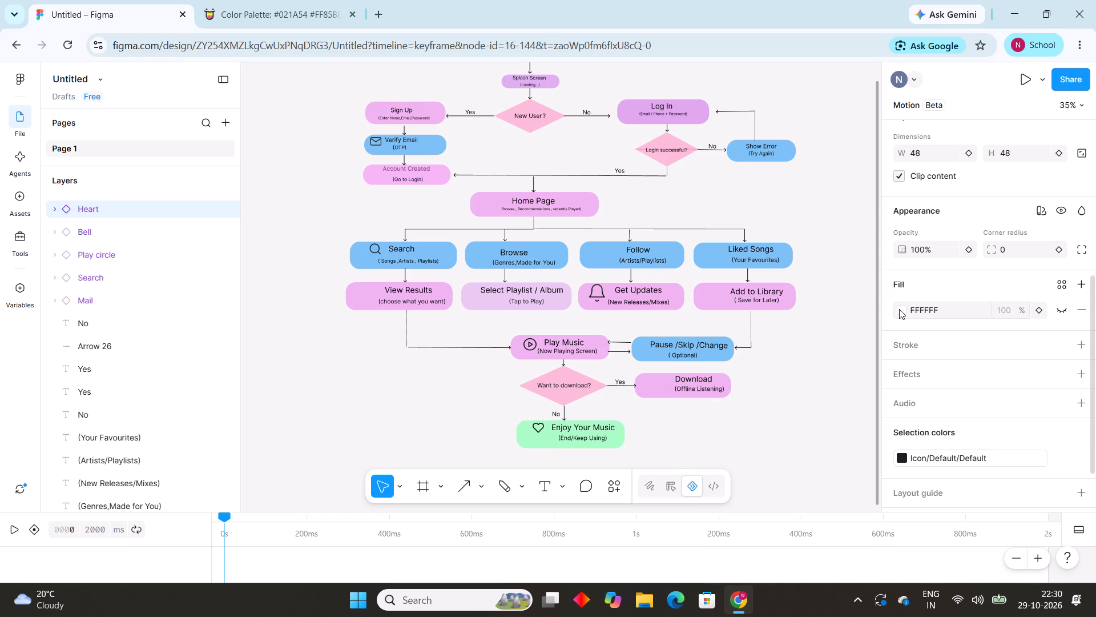
pyautogui.click(901, 308)
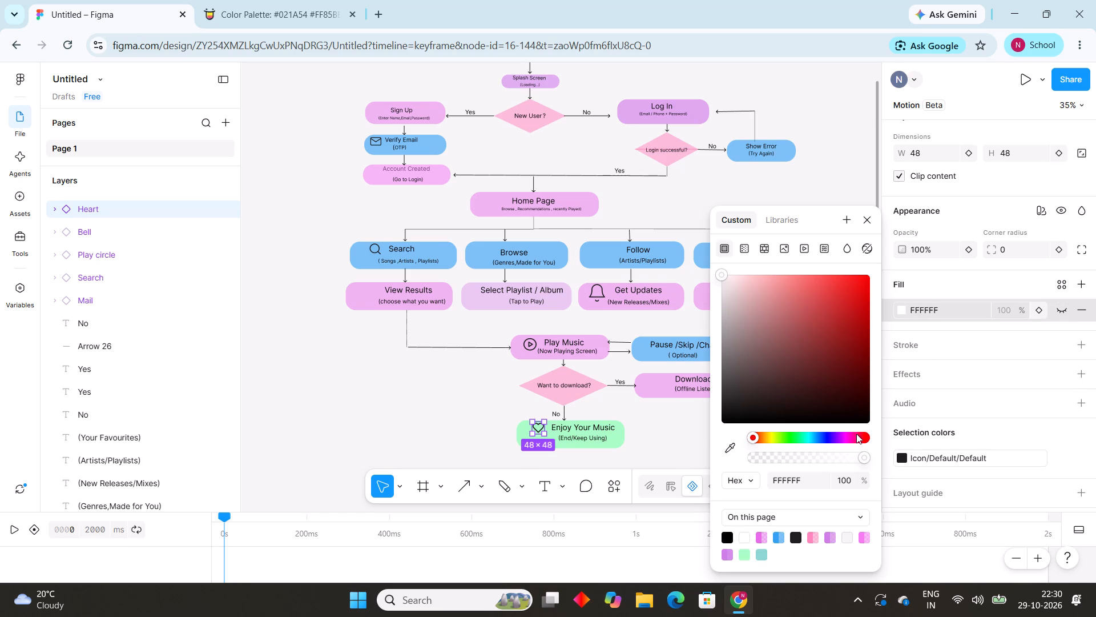
pyautogui.click(733, 410)
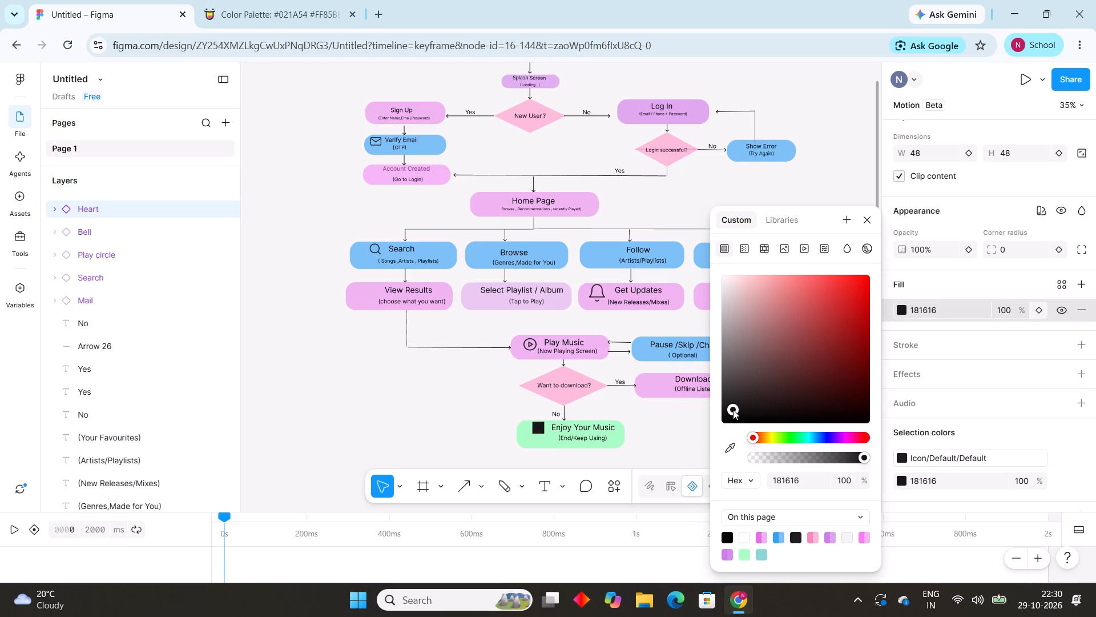
pyautogui.click(731, 412)
pyautogui.click(732, 308)
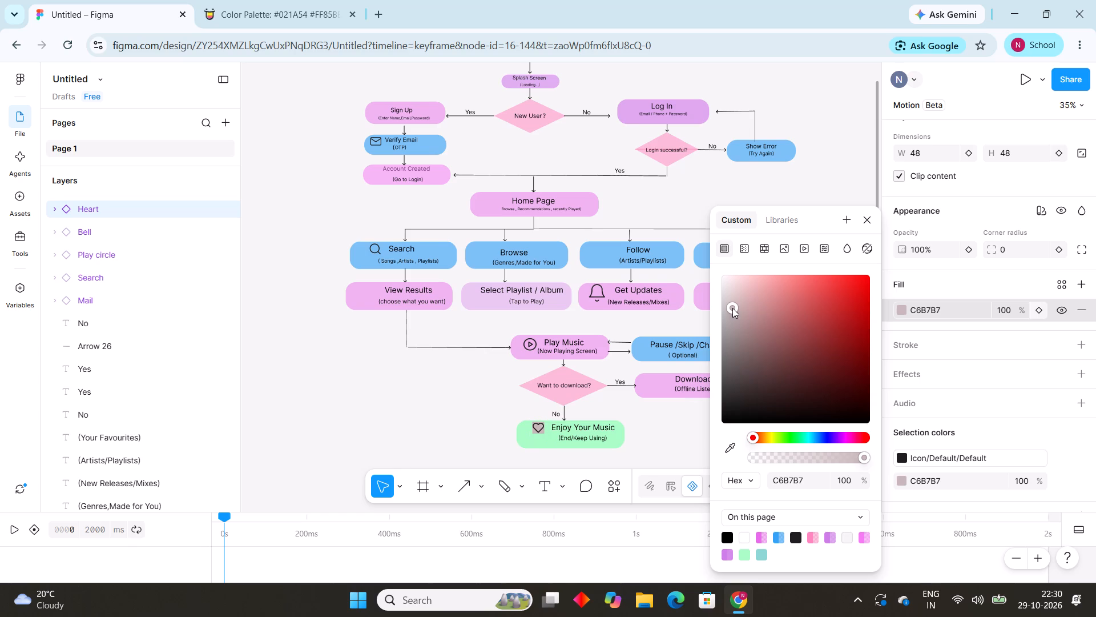
pyautogui.click(738, 343)
pyautogui.click(723, 286)
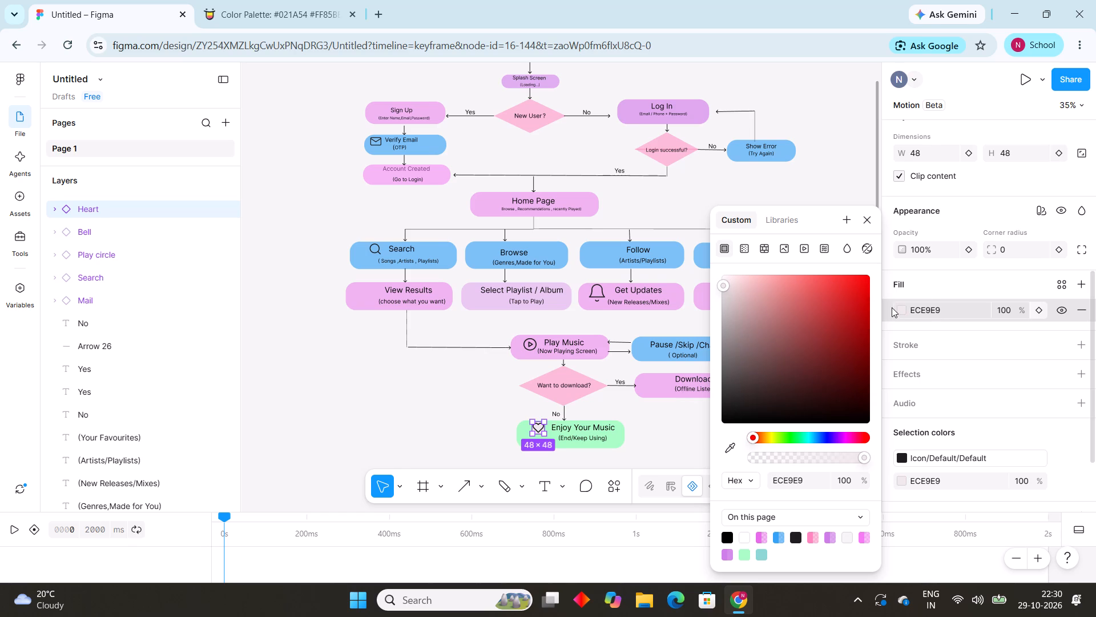
pyautogui.click(871, 217)
pyautogui.click(775, 382)
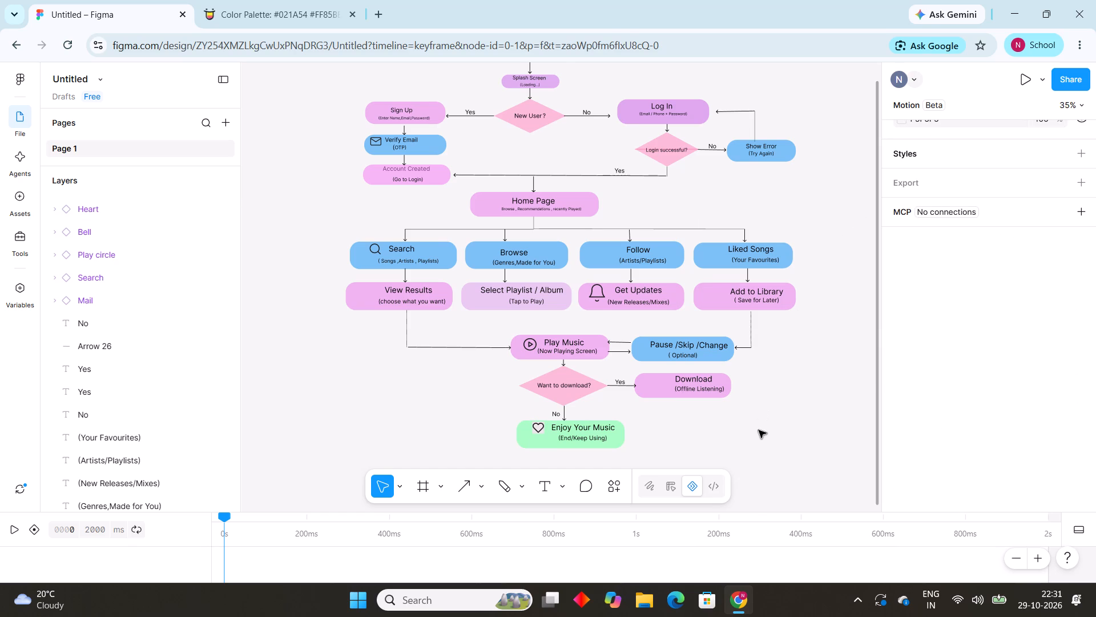
# Undo the fill colour changes on the heart icon in the Enjoy Your Music box, back to its original hidden FFFFFF fill.
pyautogui.hotkey('ctrl', 'z')
pyautogui.write('zzzzz')
pyautogui.hotkey('ctrl', 'z')
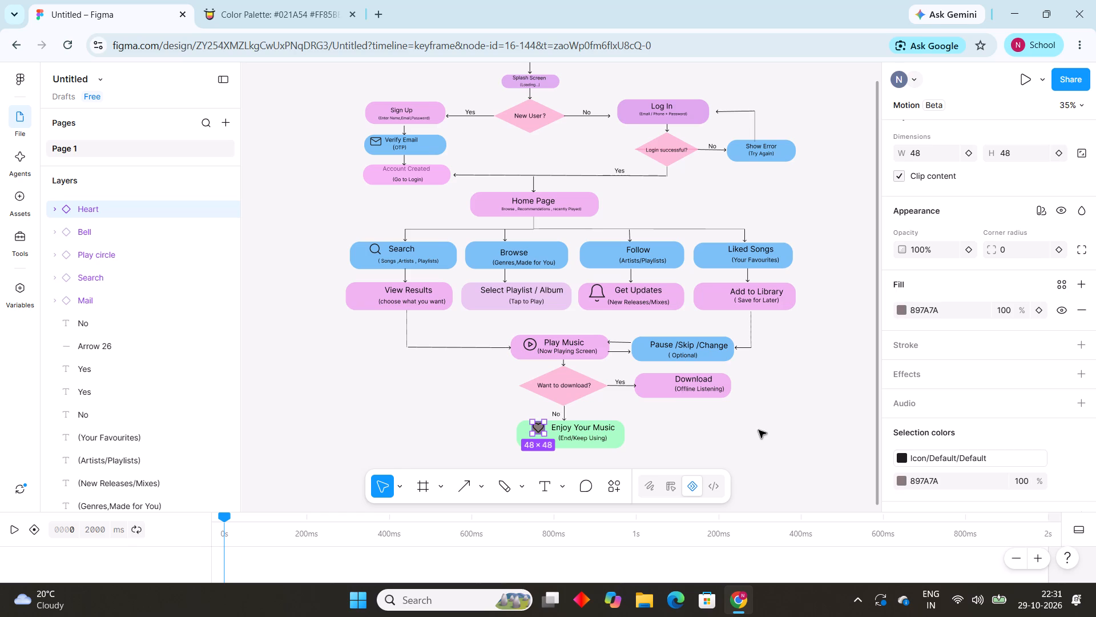
pyautogui.hotkey('ctrl', 'z')
pyautogui.press('z')
pyautogui.hotkey('ctrl', 'z')
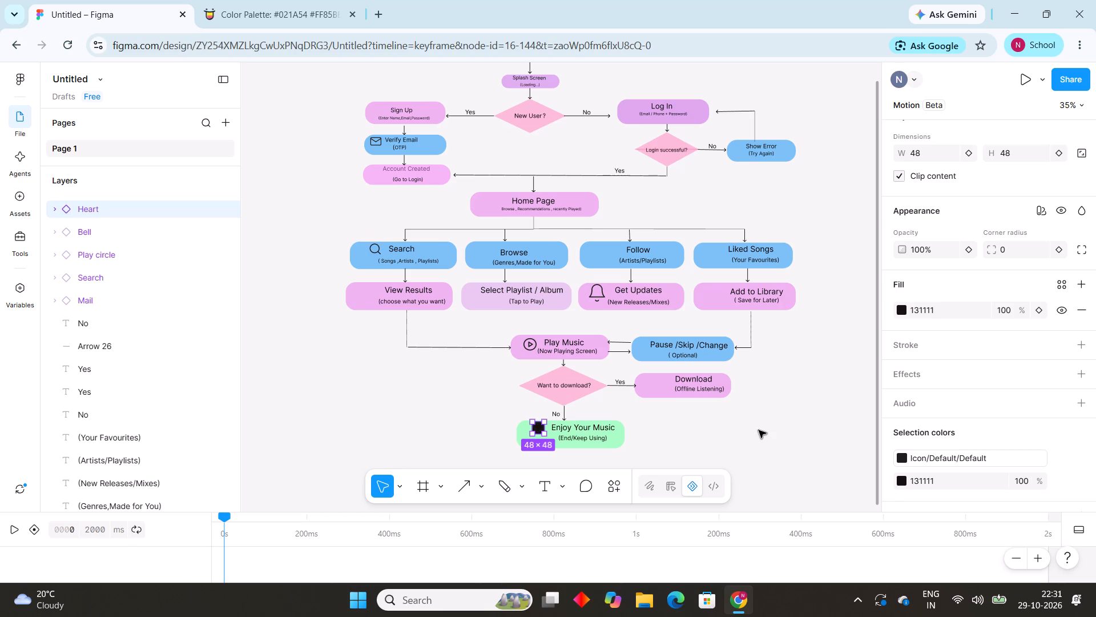
pyautogui.press('z')
pyautogui.hotkey('ctrl', 'z')
pyautogui.hotkey('ctrl', 'z')
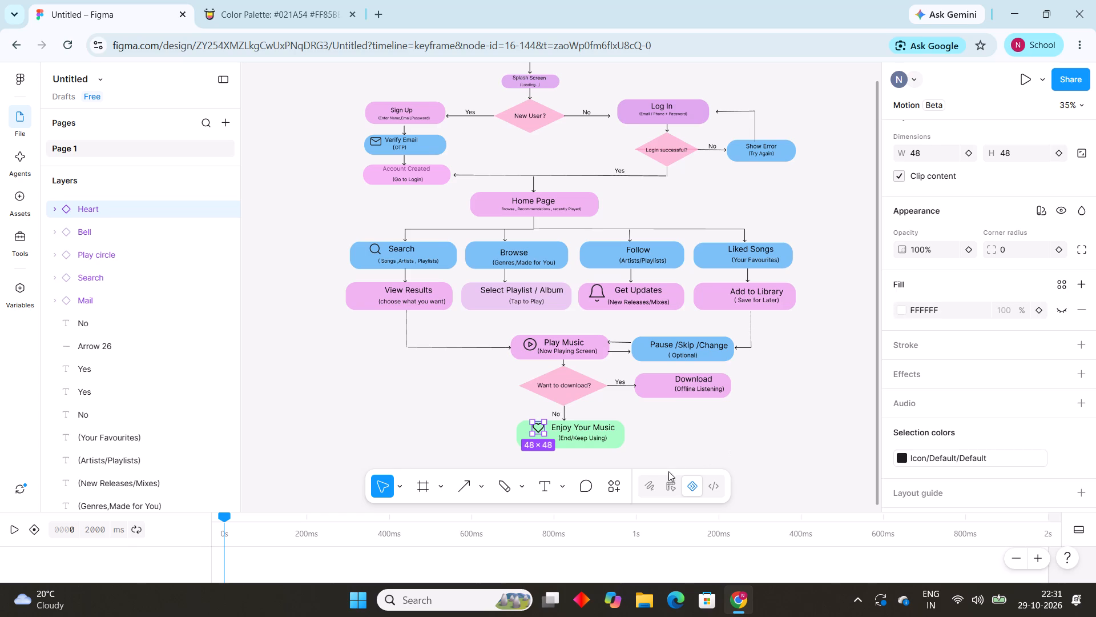
pyautogui.click(739, 416)
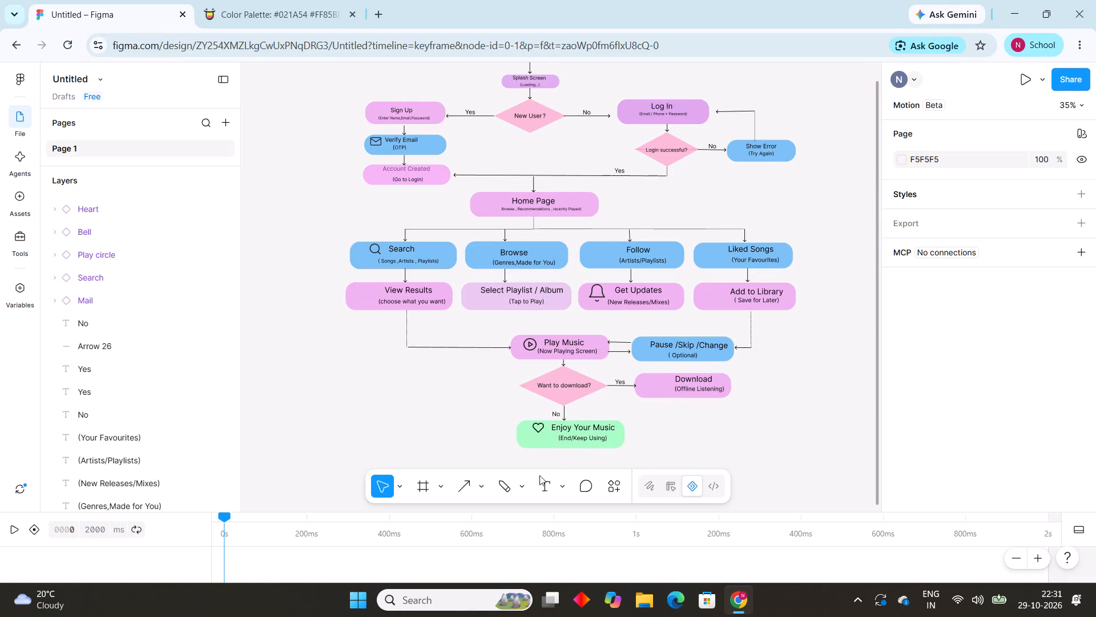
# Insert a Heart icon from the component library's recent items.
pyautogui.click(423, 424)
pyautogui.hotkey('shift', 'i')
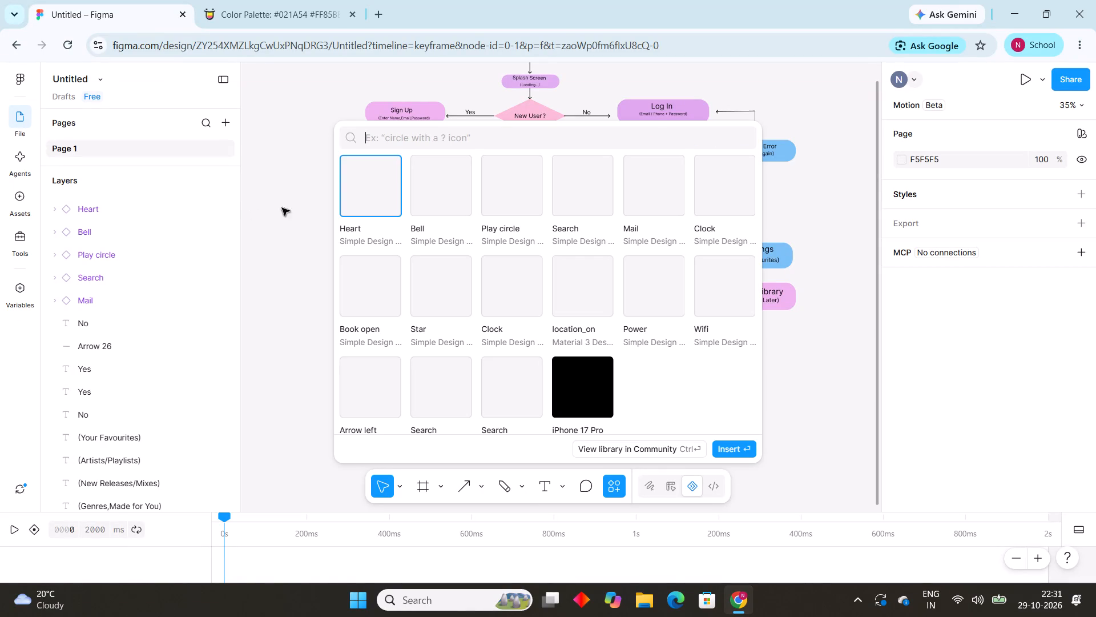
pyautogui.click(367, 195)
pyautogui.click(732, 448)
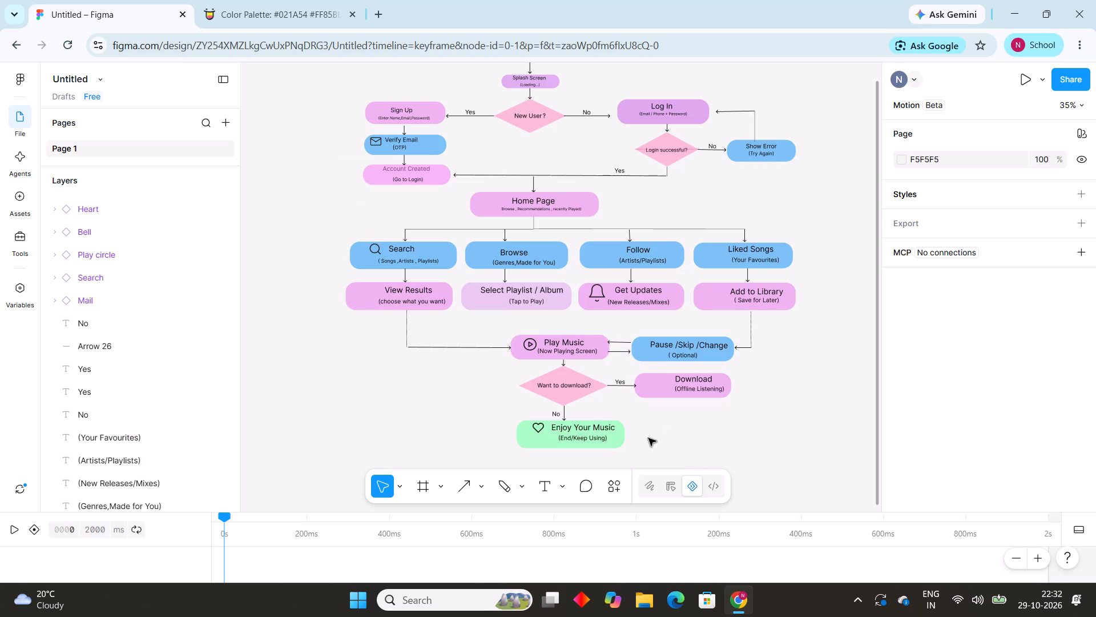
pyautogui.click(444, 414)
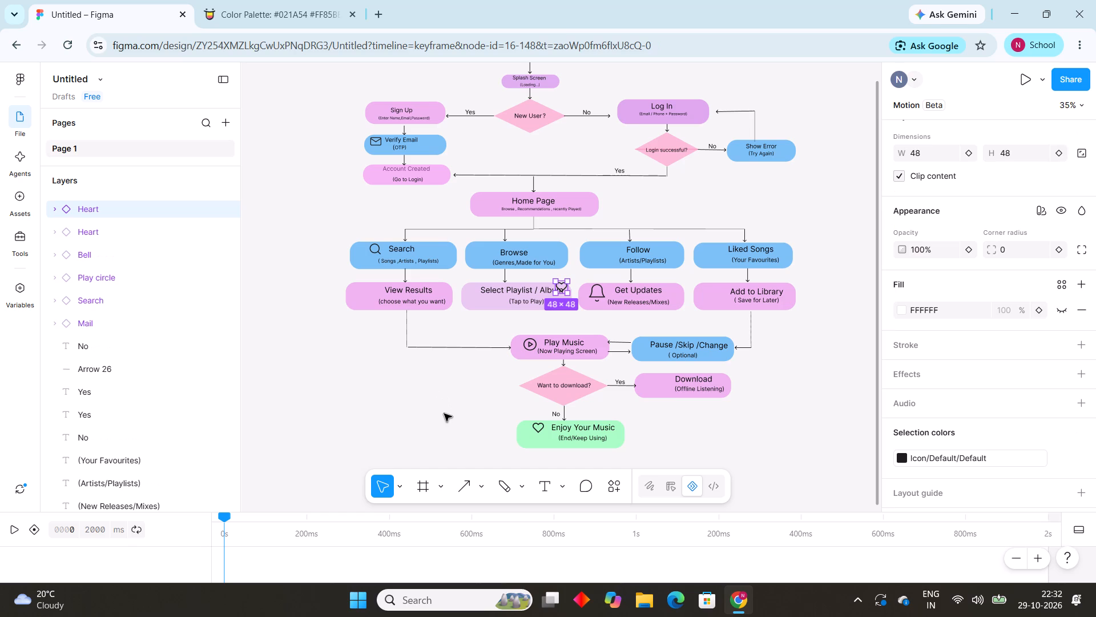
# Insert another Heart icon from the component library and place it beside the label in the Liked Songs box.
pyautogui.hotkey('shift', 'i')
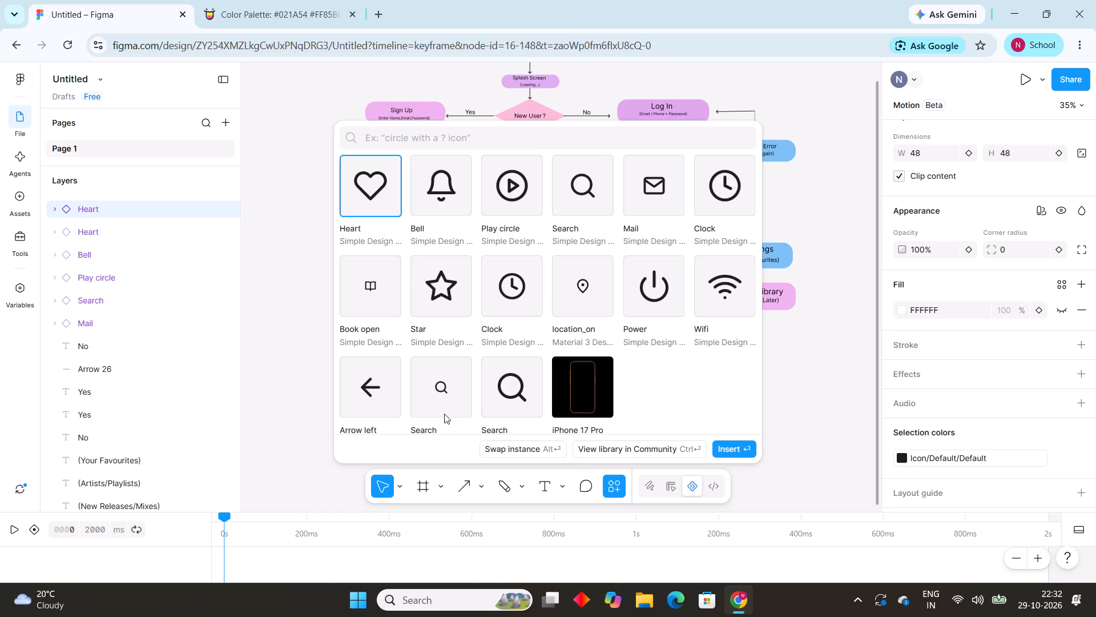
pyautogui.moveTo(428, 186); pyautogui.dragTo(365, 183)
pyautogui.click(365, 183)
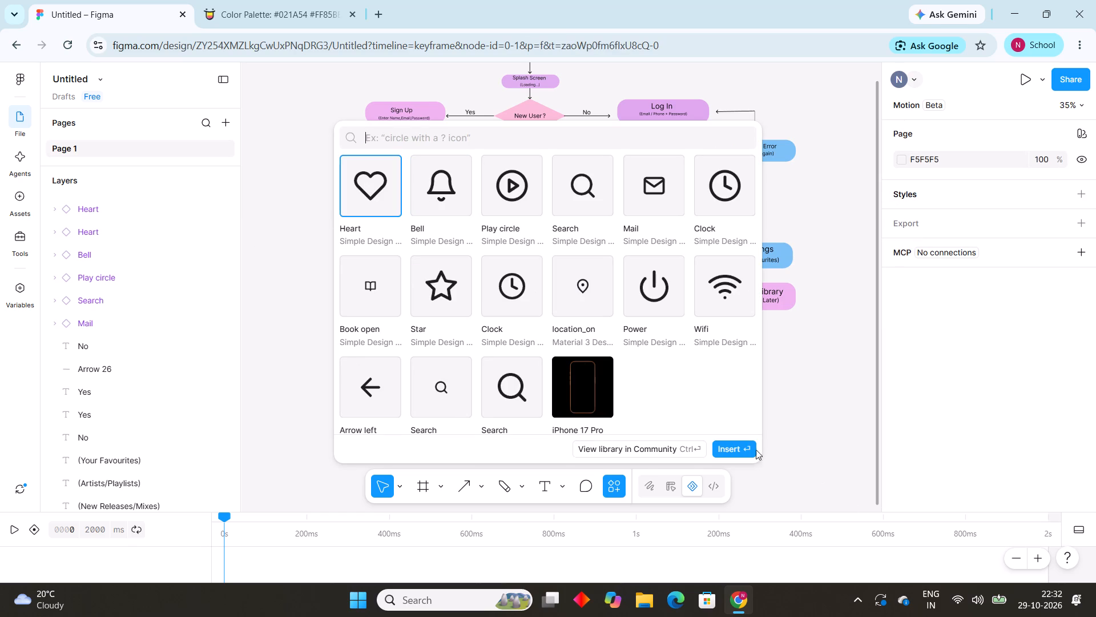
pyautogui.click(736, 443)
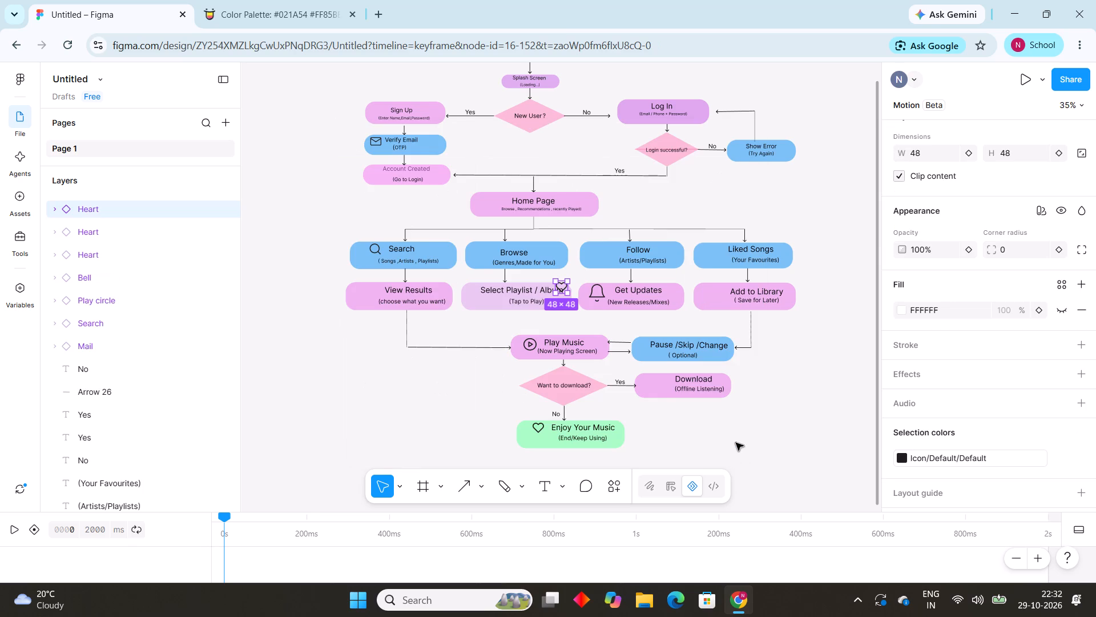
pyautogui.moveTo(563, 287); pyautogui.dragTo(652, 267)
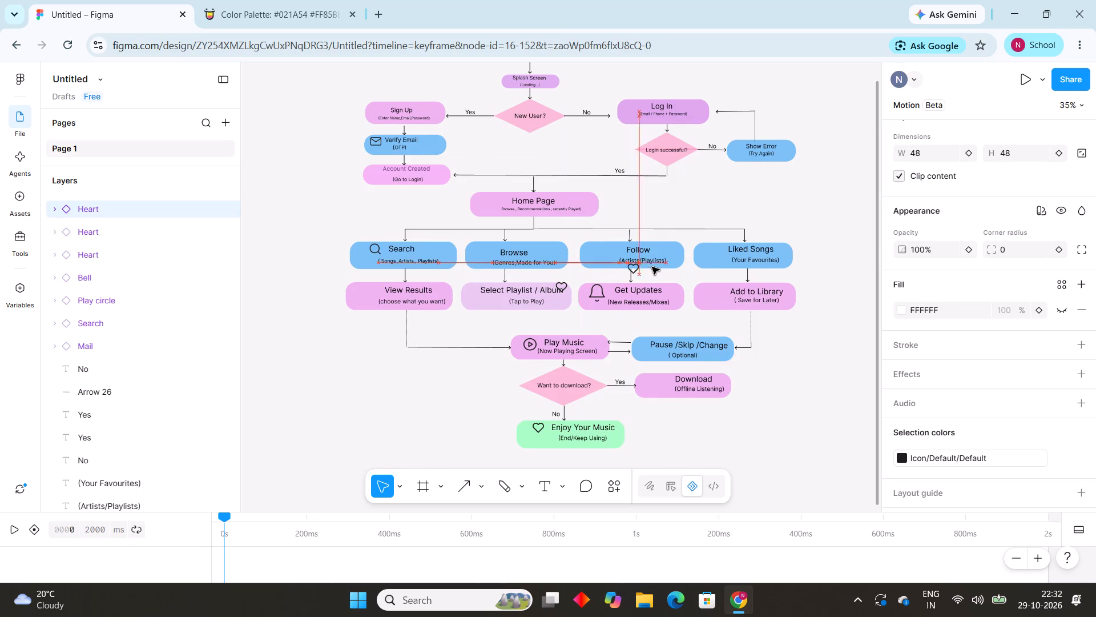
pyautogui.moveTo(652, 267); pyautogui.dragTo(715, 250)
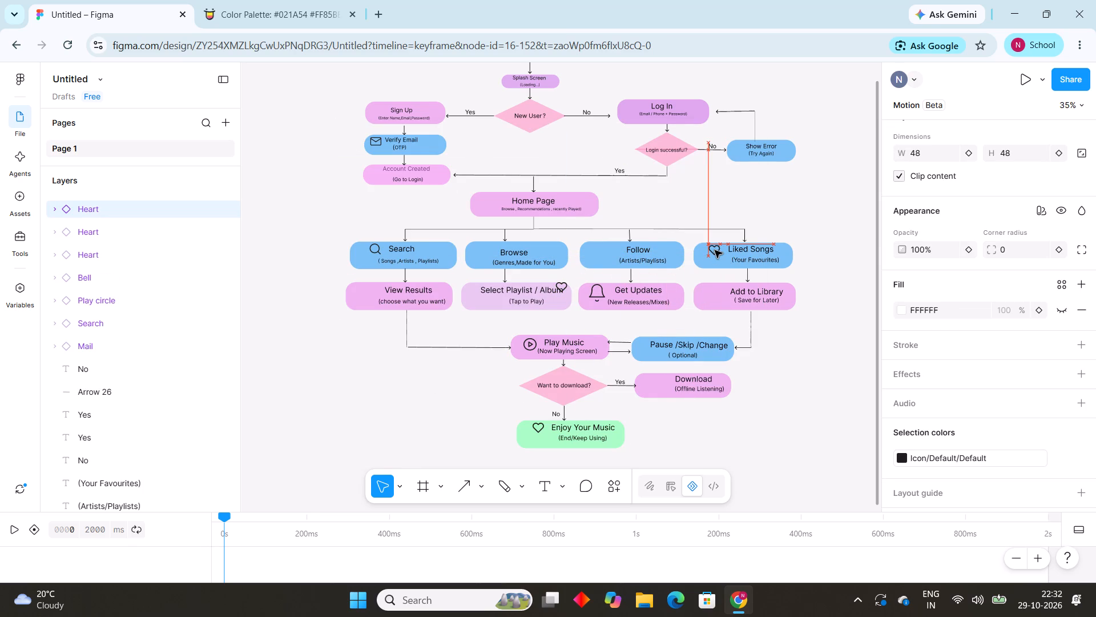
pyautogui.moveTo(715, 250); pyautogui.dragTo(716, 252)
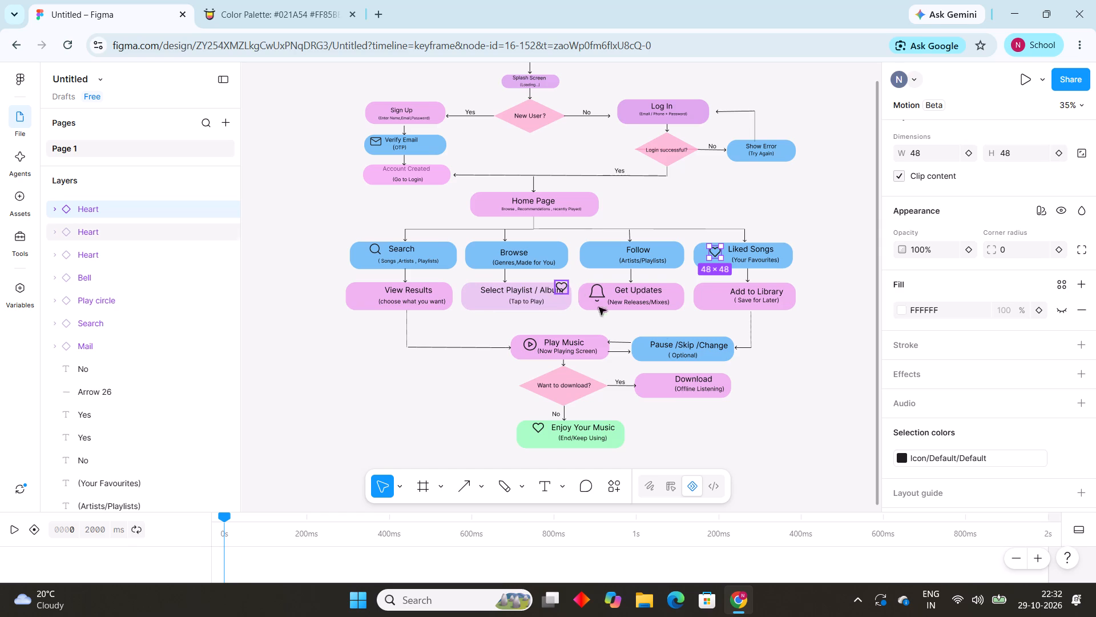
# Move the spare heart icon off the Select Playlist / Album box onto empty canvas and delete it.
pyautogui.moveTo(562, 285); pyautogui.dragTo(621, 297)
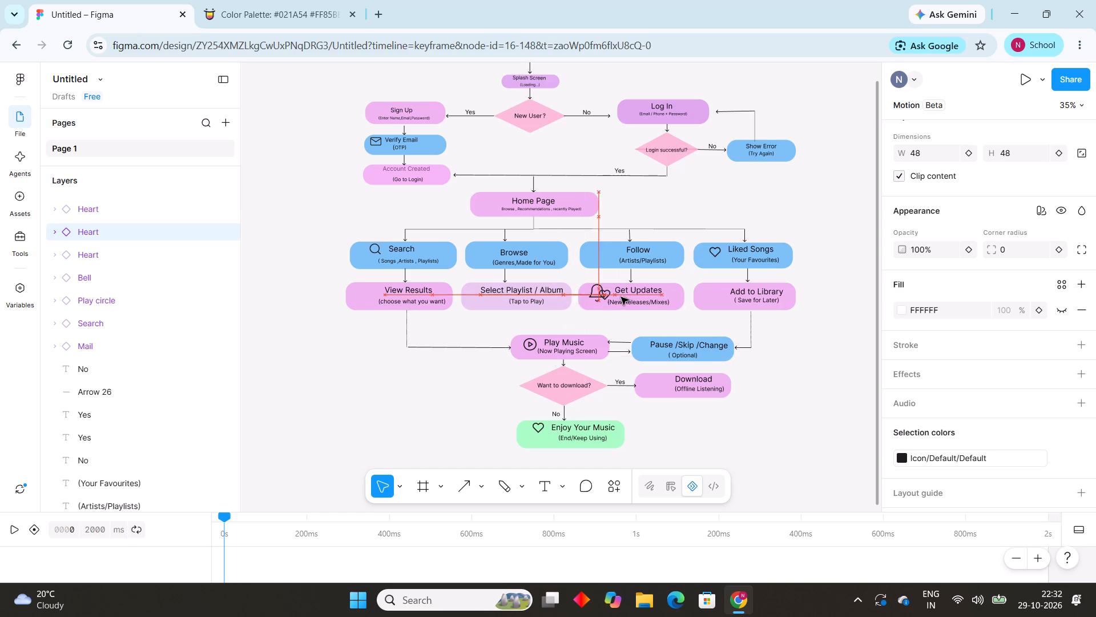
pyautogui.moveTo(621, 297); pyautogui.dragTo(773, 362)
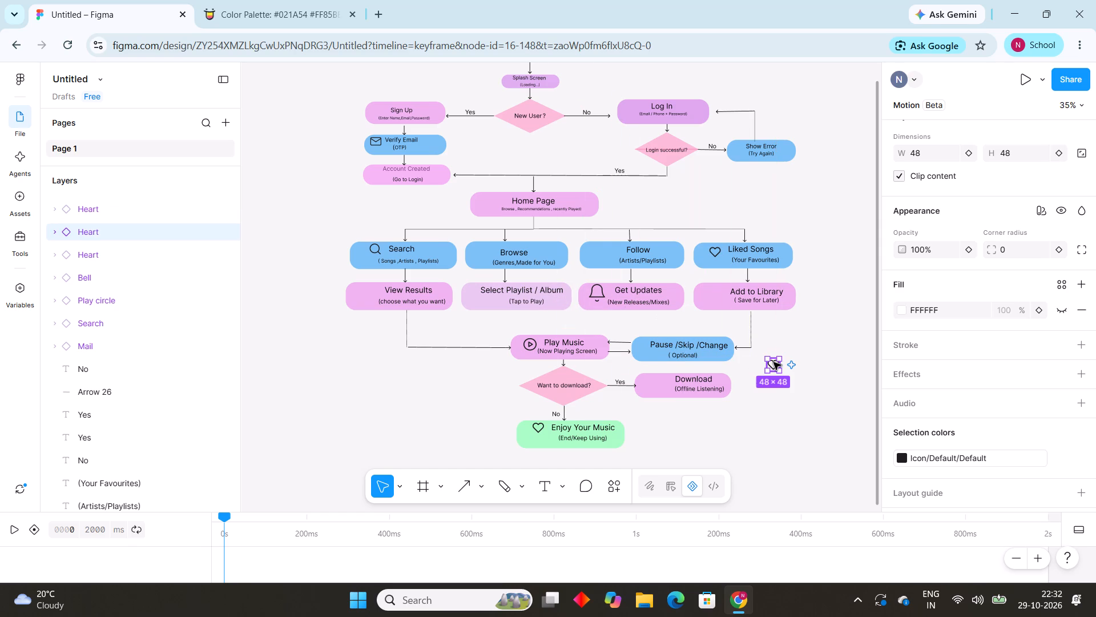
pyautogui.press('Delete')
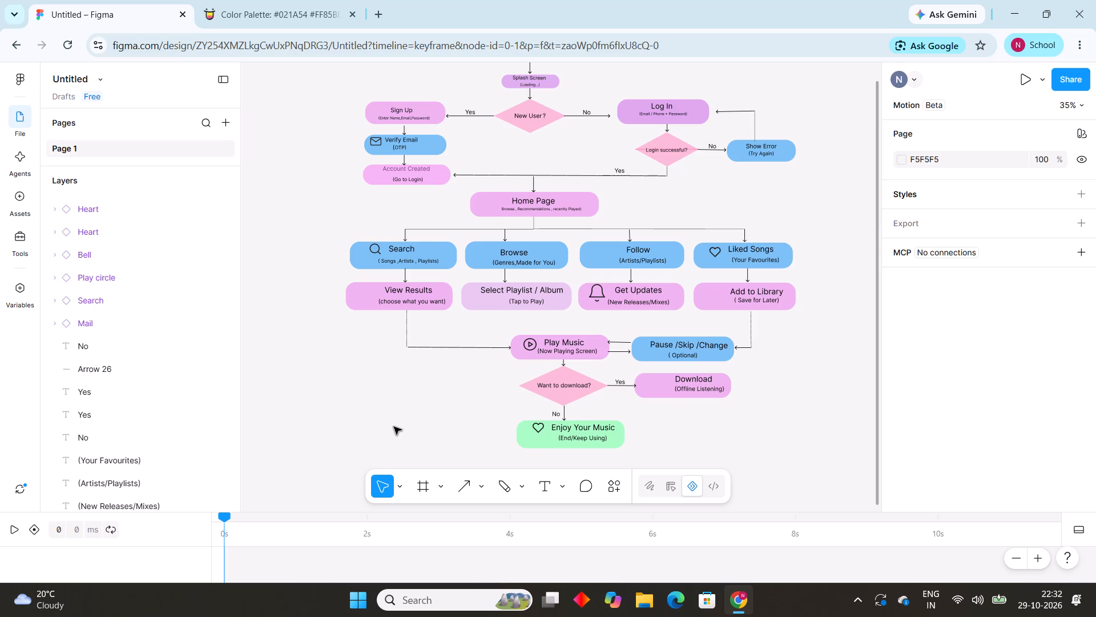
# Search the component library for "add".
pyautogui.hotkey('shift', 'i')
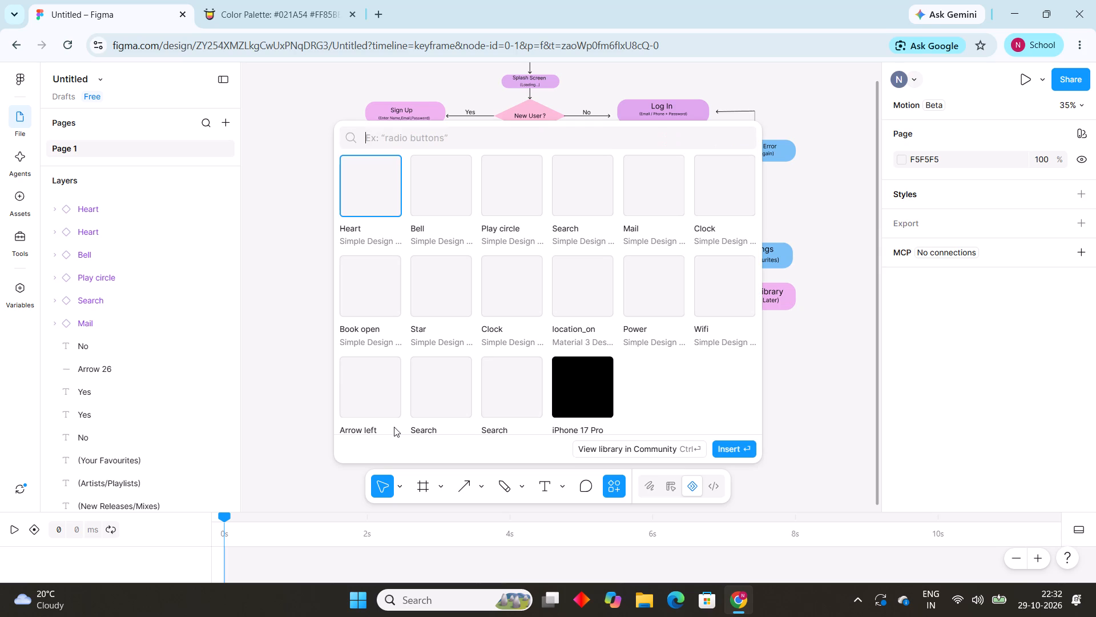
pyautogui.click(382, 129)
pyautogui.click(382, 134)
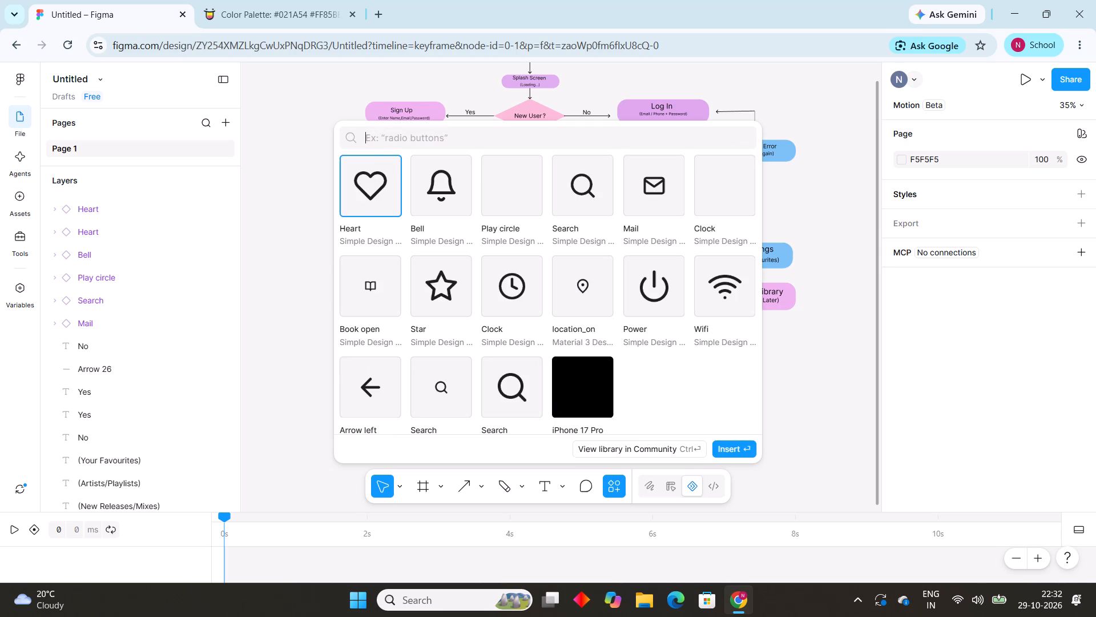
pyautogui.write('add')
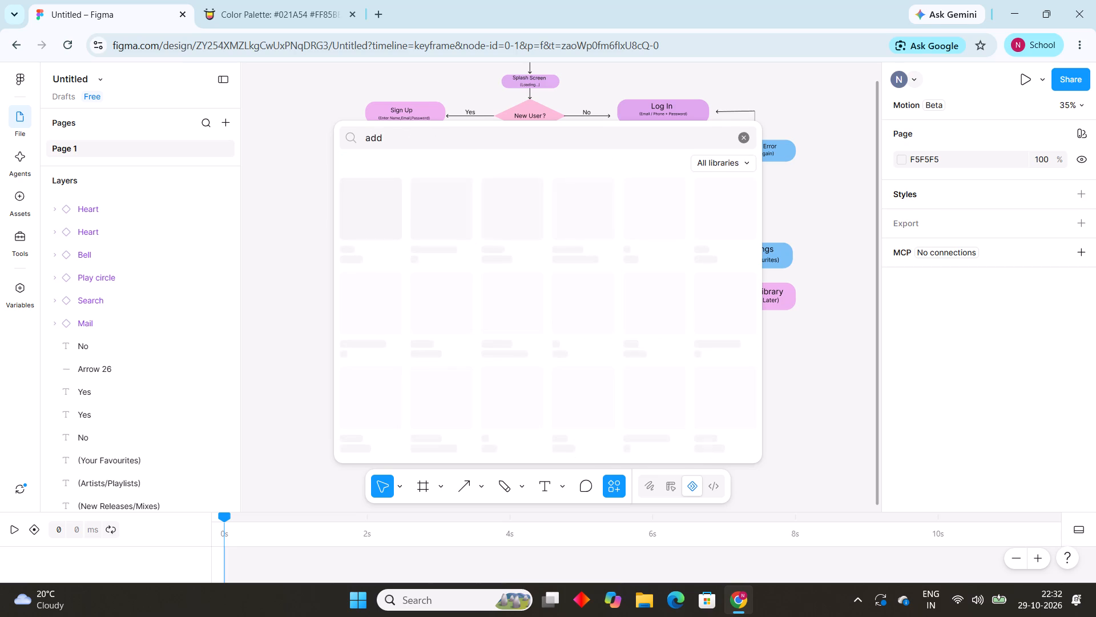
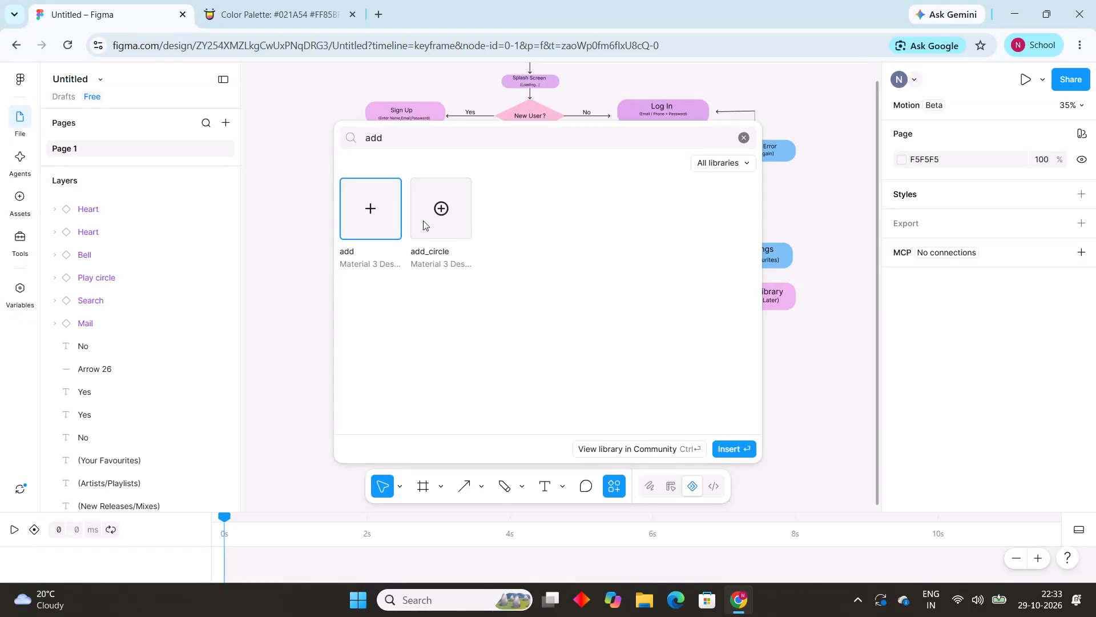
# Insert the add_circle icon from the Material 3 library and move it into the Add to Library box.
pyautogui.click(429, 213)
pyautogui.click(734, 448)
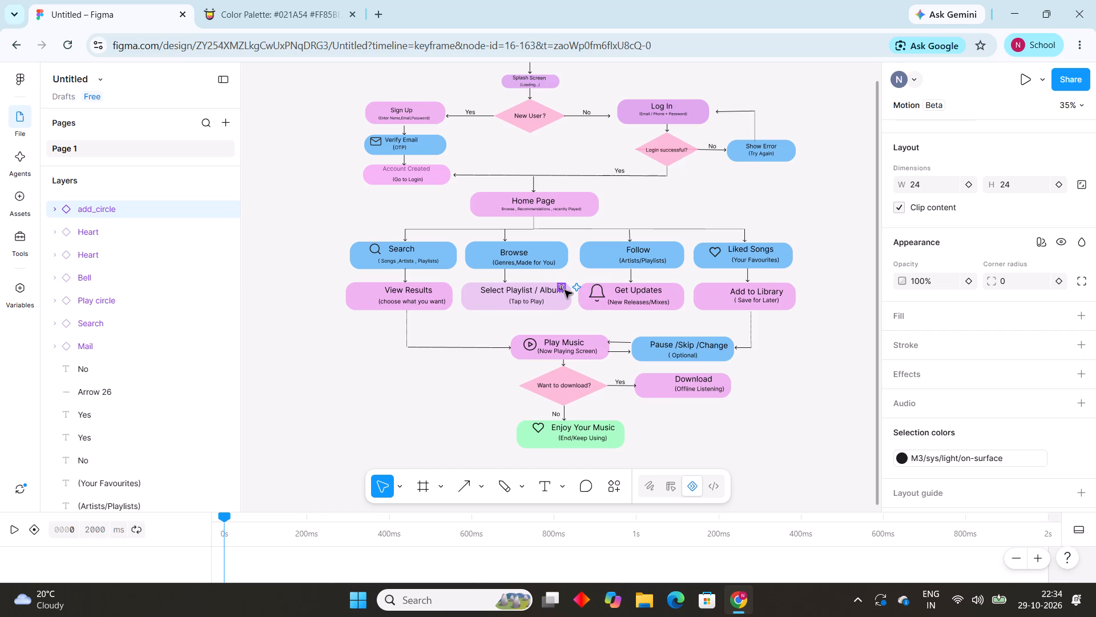
pyautogui.moveTo(562, 287); pyautogui.dragTo(589, 279)
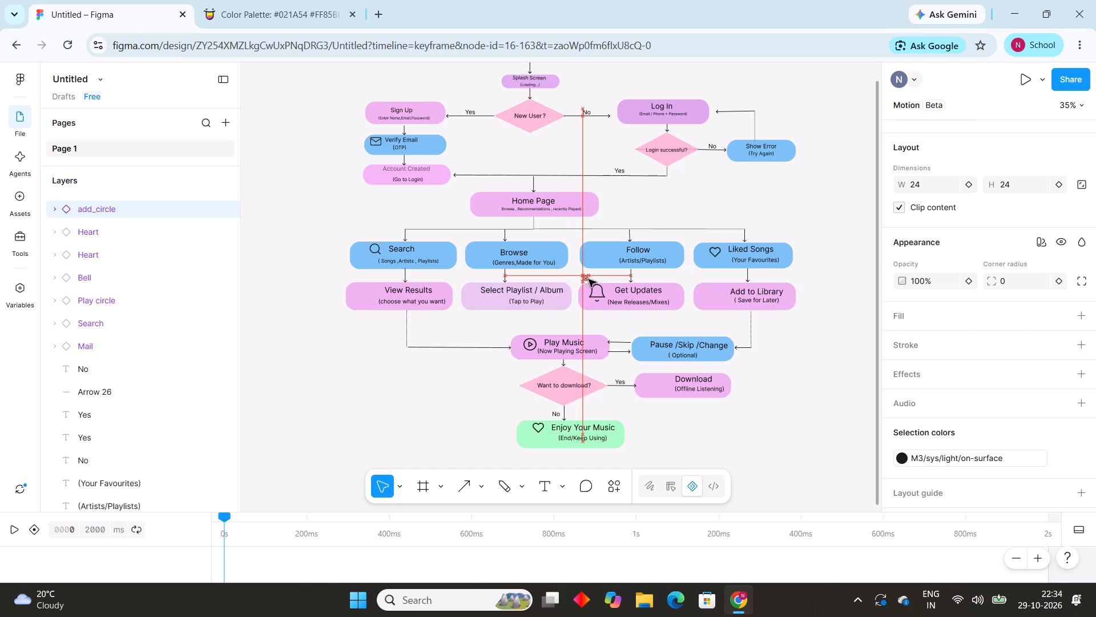
pyautogui.moveTo(589, 279); pyautogui.dragTo(710, 295)
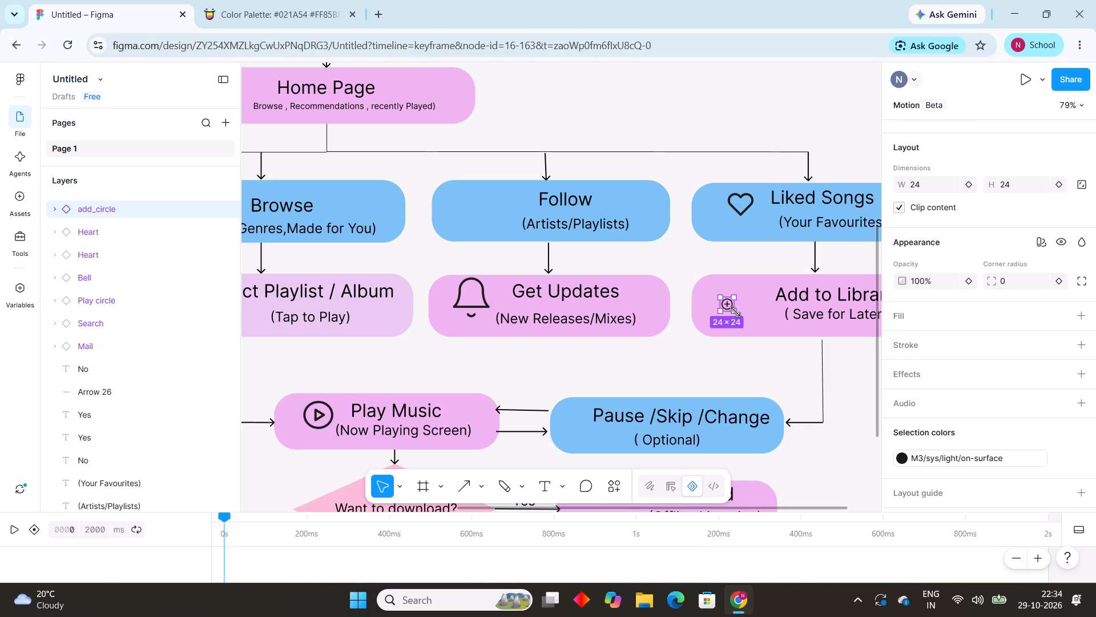
# Enlarge the add_circle icon to about 60 × 58 and position it just before the Add to Library label.
pyautogui.moveTo(735, 312); pyautogui.dragTo(751, 320)
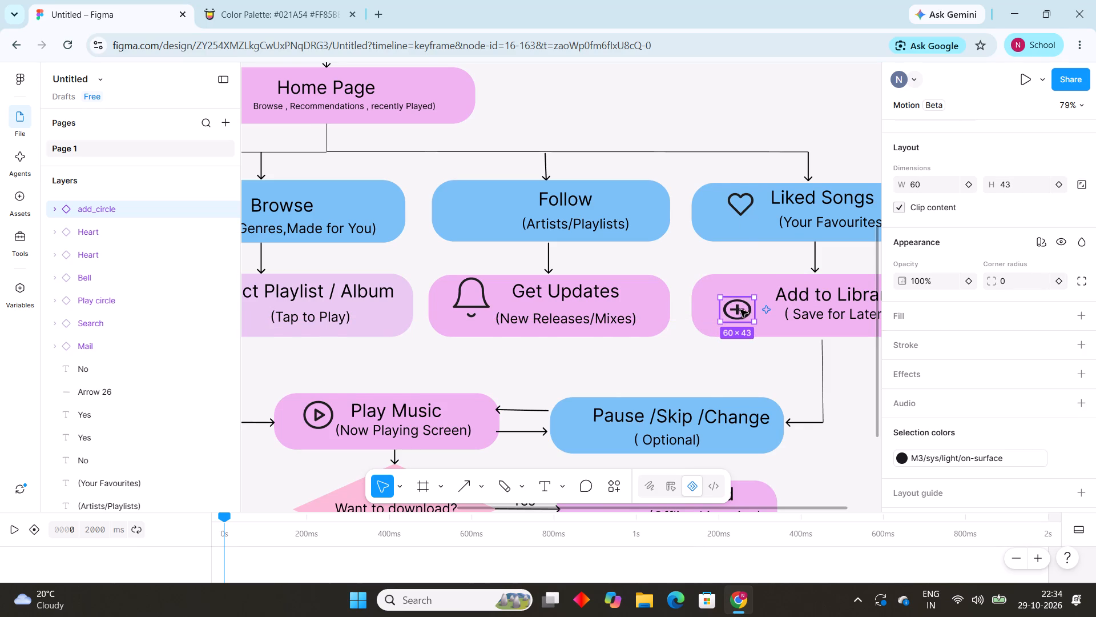
pyautogui.moveTo(740, 308); pyautogui.dragTo(748, 294)
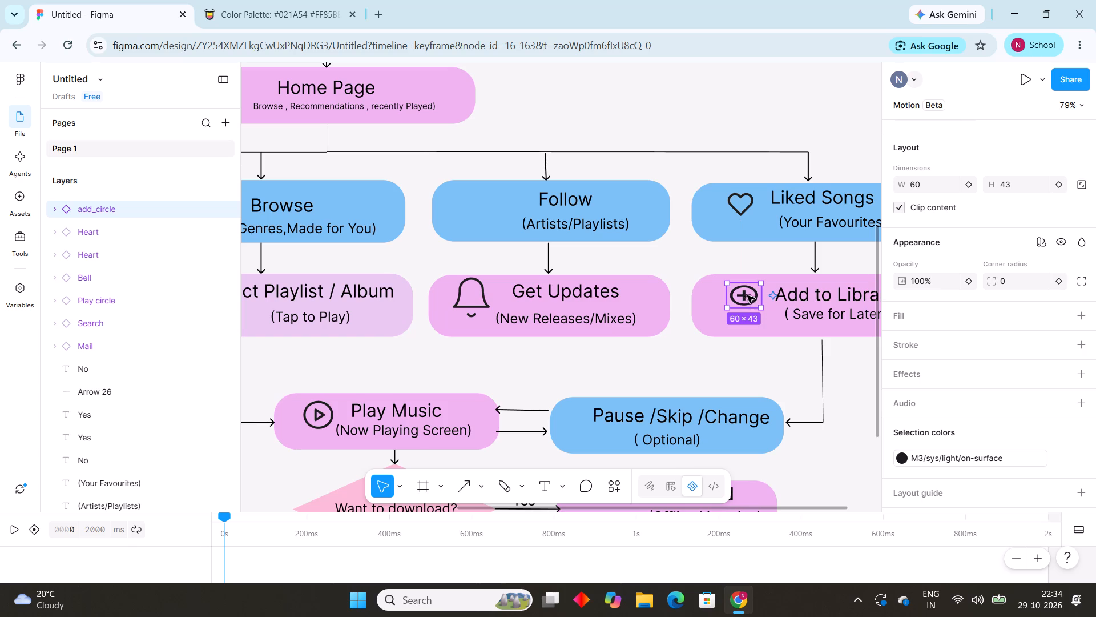
pyautogui.moveTo(744, 284); pyautogui.dragTo(744, 279)
pyautogui.moveTo(744, 279); pyautogui.dragTo(744, 277)
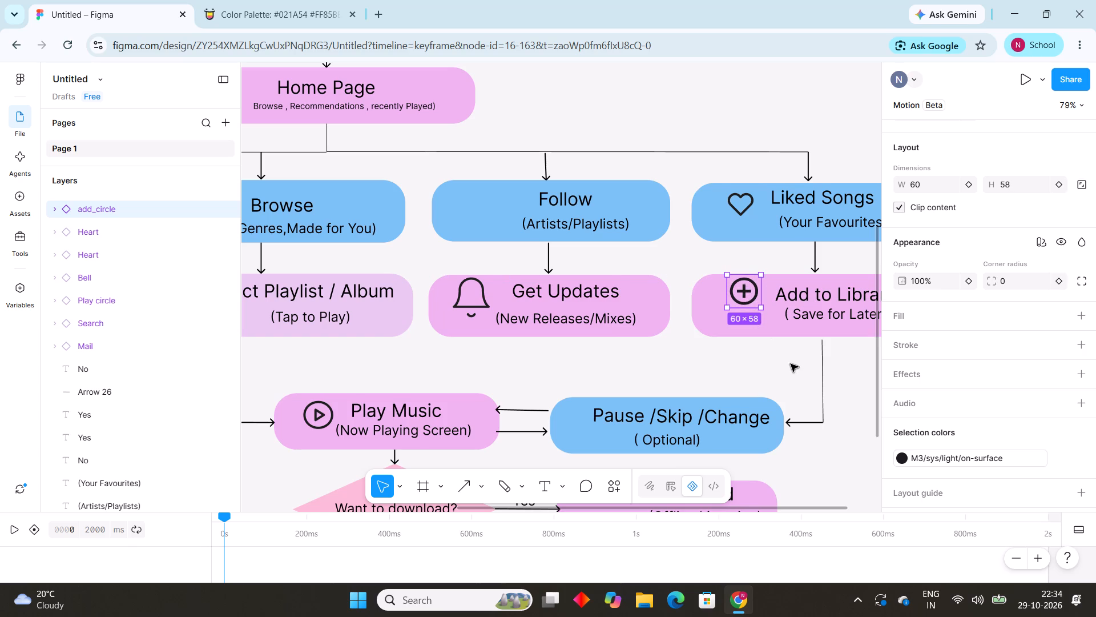
pyautogui.moveTo(791, 364); pyautogui.dragTo(750, 367)
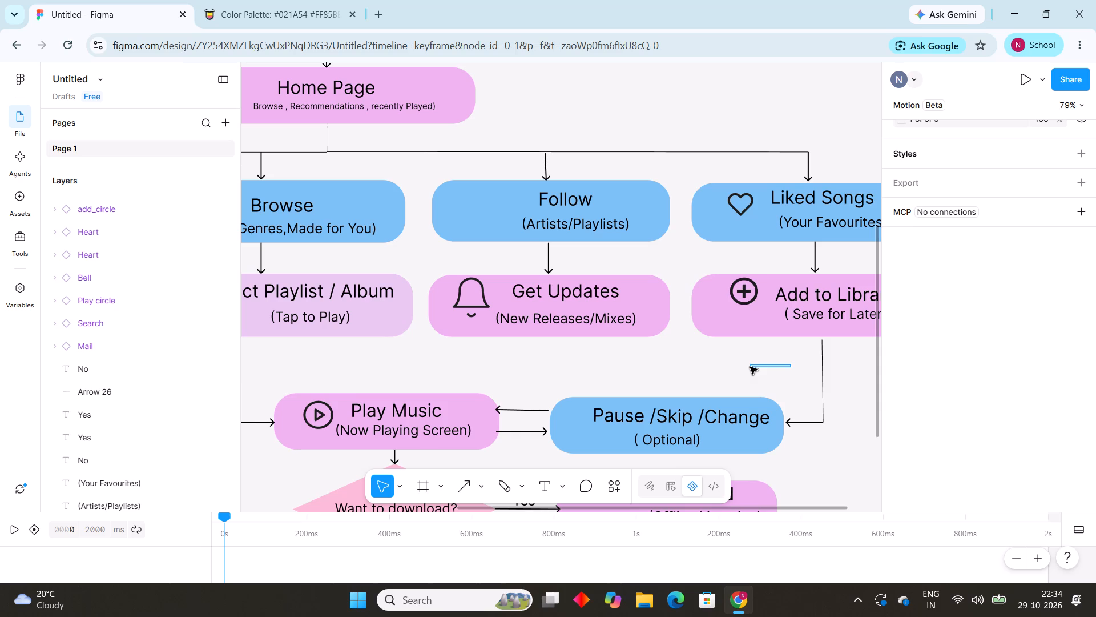
pyautogui.moveTo(738, 289); pyautogui.dragTo(743, 295)
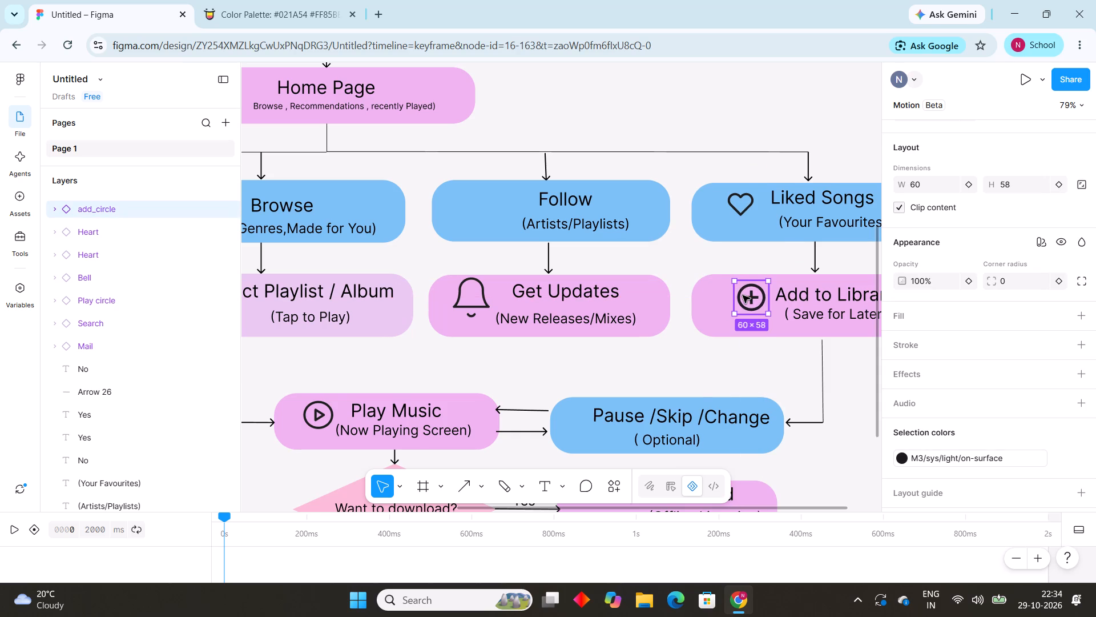
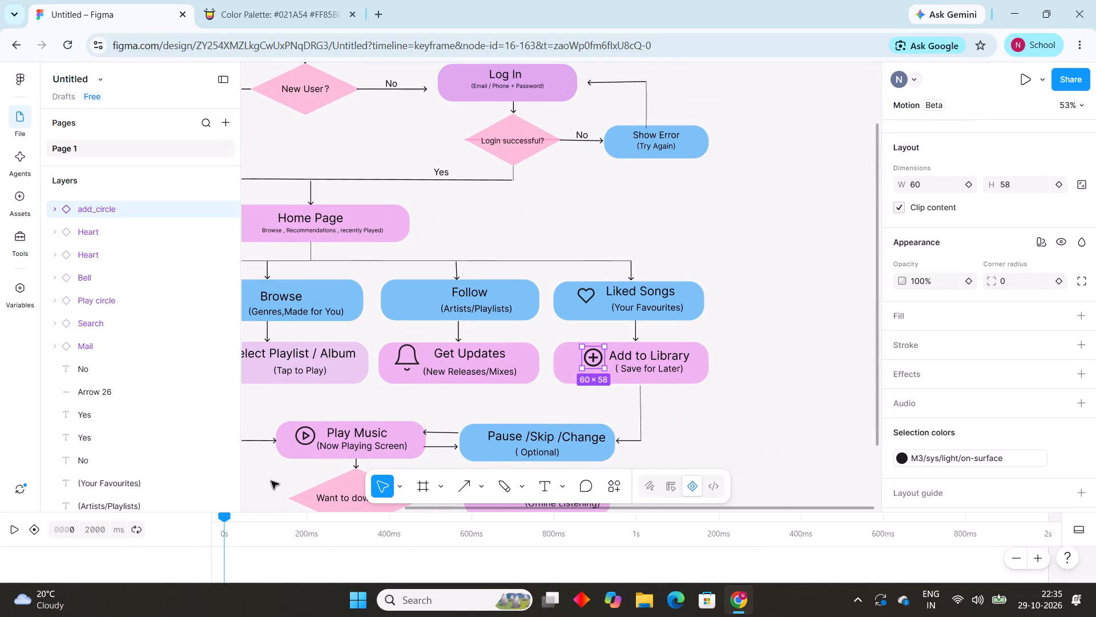
# Search all libraries for home and insert the 48 × 48 Home icon from the Simple Design System.
pyautogui.hotkey('shift', 'i')
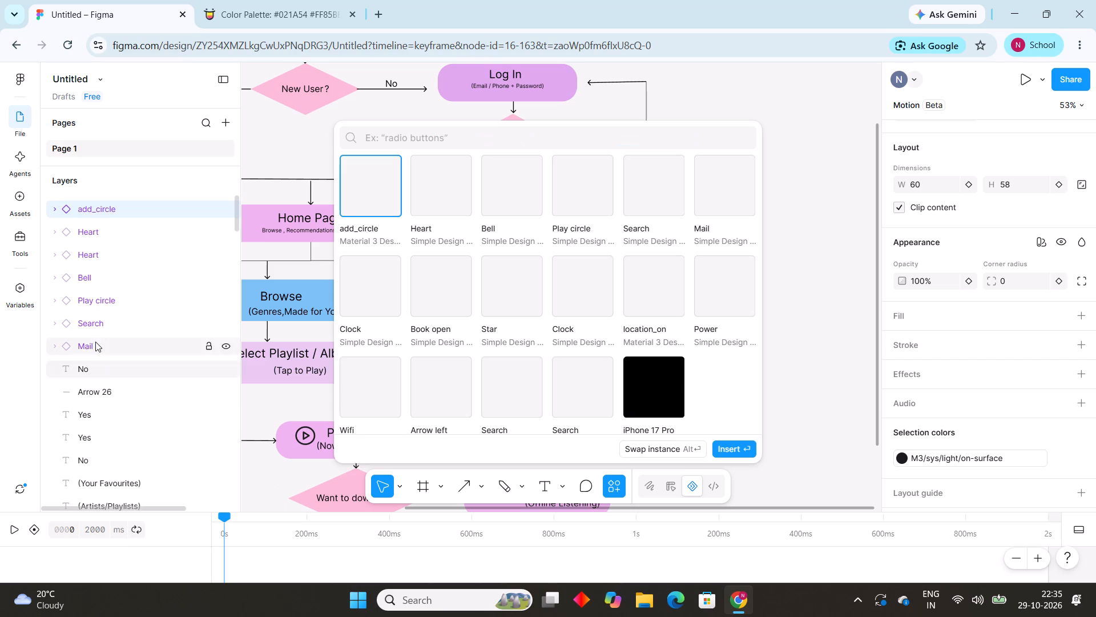
pyautogui.click(380, 138)
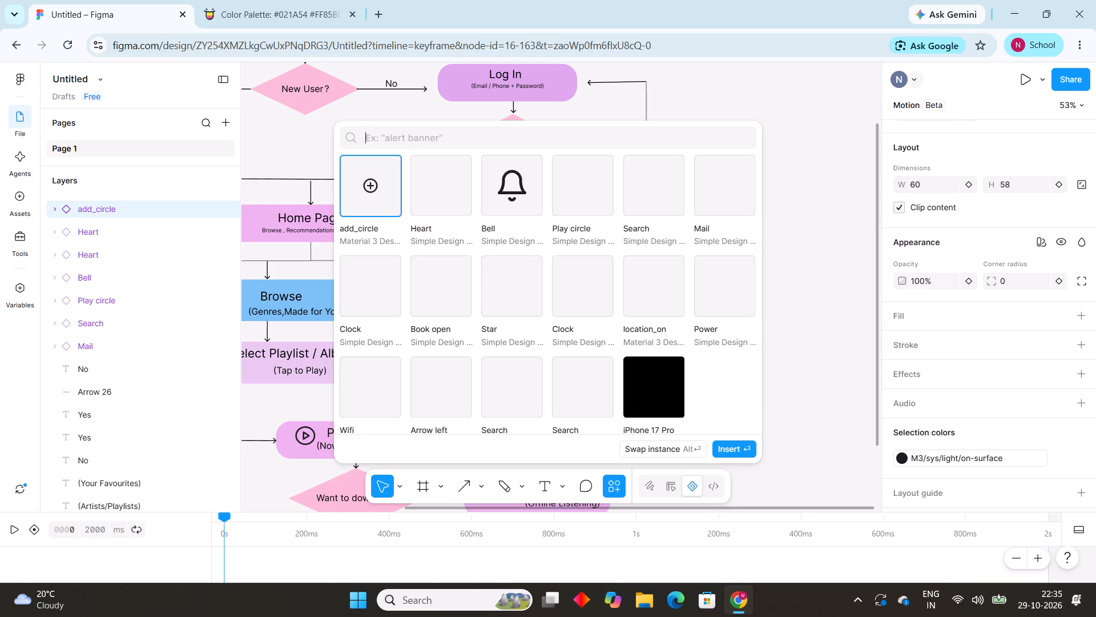
pyautogui.write('ho')
pyautogui.write('me')
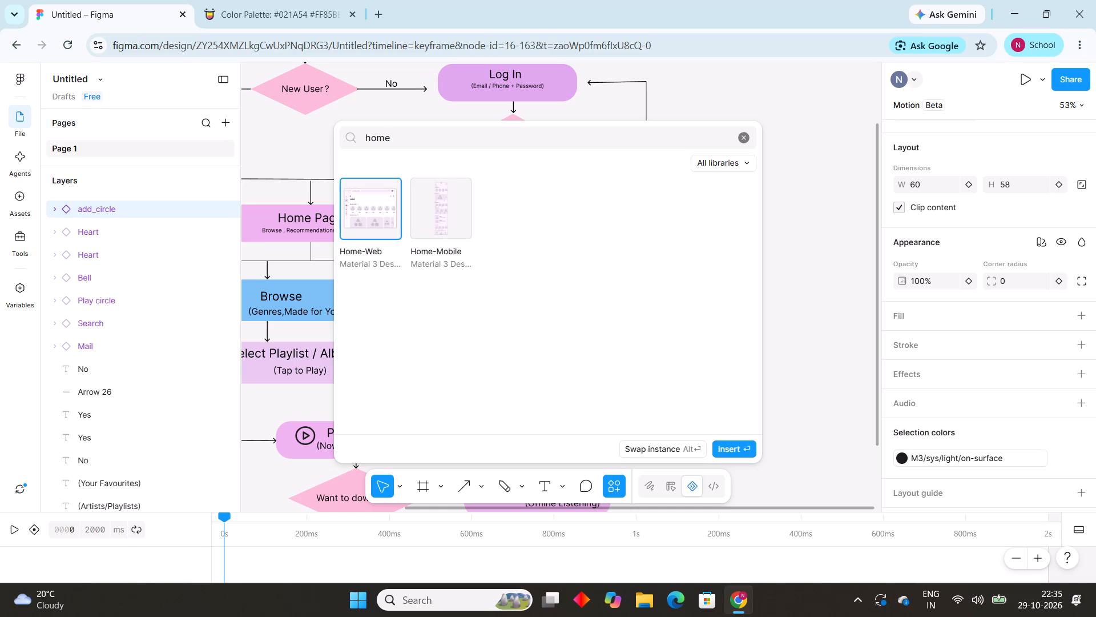
pyautogui.click(396, 137)
pyautogui.click(748, 160)
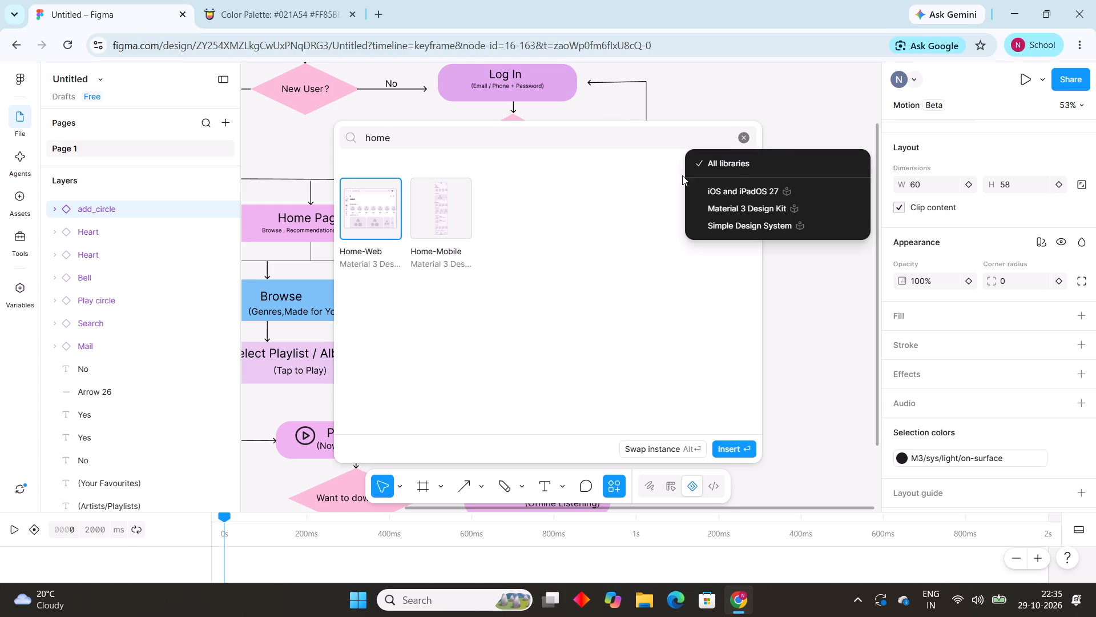
pyautogui.moveTo(665, 172); pyautogui.dragTo(606, 183)
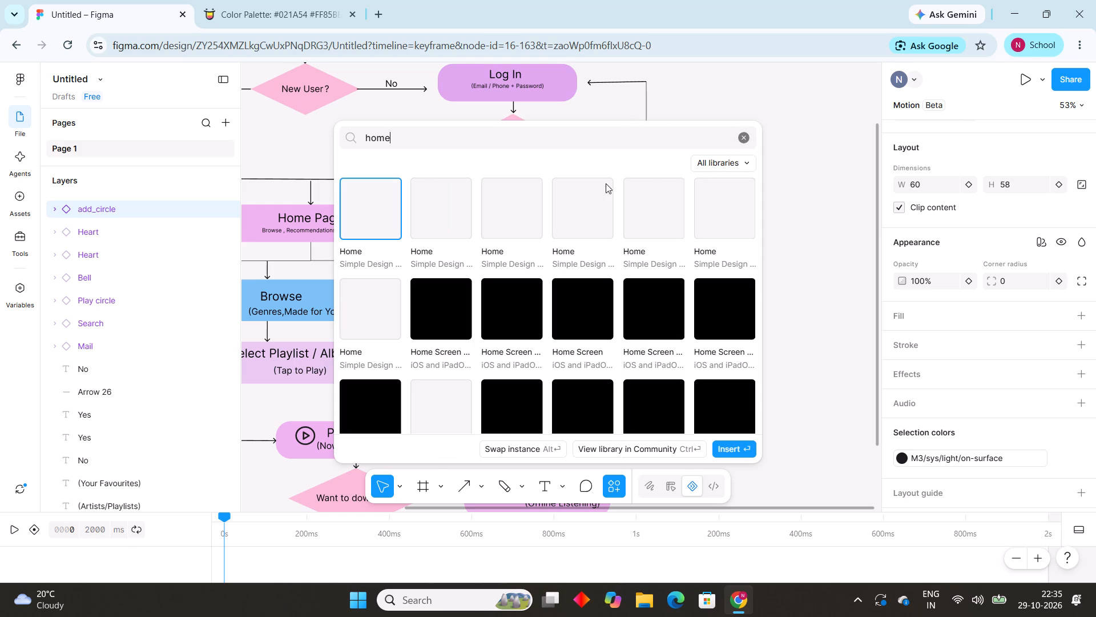
pyautogui.moveTo(606, 183); pyautogui.dragTo(562, 243)
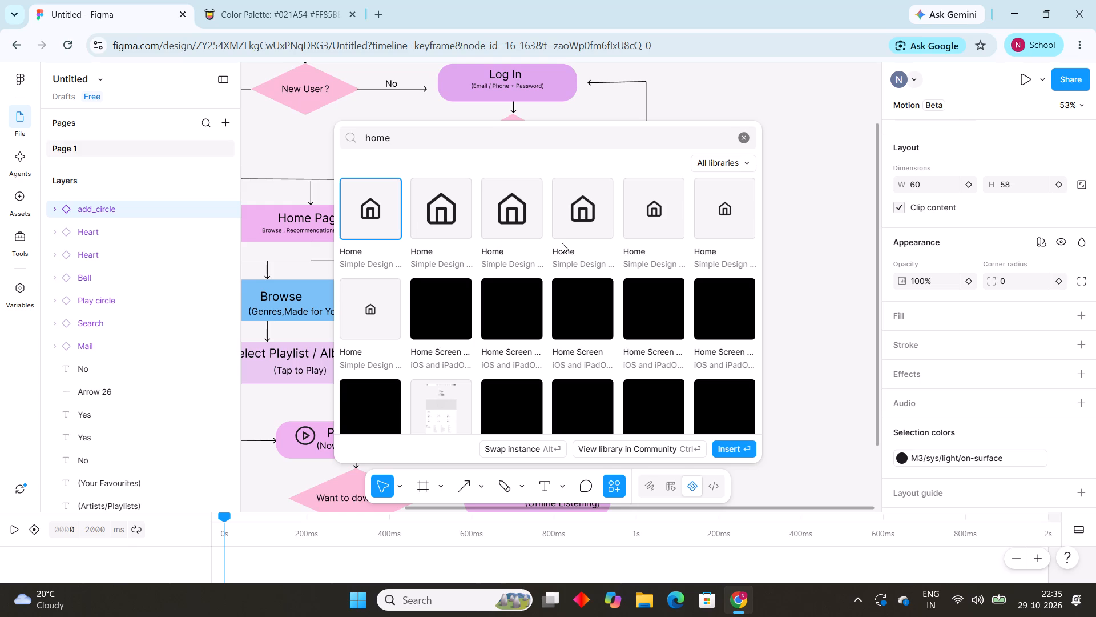
pyautogui.moveTo(562, 243); pyautogui.dragTo(475, 272)
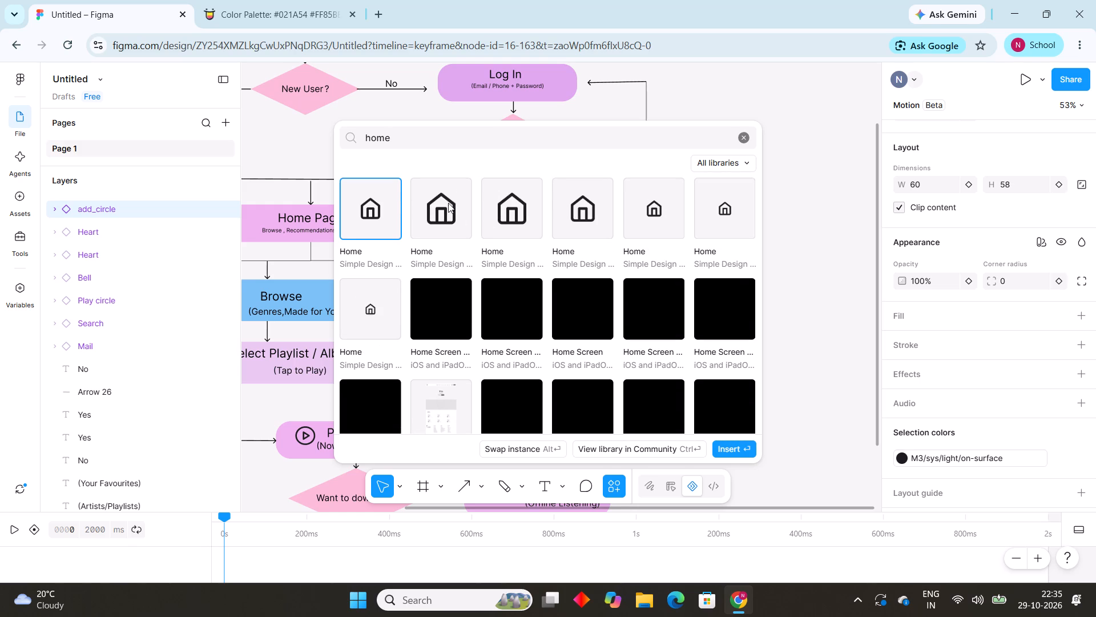
pyautogui.click(447, 204)
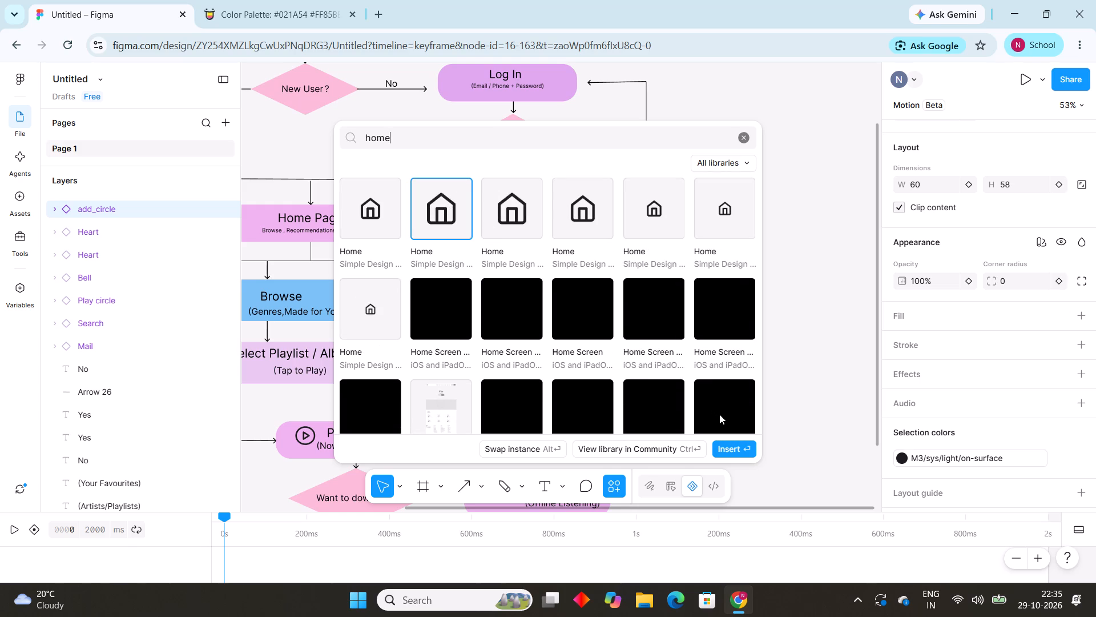
pyautogui.click(731, 445)
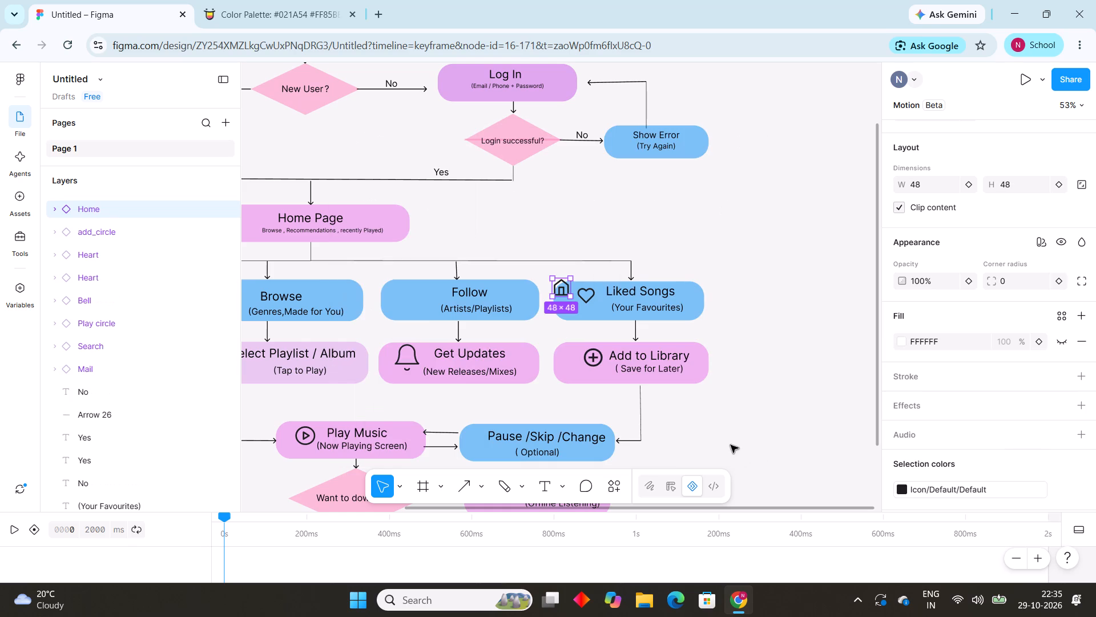
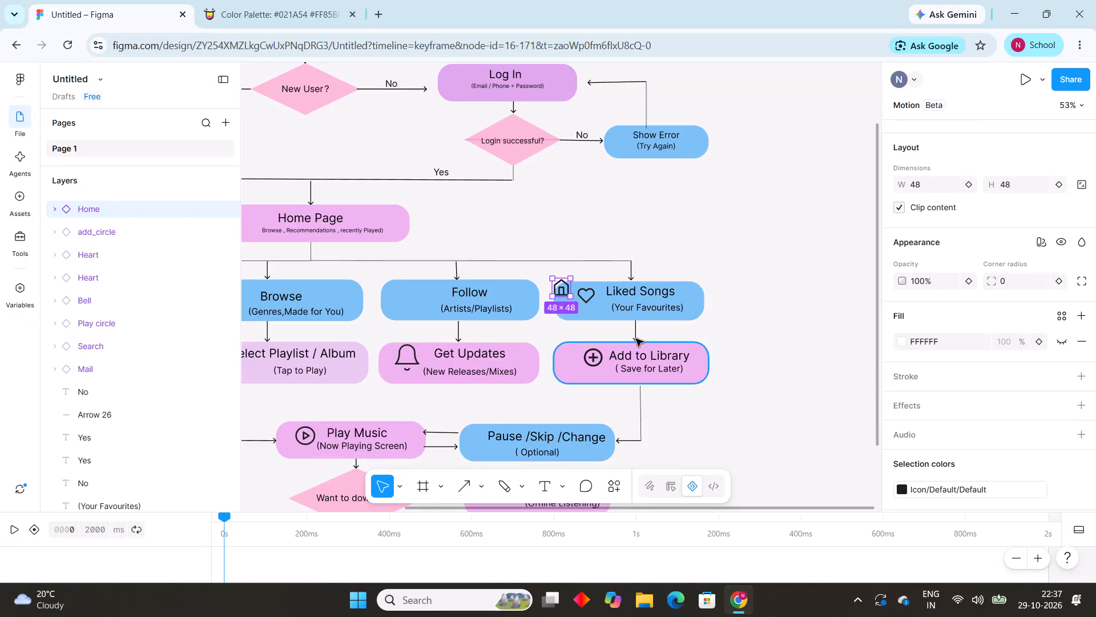
# Move the Home icon into the Home Page box, just before the Home Page title.
pyautogui.moveTo(561, 287); pyautogui.dragTo(494, 266)
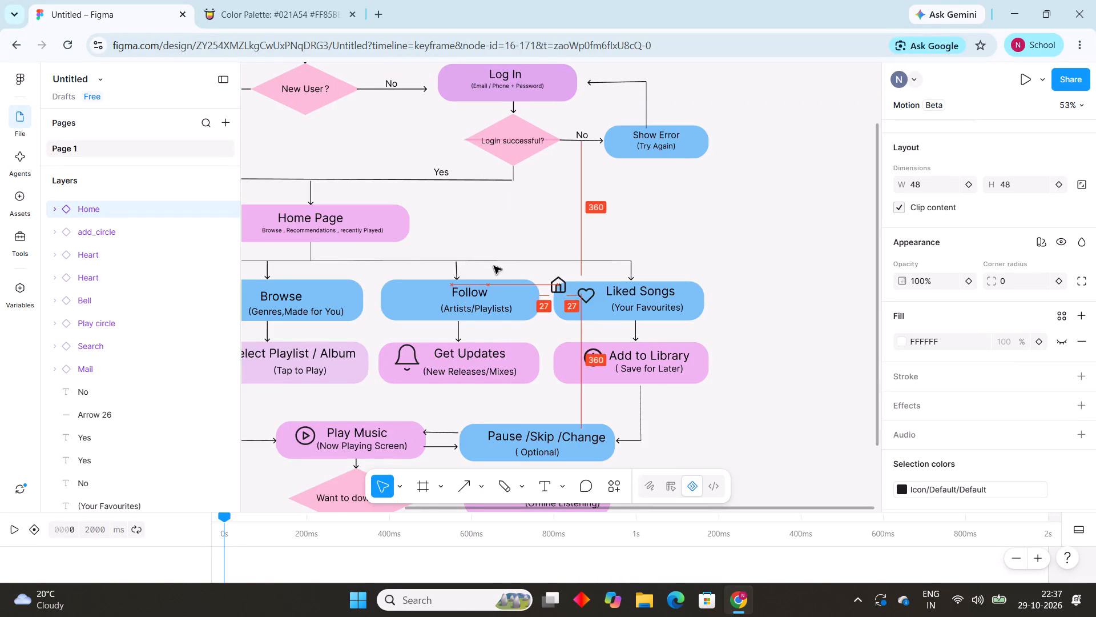
pyautogui.moveTo(494, 266); pyautogui.dragTo(430, 222)
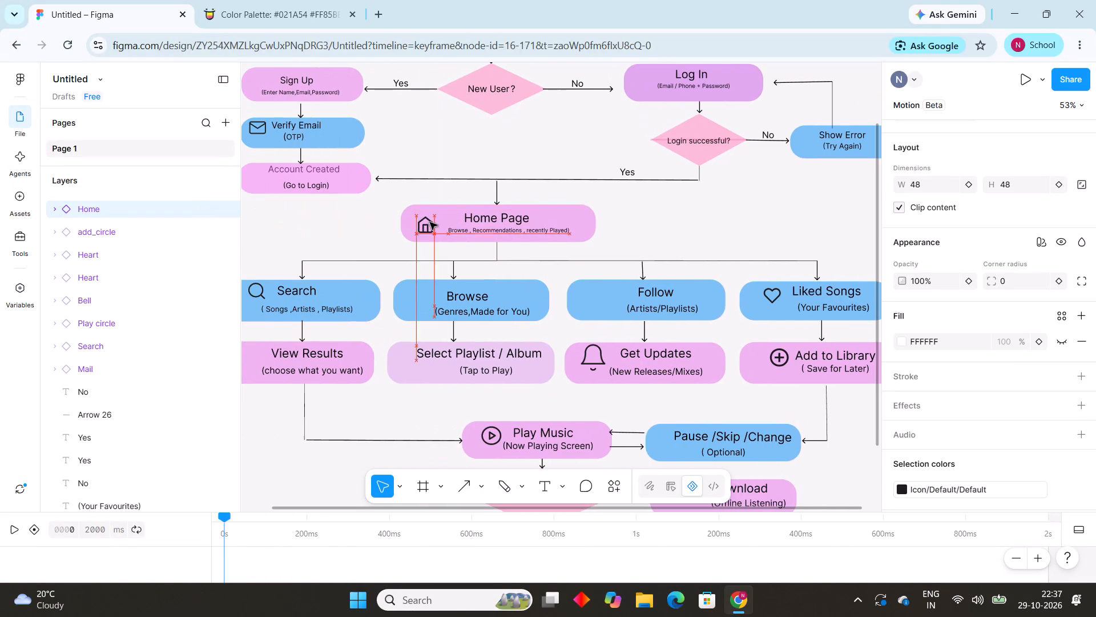
pyautogui.moveTo(430, 222); pyautogui.dragTo(443, 214)
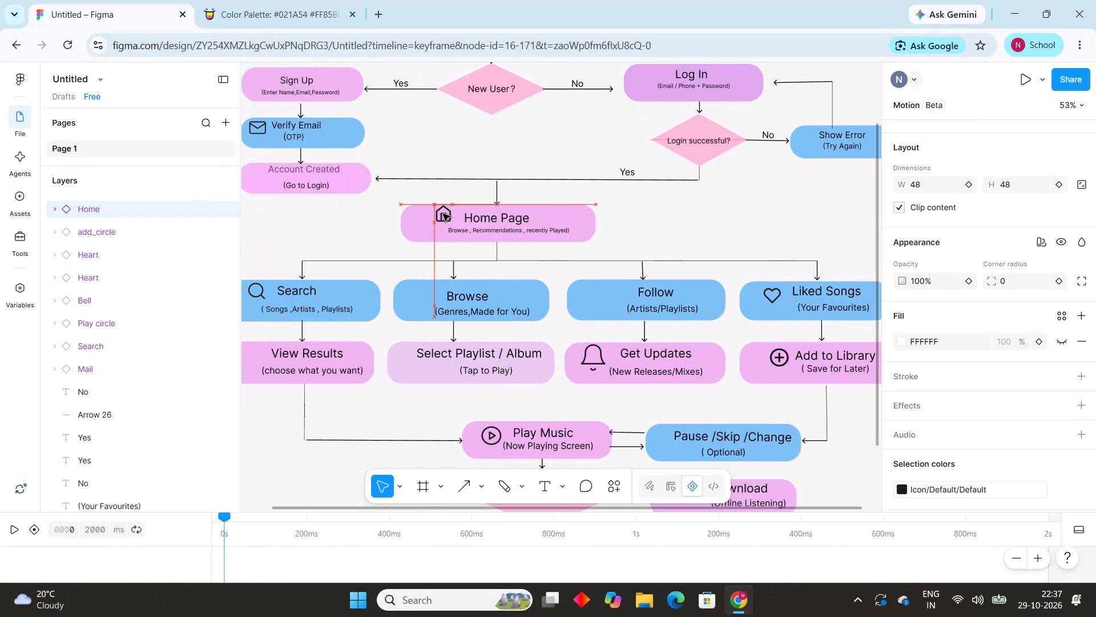
pyautogui.moveTo(443, 214); pyautogui.dragTo(445, 216)
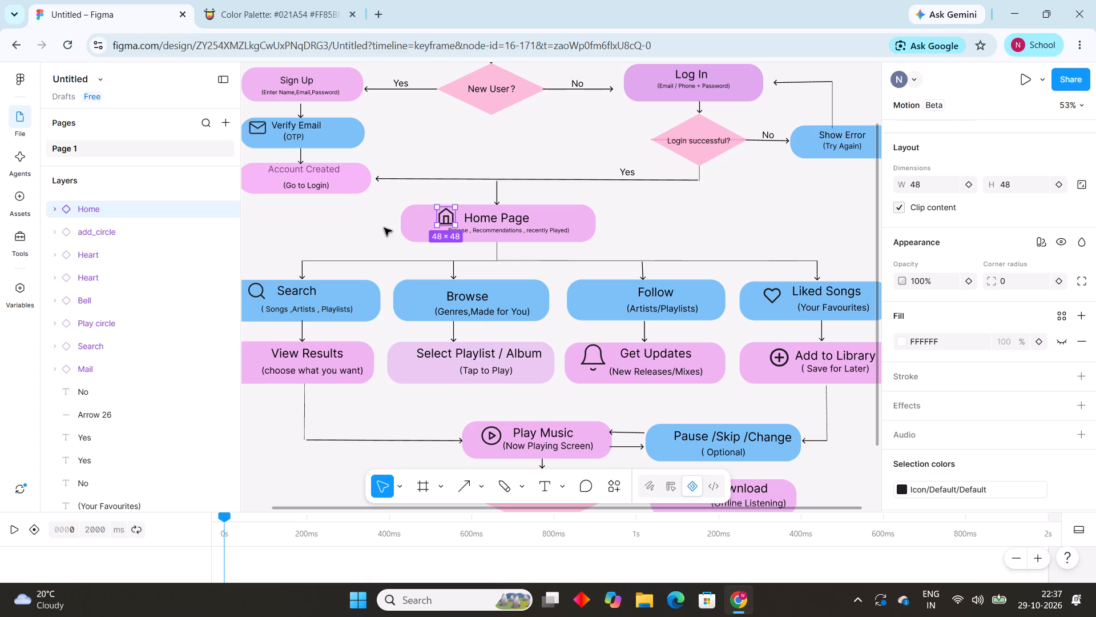
# Narrow the Home Page box from both sides to about 448 × 100 around its icon and text.
pyautogui.click(398, 226)
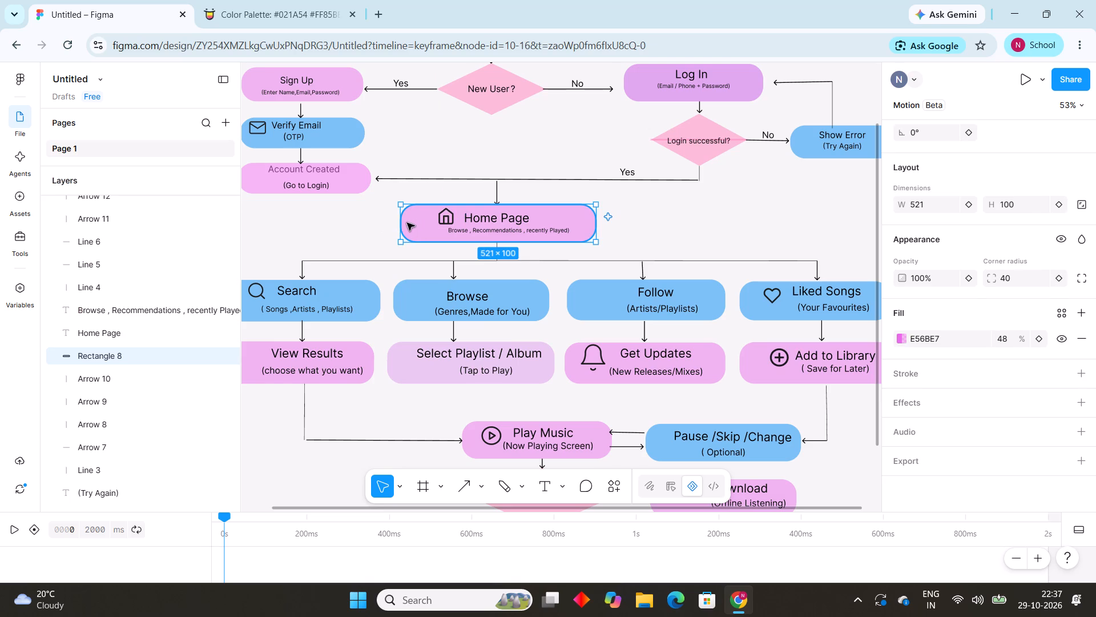
pyautogui.moveTo(402, 223); pyautogui.dragTo(417, 223)
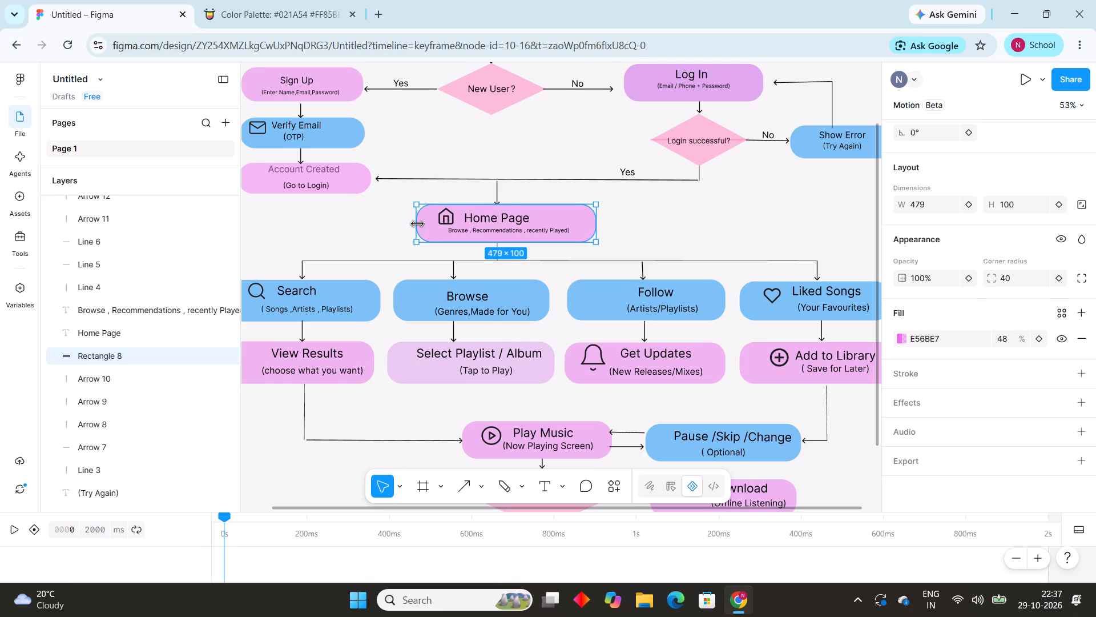
pyautogui.moveTo(595, 222); pyautogui.dragTo(588, 222)
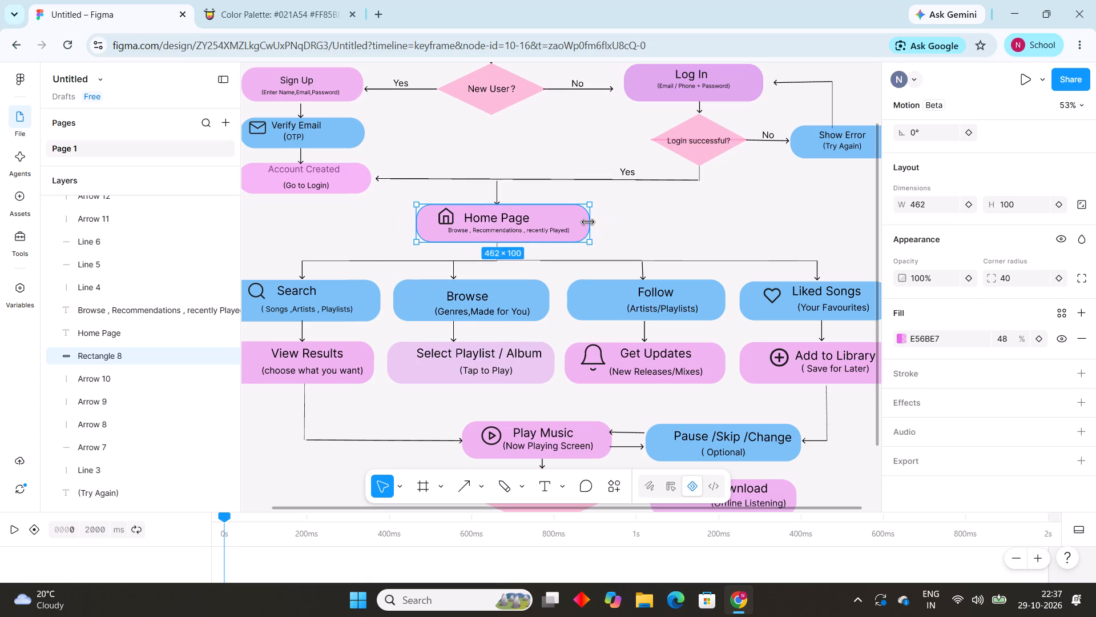
pyautogui.moveTo(588, 222); pyautogui.dragTo(585, 221)
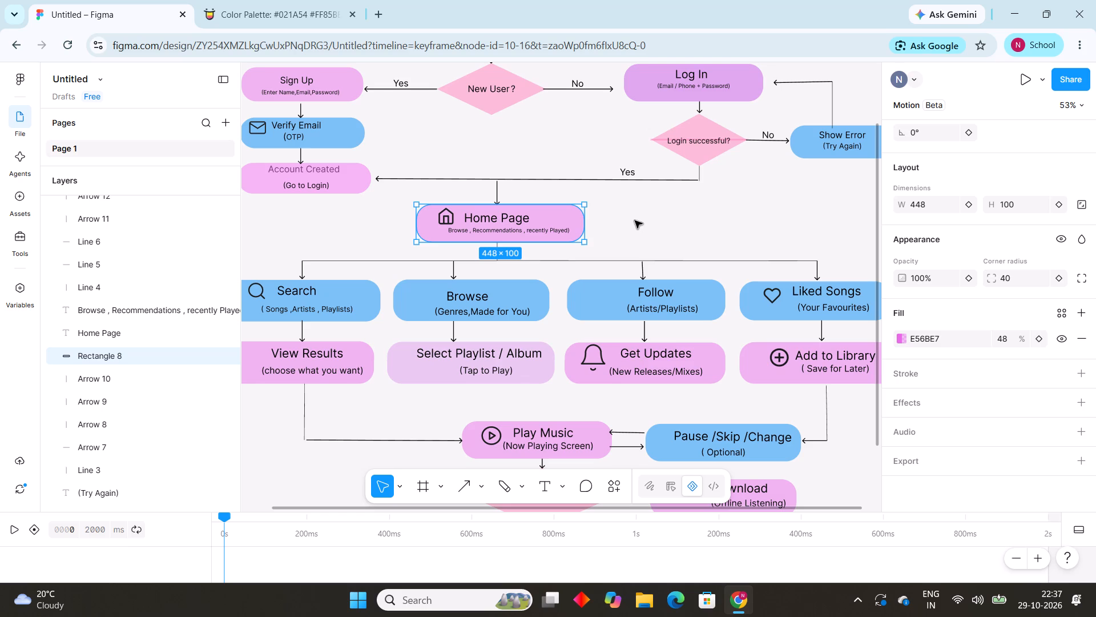
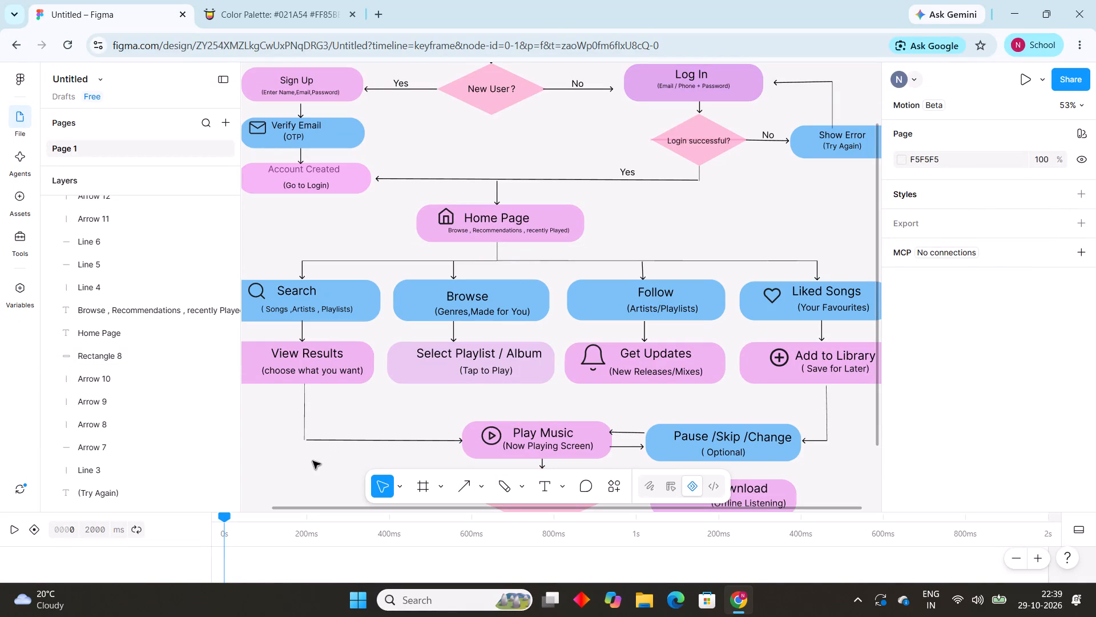
# Search all component libraries for "folllow" to find an icon for the Follow box.
pyautogui.hotkey('shift', 'i')
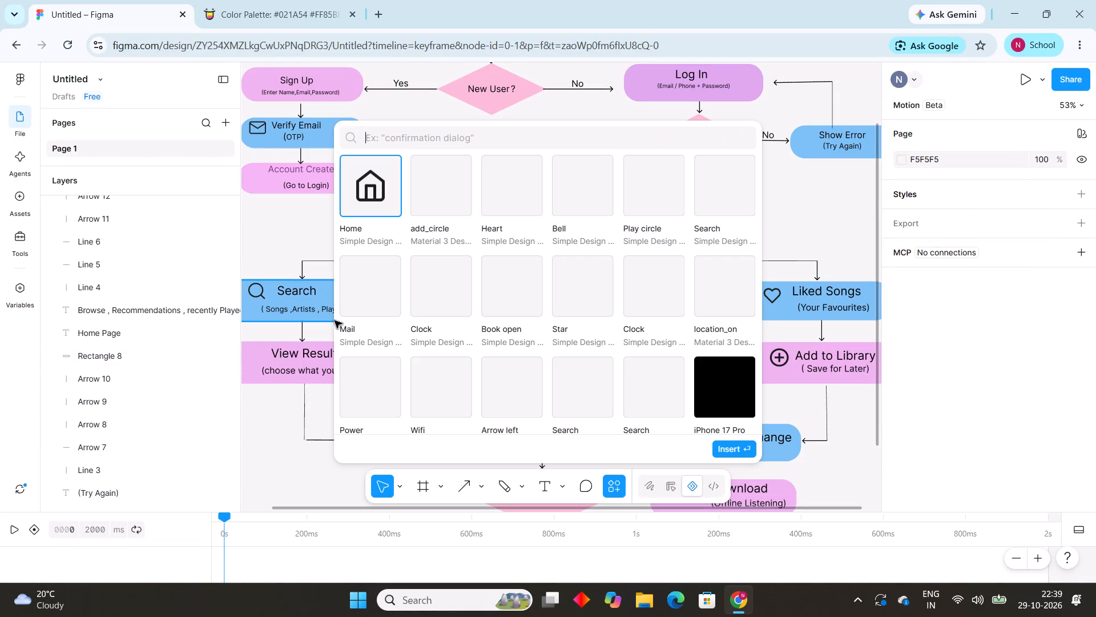
pyautogui.click(394, 138)
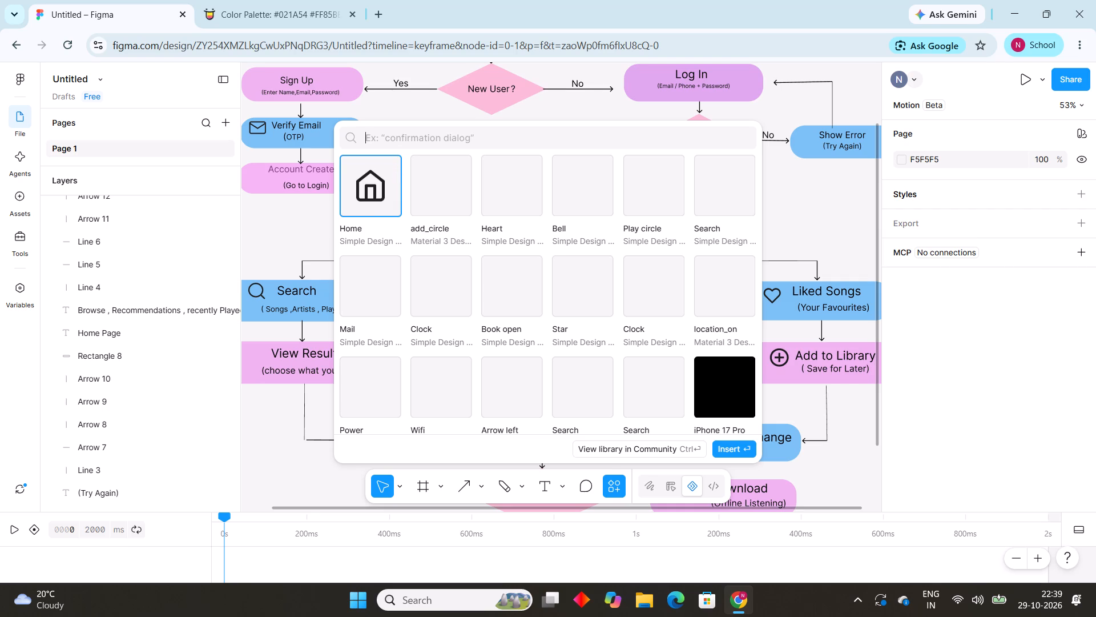
pyautogui.write('folllo')
pyautogui.press('w')
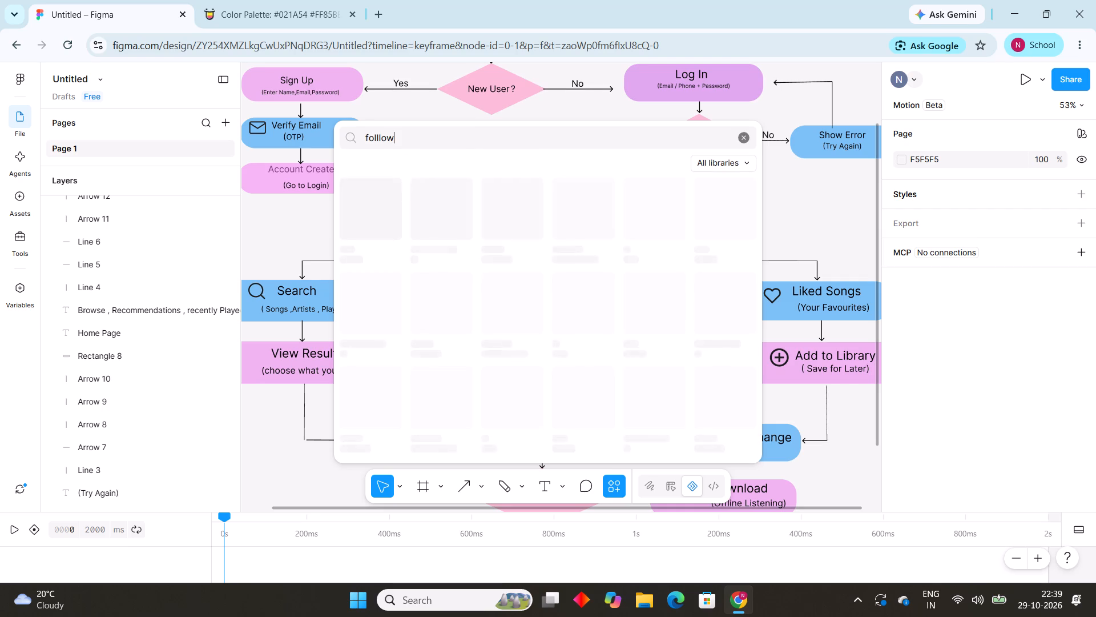
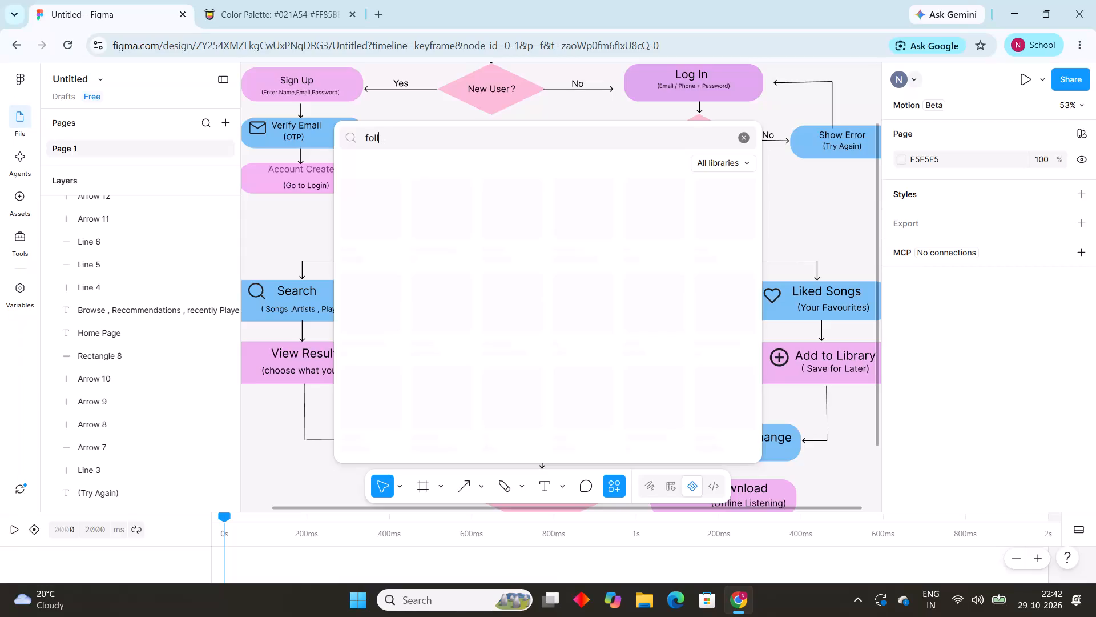
# Replace the library search with "music" and insert the 48 × 48 Music icon from the Simple Design System.
pyautogui.press('BackSpace')
pyautogui.press('BackSpace')
pyautogui.press('BackSpace')
pyautogui.press('BackSpace')
pyautogui.press('BackSpace')
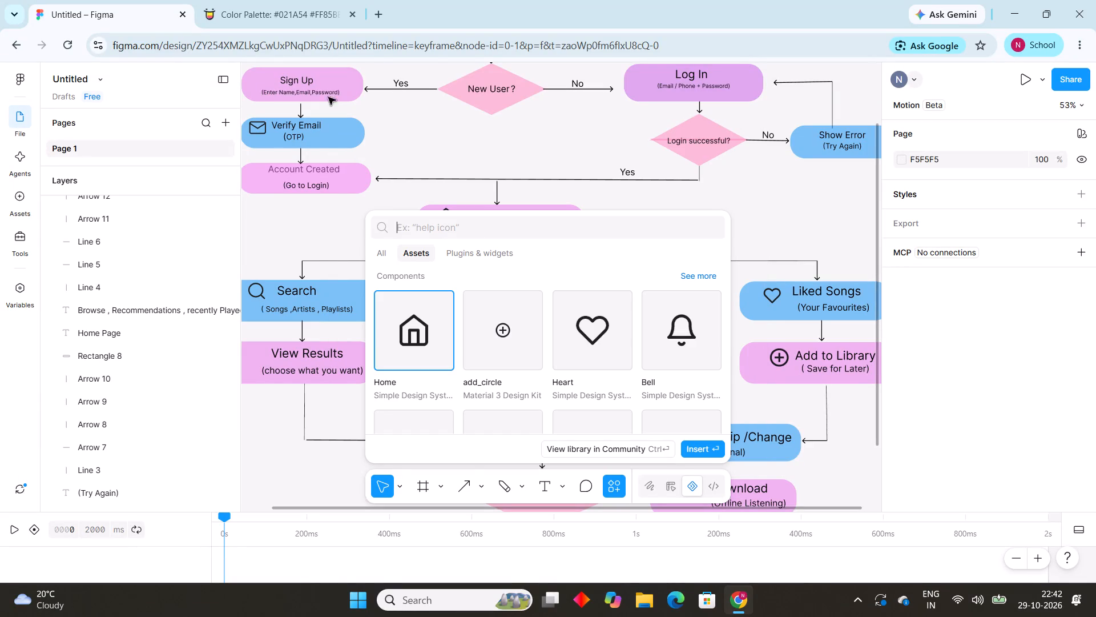
pyautogui.click(409, 226)
pyautogui.write('music')
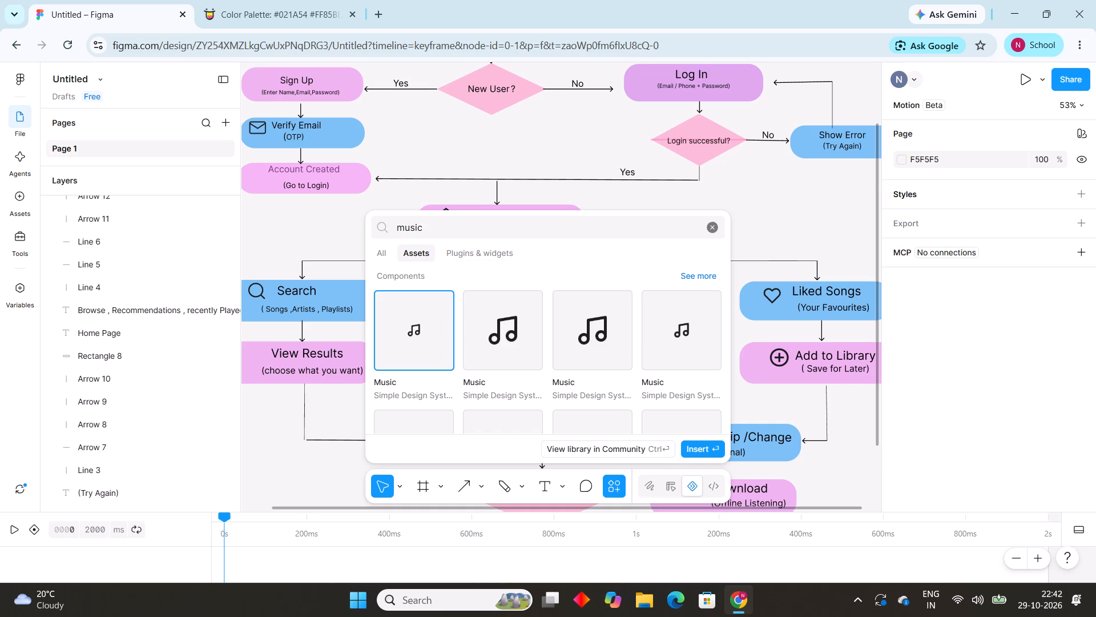
pyautogui.scroll(-2, 409, 226)
pyautogui.scroll(-3, 494, 322)
pyautogui.scroll(1, 494, 322)
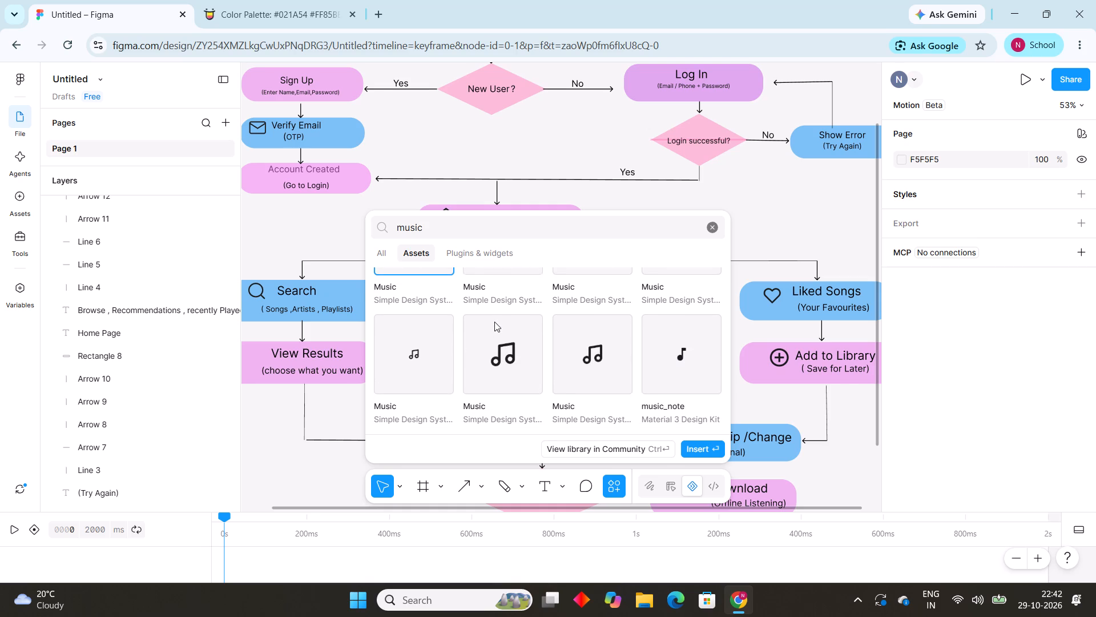
pyautogui.scroll(2, 494, 322)
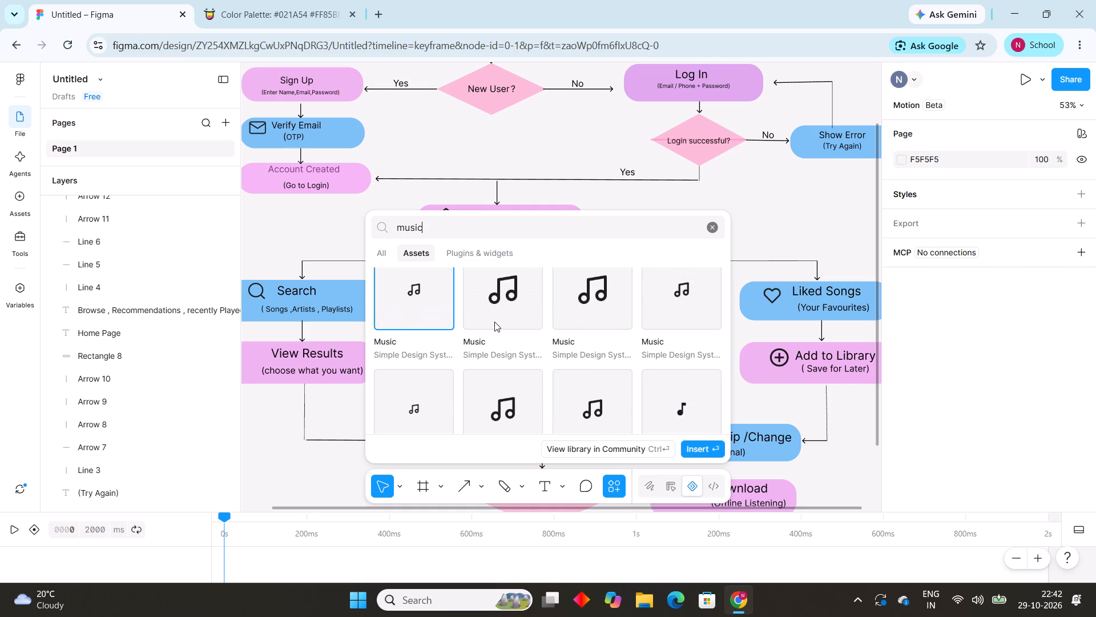
pyautogui.scroll(1, 494, 322)
pyautogui.click(494, 322)
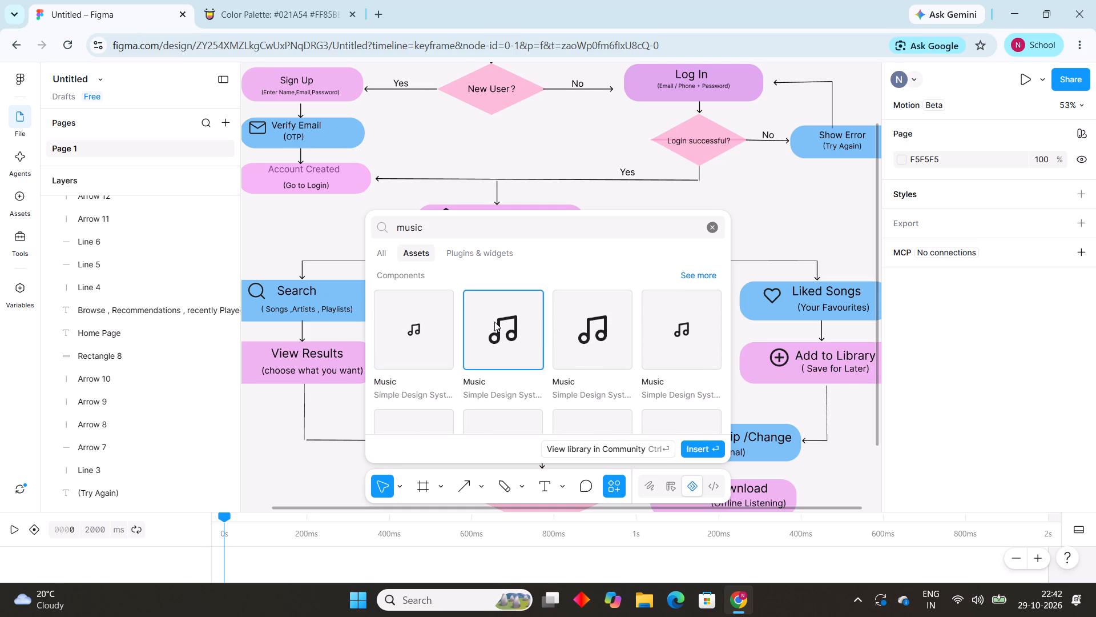
pyautogui.click(693, 444)
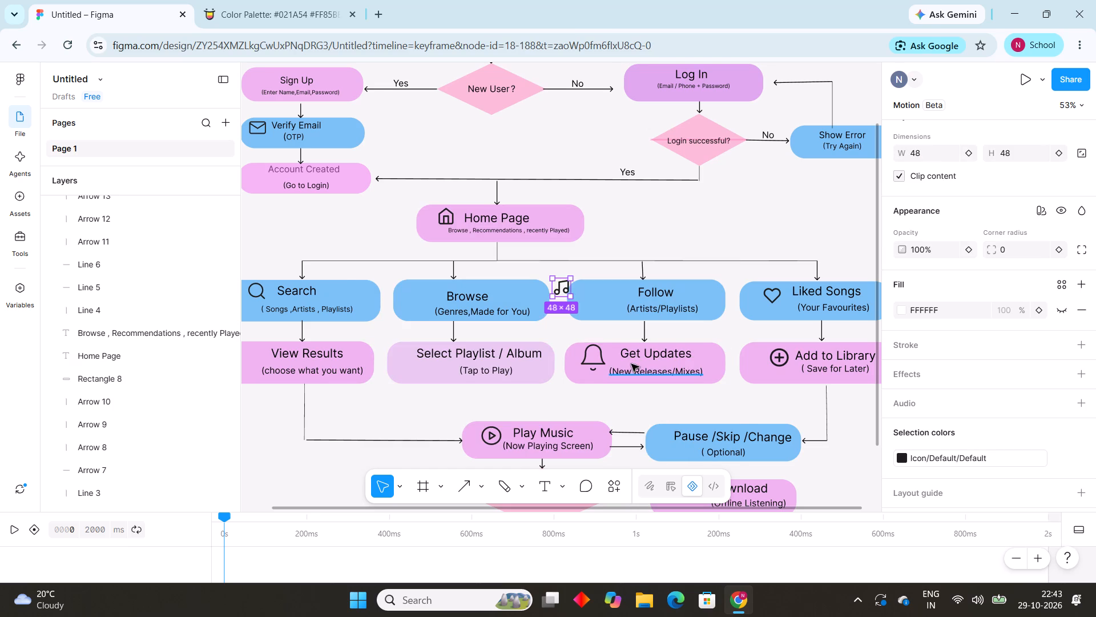
# Move the music icon into the blue Browse box, just before the "Browse" label.
pyautogui.moveTo(562, 287); pyautogui.dragTo(542, 324)
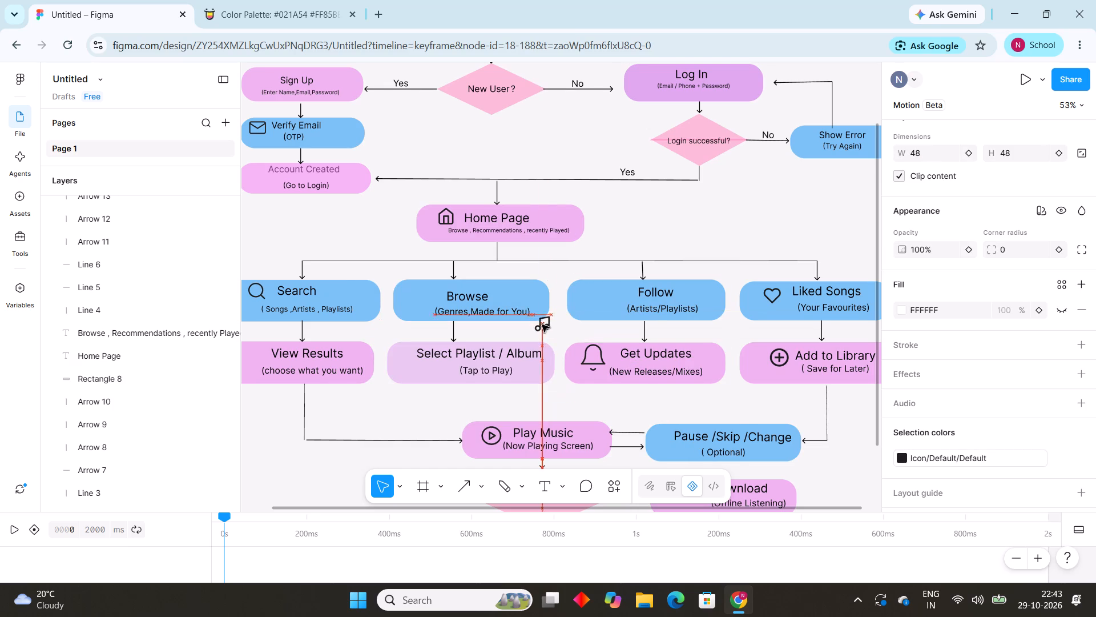
pyautogui.moveTo(542, 324); pyautogui.dragTo(447, 307)
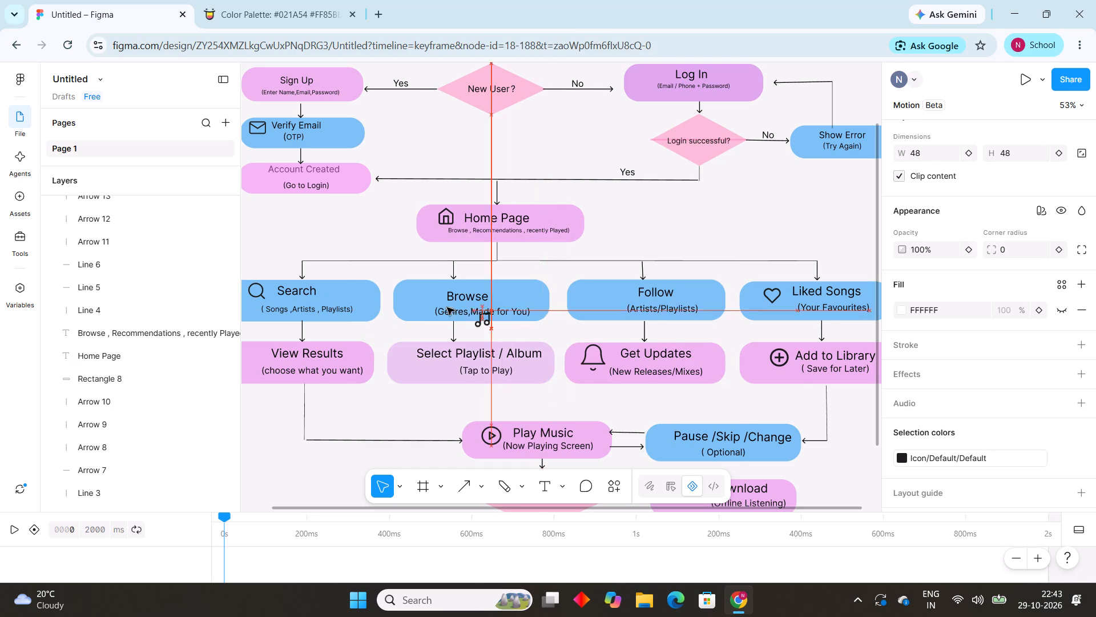
pyautogui.moveTo(447, 307); pyautogui.dragTo(424, 295)
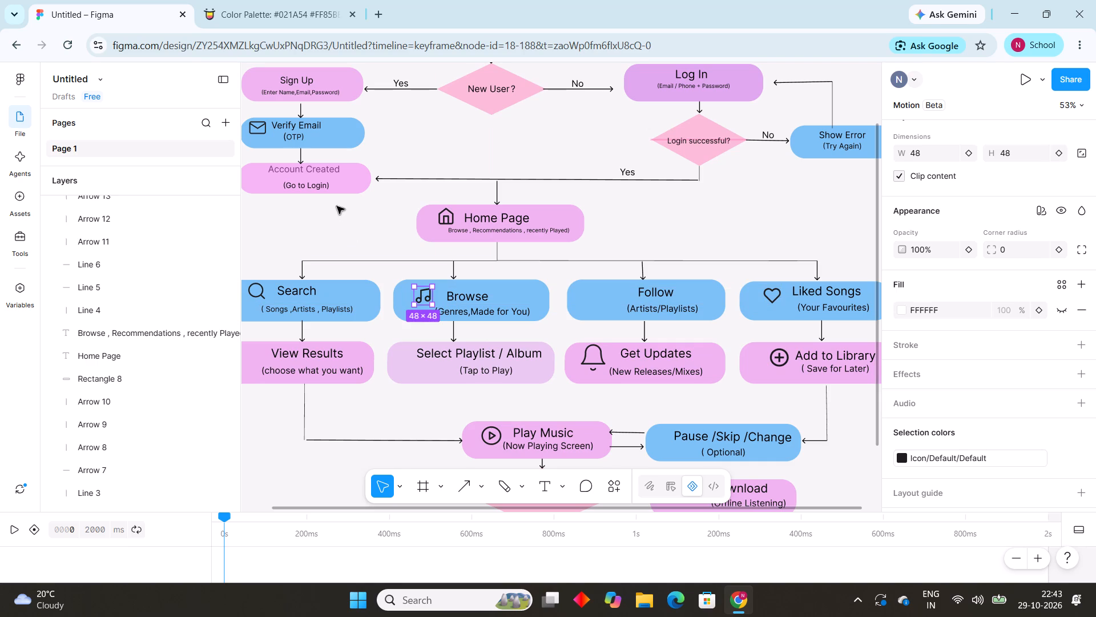
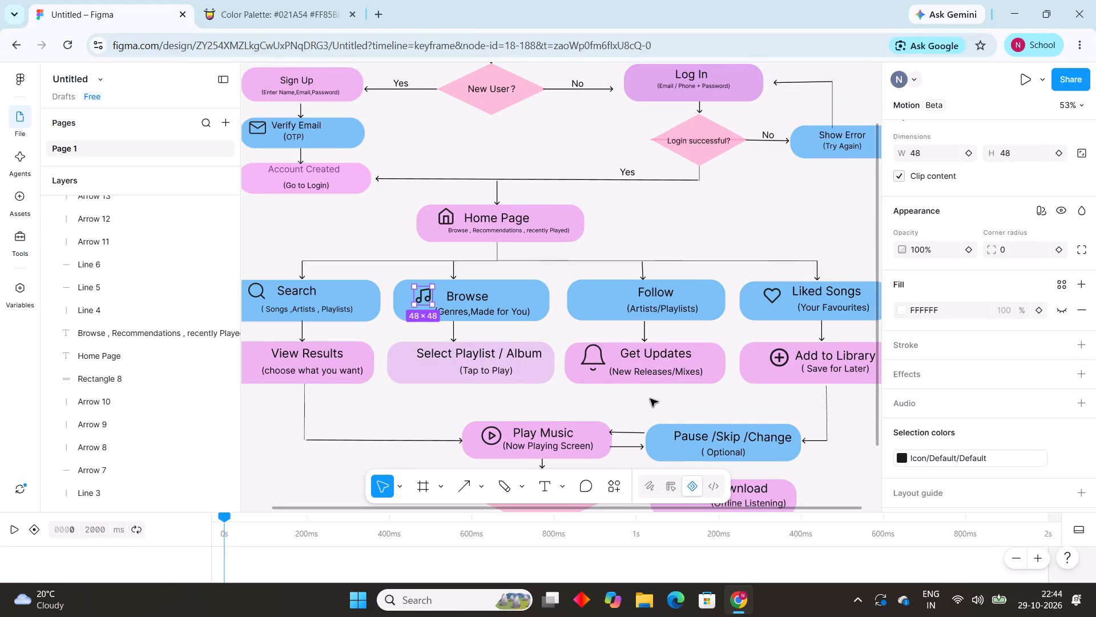
# Search all component libraries for "pause" to find an icon for the blue Pause /Skip /Change box.
pyautogui.scroll(-1, 658, 397)
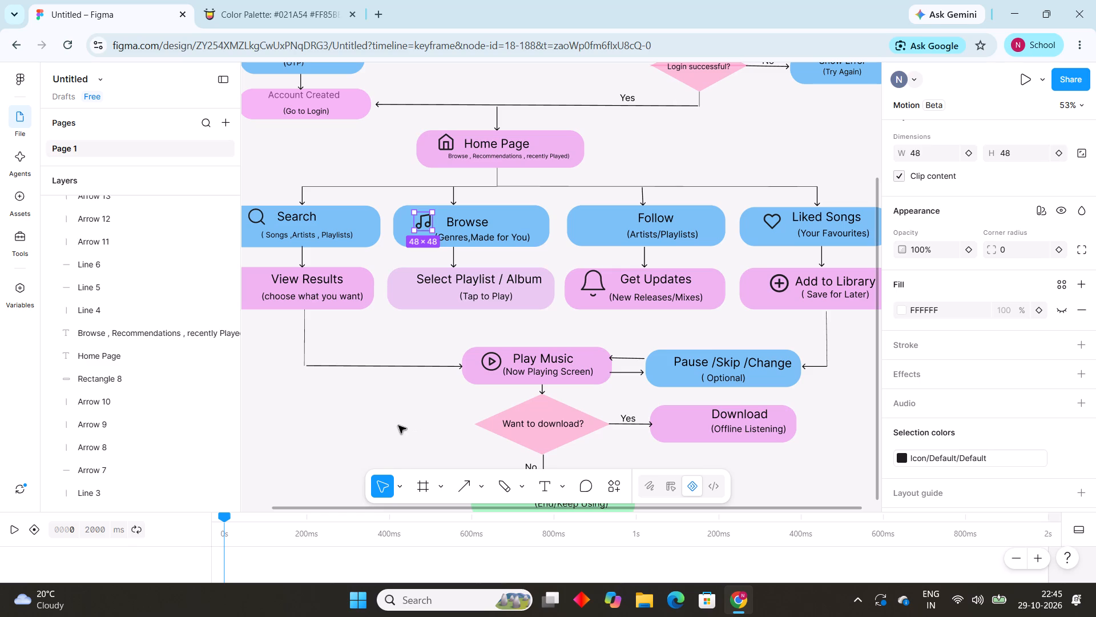
pyautogui.hotkey('shift', 'i')
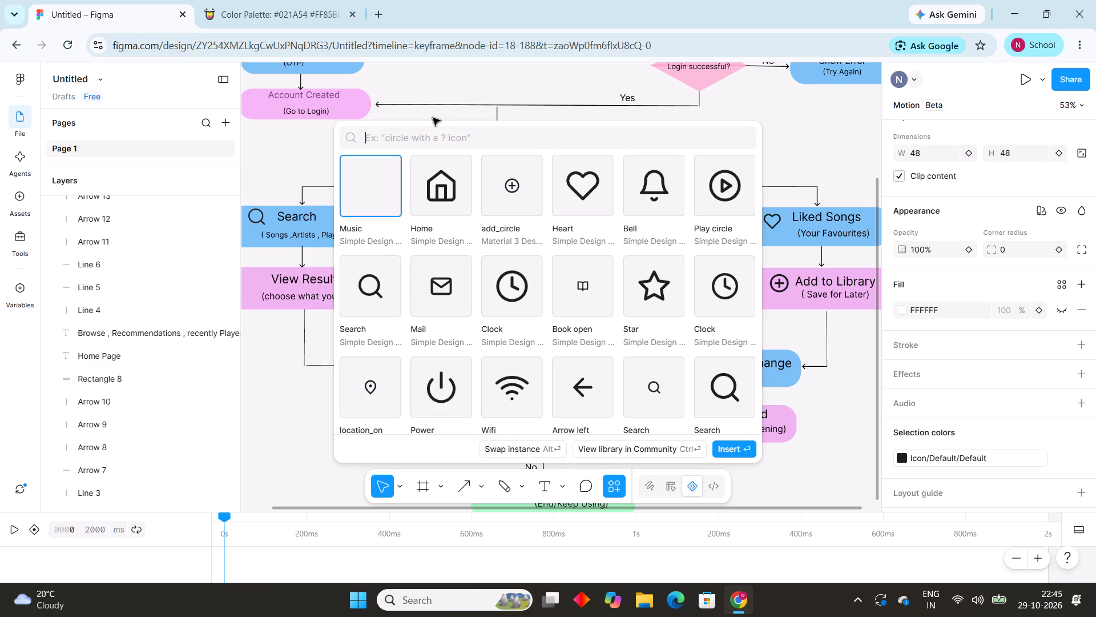
pyautogui.click(434, 139)
pyautogui.press('p')
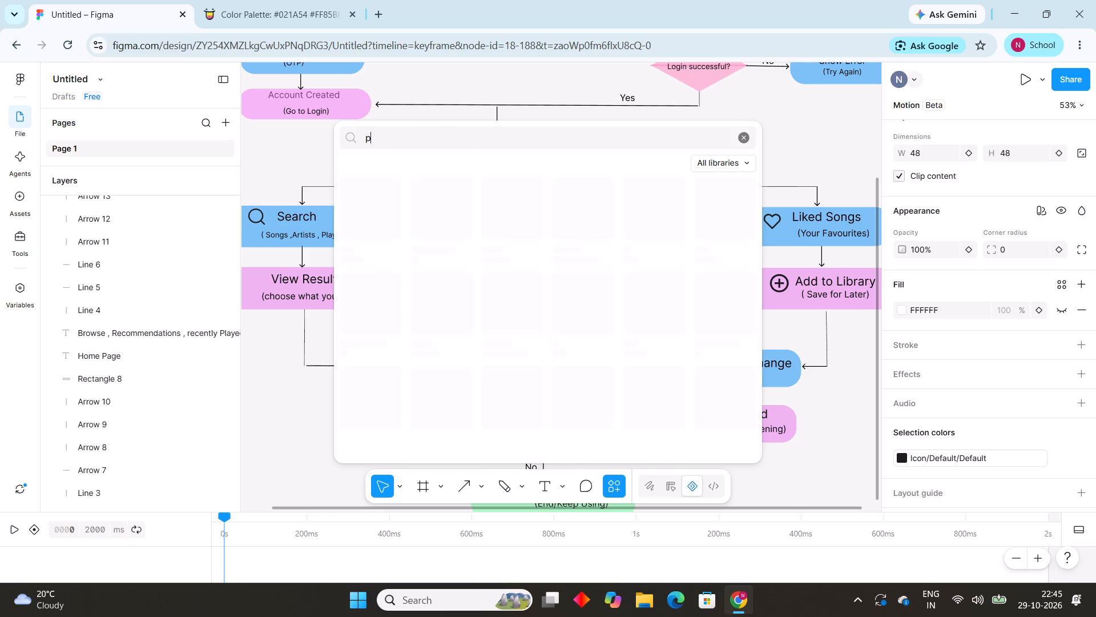
pyautogui.press('l')
pyautogui.press('BackSpace')
pyautogui.press('BackSpace')
pyautogui.write('pause')
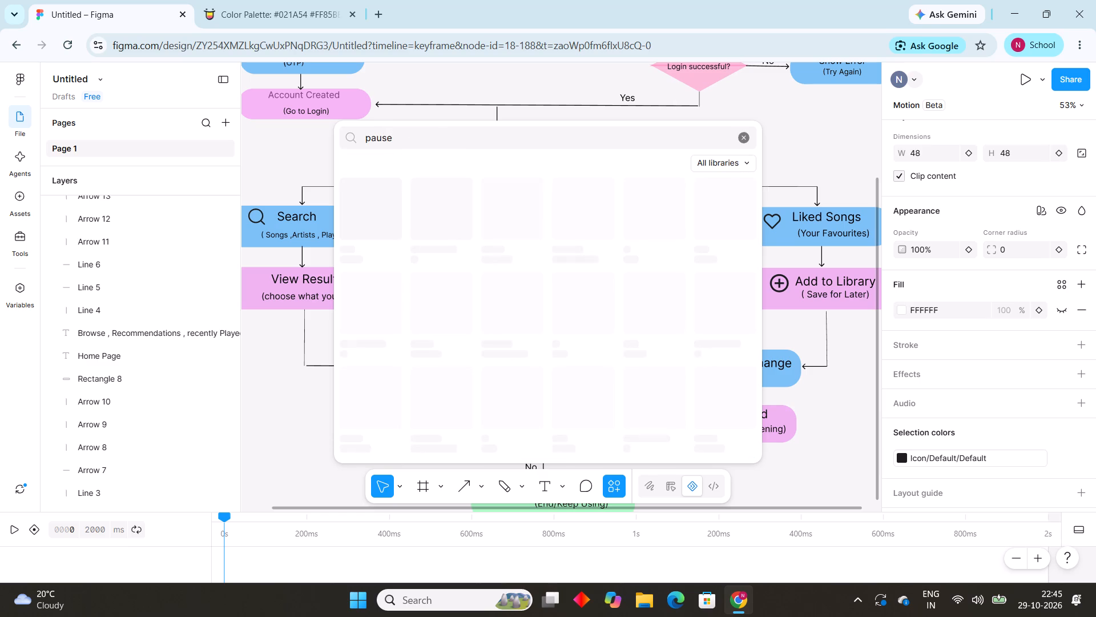
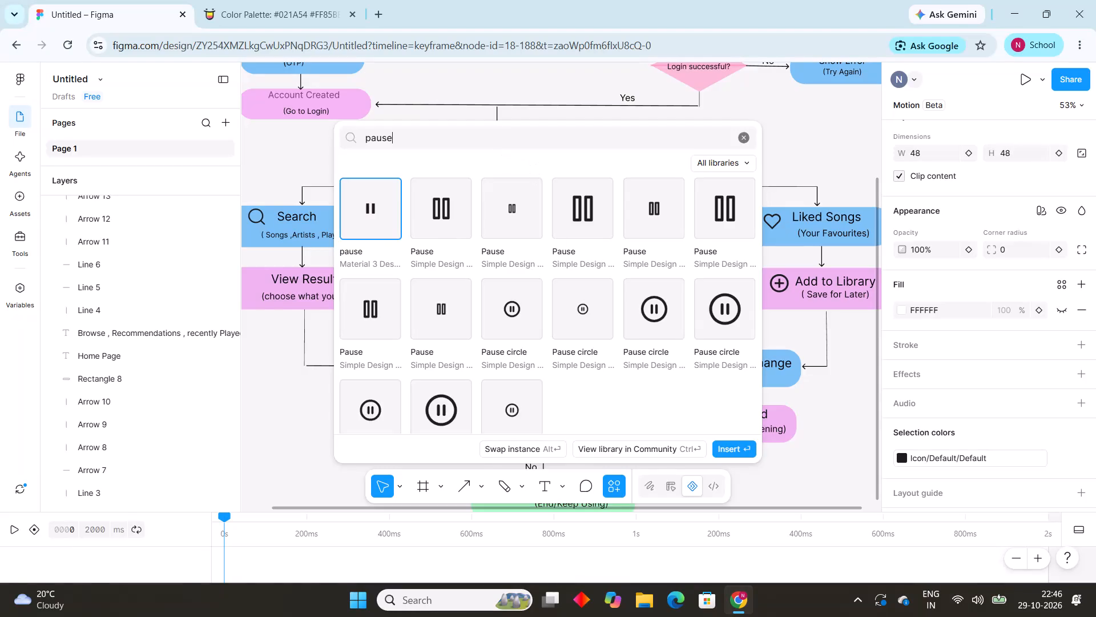
# Search all libraries for "download" and insert the 48 × 48 Download arrow-into-tray icon into the diagram.
pyautogui.scroll(-2, 564, 267)
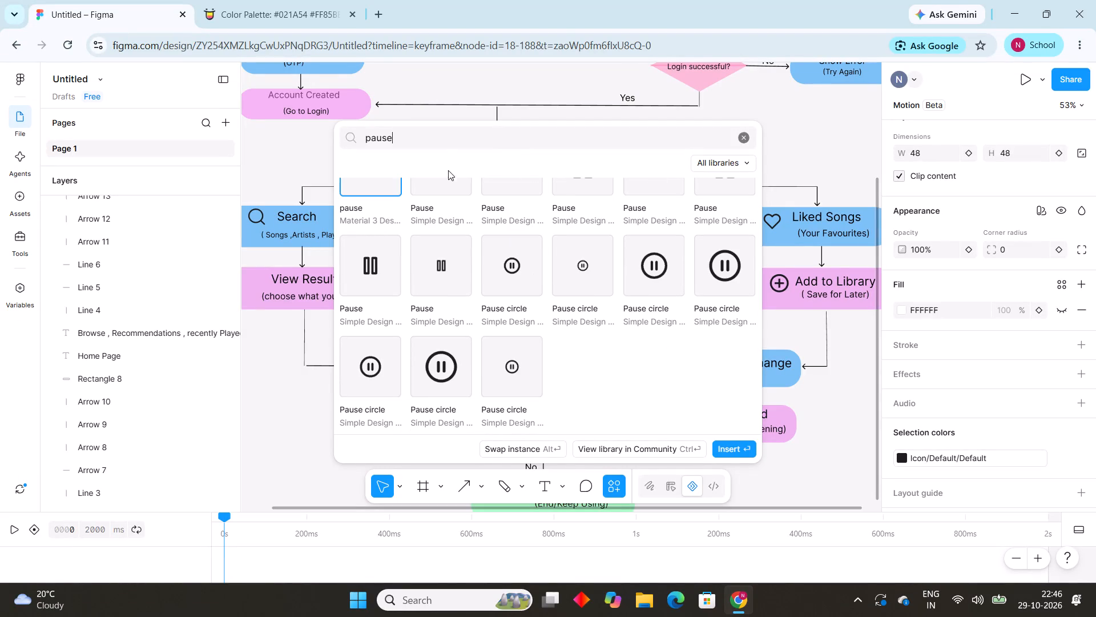
pyautogui.click(430, 143)
pyautogui.click(741, 130)
pyautogui.write('download')
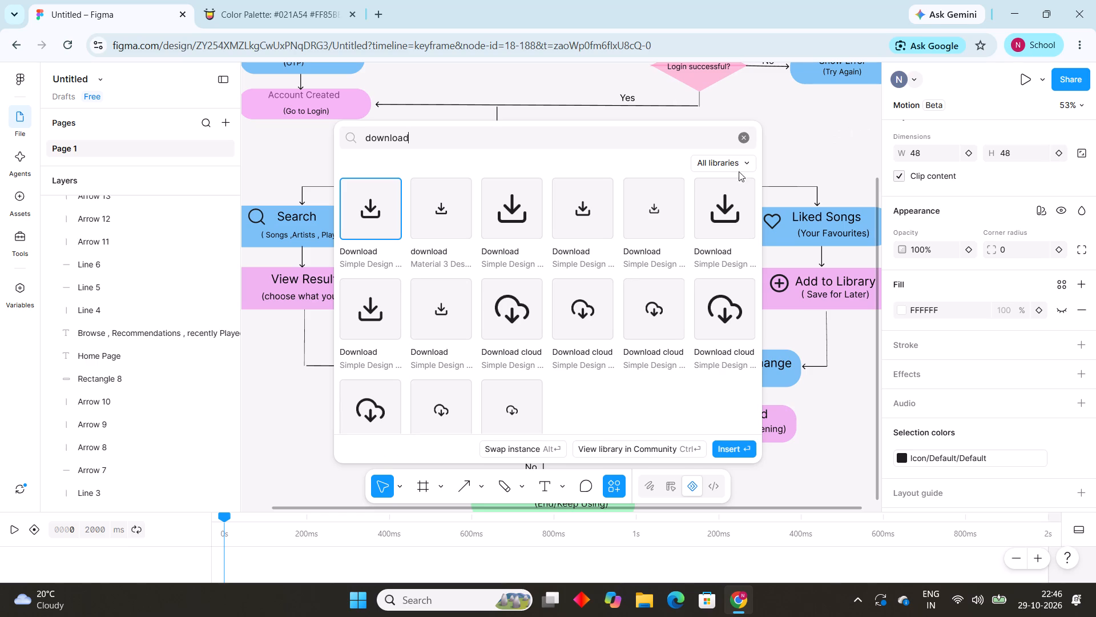
pyautogui.click(503, 213)
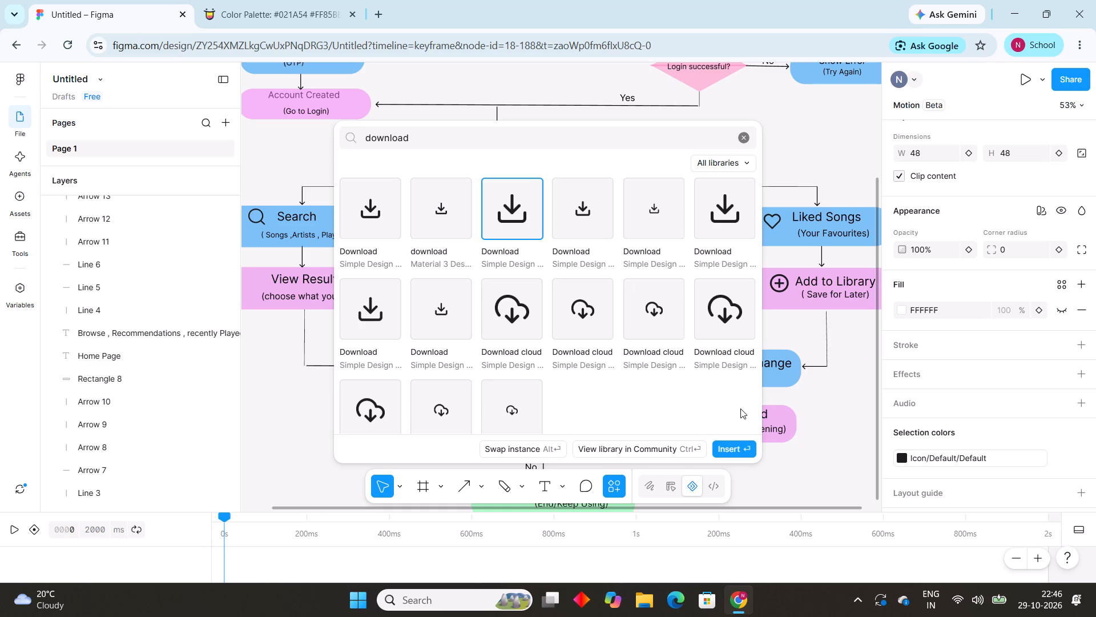
pyautogui.click(743, 446)
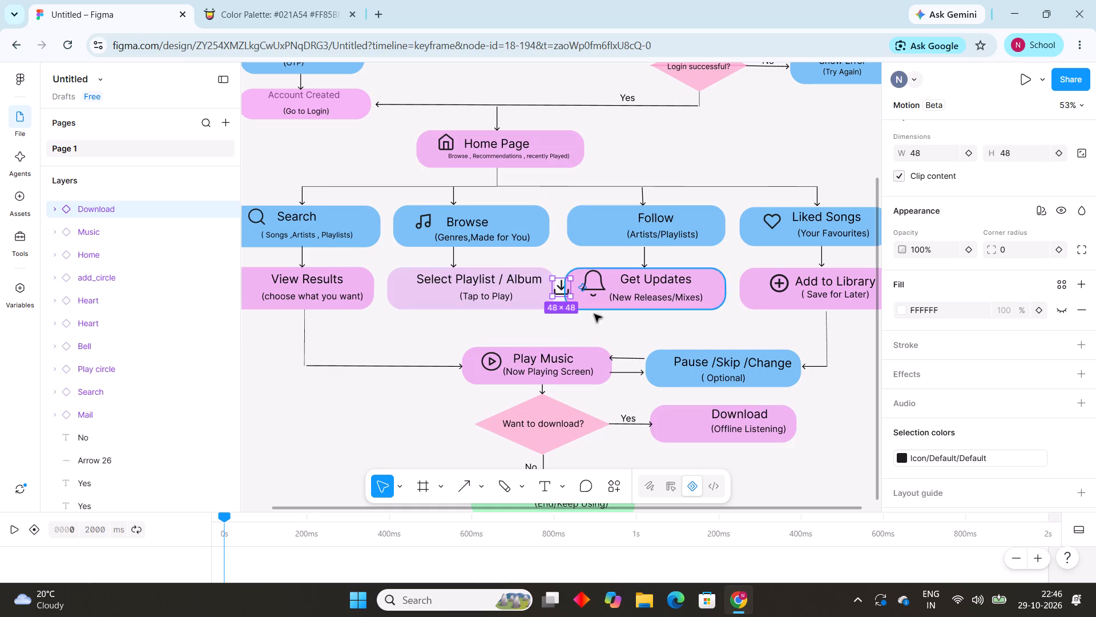
# Place the download icon inside the pink Download (Offline Listening) box, just before its Download label.
pyautogui.moveTo(557, 287); pyautogui.dragTo(689, 378)
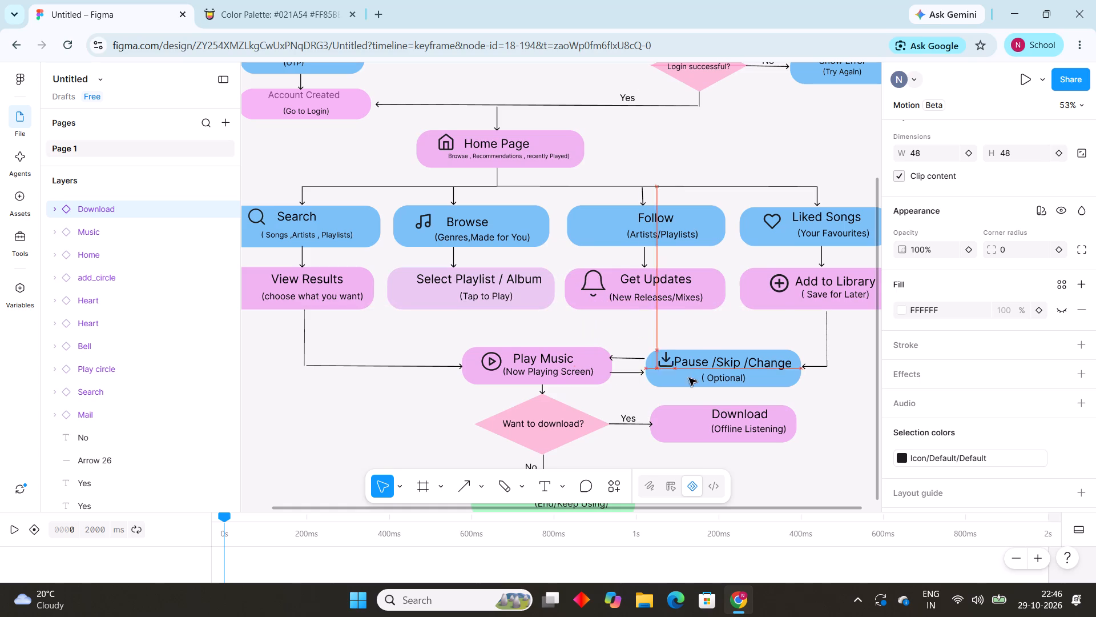
pyautogui.moveTo(689, 378); pyautogui.dragTo(681, 420)
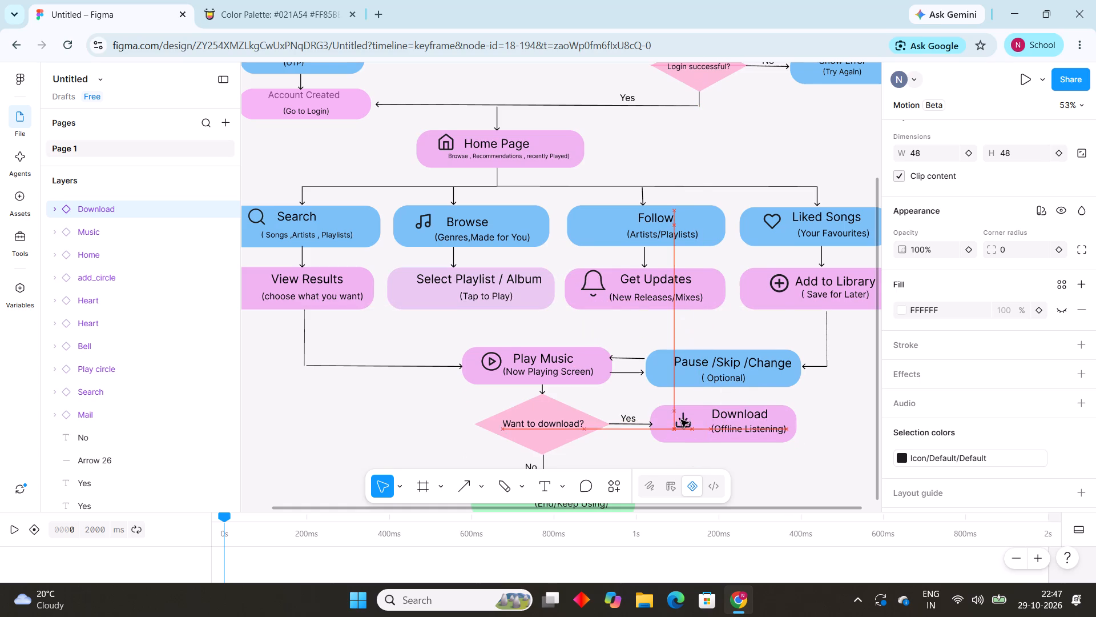
pyautogui.moveTo(681, 420); pyautogui.dragTo(683, 416)
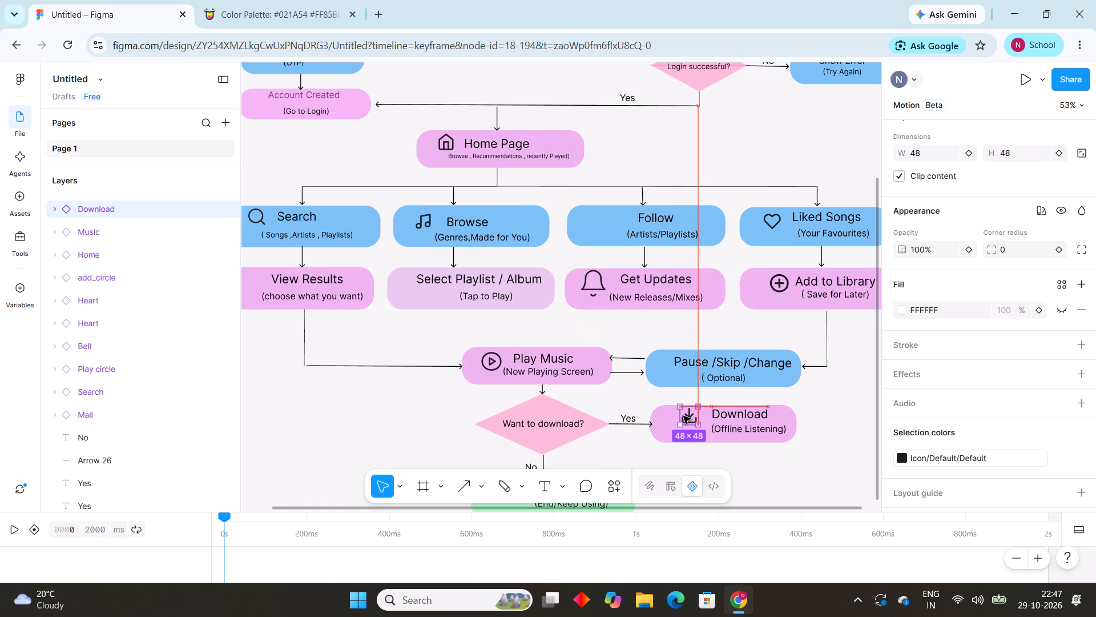
pyautogui.moveTo(683, 416); pyautogui.dragTo(688, 415)
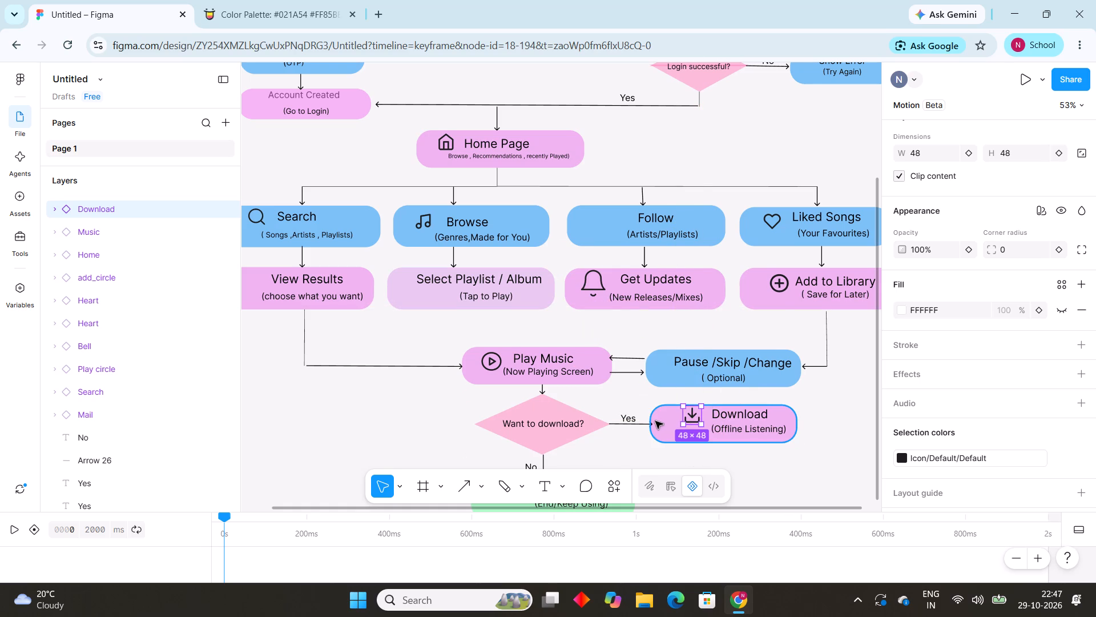
pyautogui.click(696, 418)
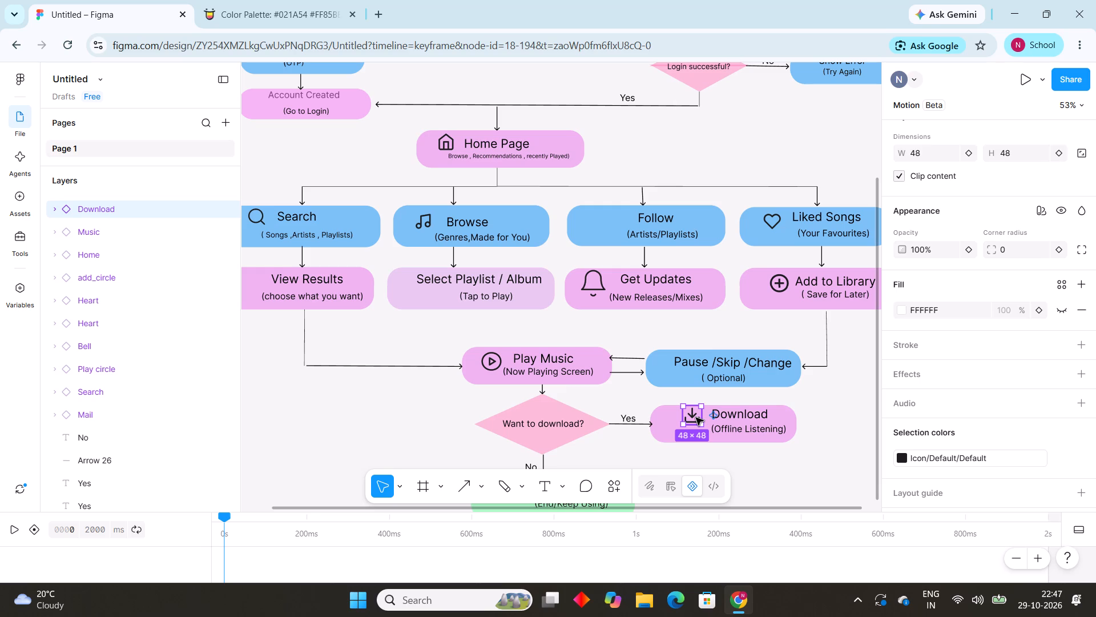
pyautogui.click(691, 414)
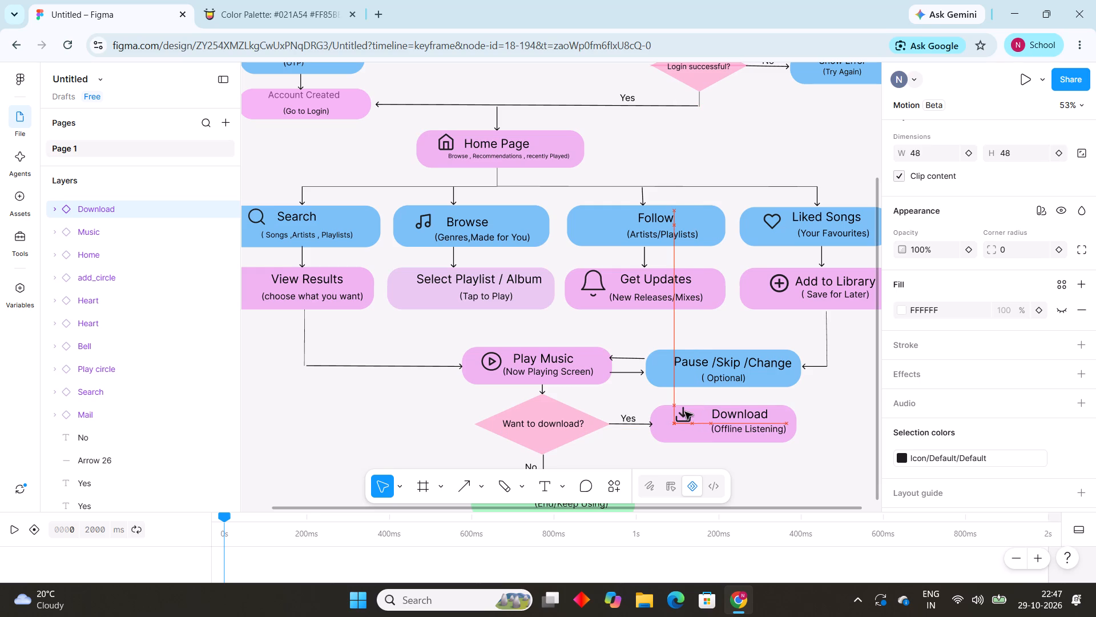
# Shift the pink Download box's rectangle slightly right so its left edge meets the tip of the Yes arrow.
pyautogui.click(657, 419)
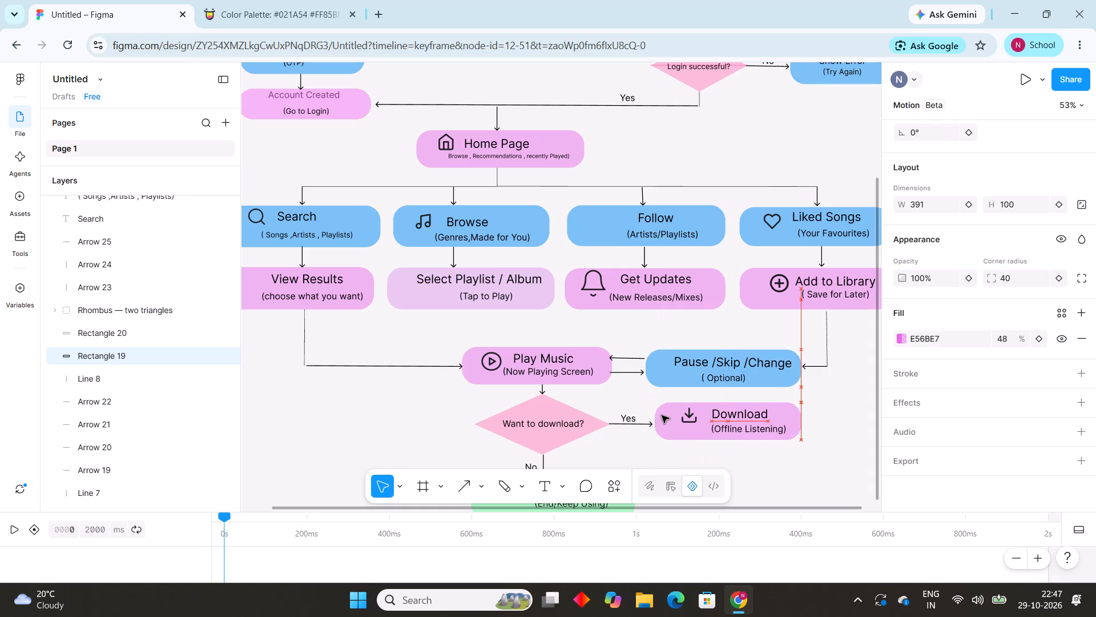
pyautogui.click(825, 438)
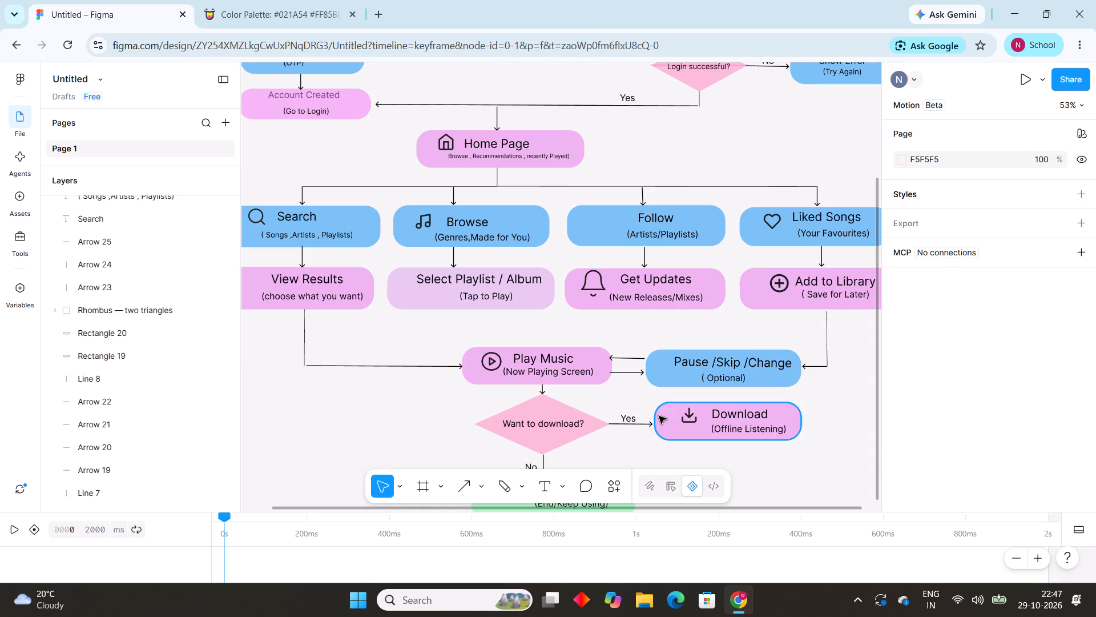
# Nudge the download icon slightly right, closer to the Download label in the shifted box.
pyautogui.click(687, 412)
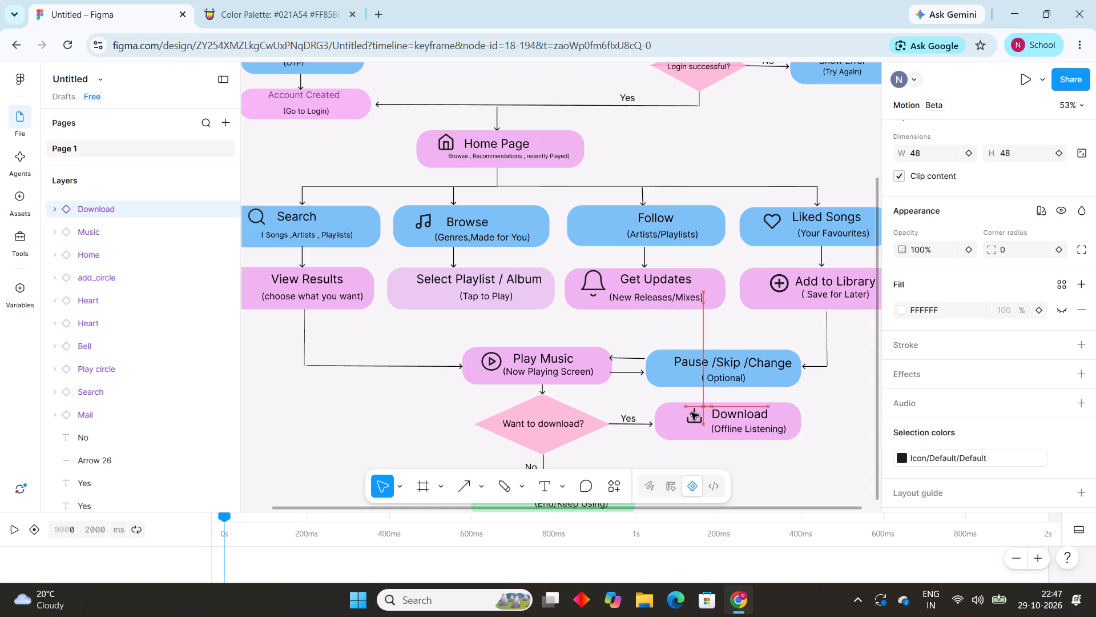
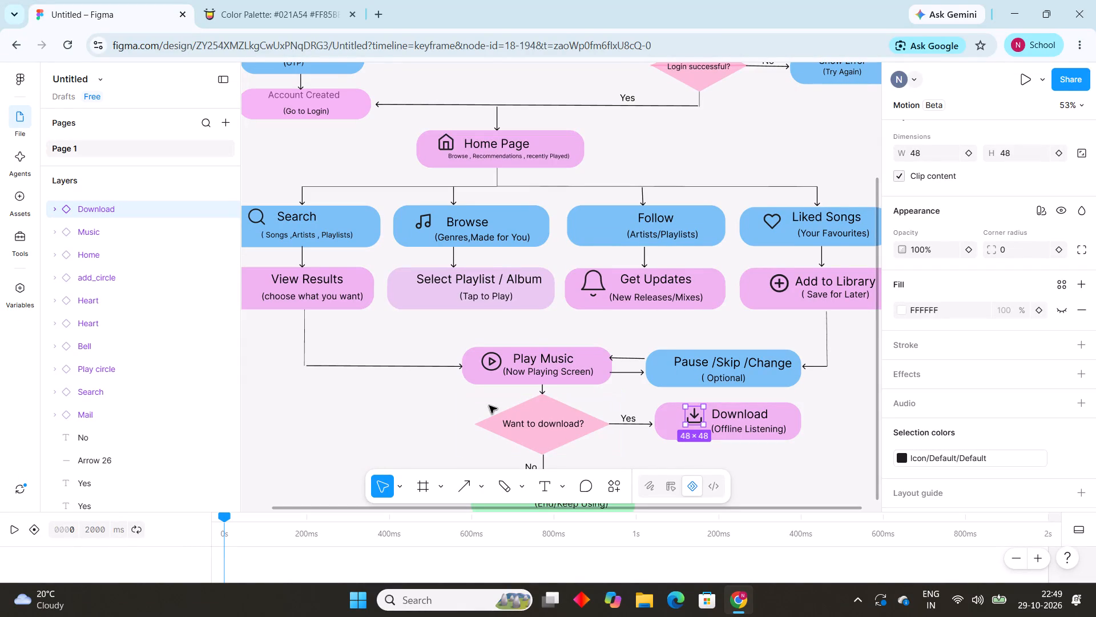
# Search all component libraries for "view result" to find an icon for the View Results box.
pyautogui.hotkey('shift', 'i')
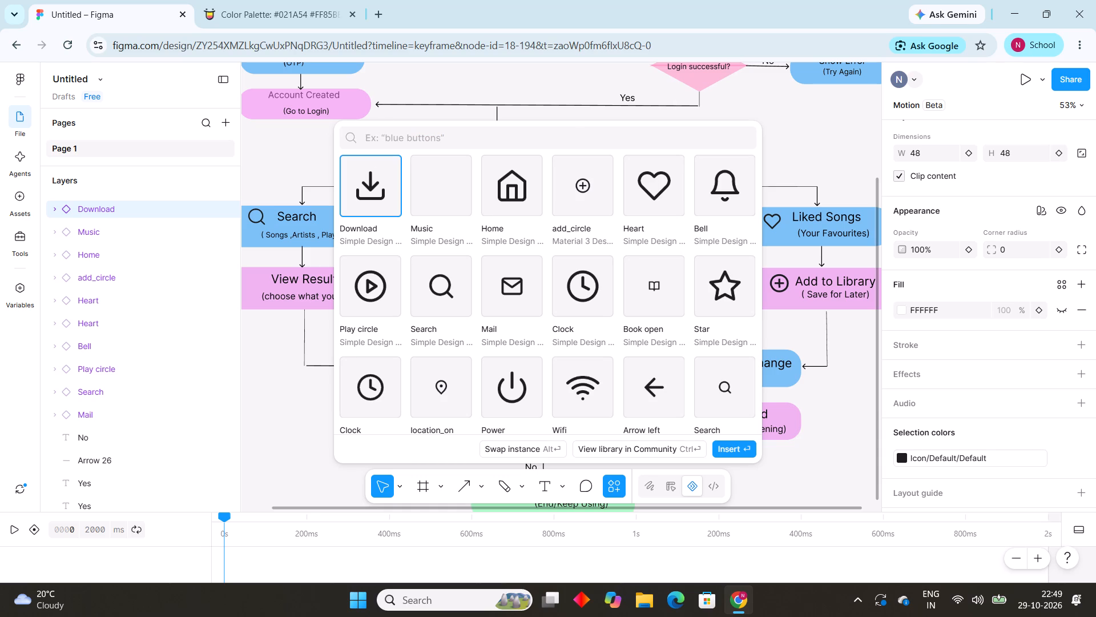
pyautogui.click(380, 135)
pyautogui.write('view')
pyautogui.press('space')
pyautogui.write('re')
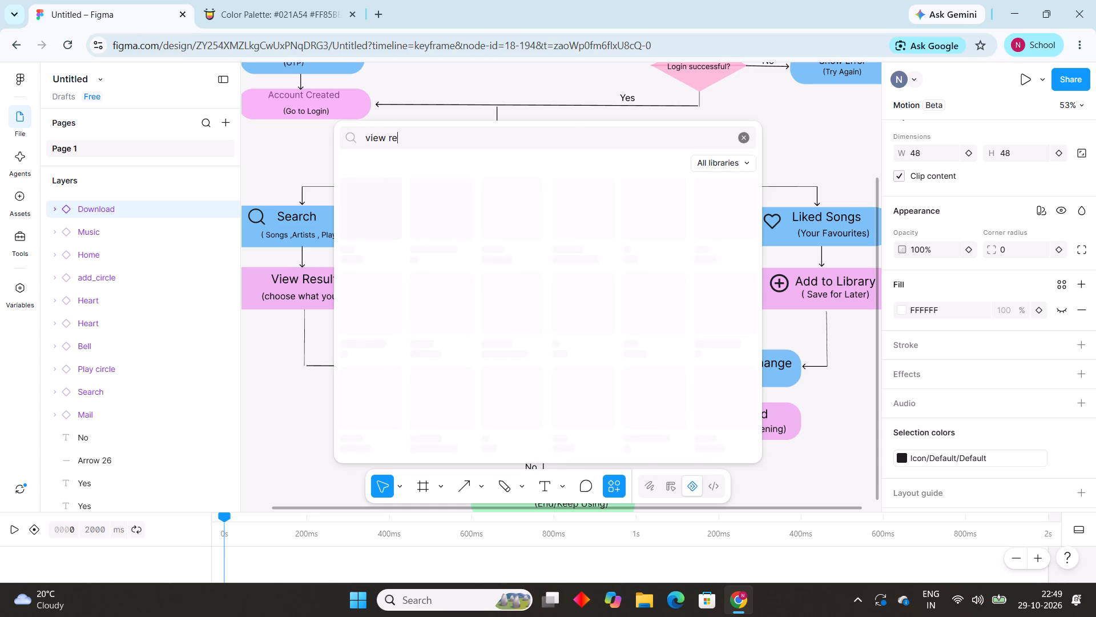
pyautogui.write('sult')
# Switch to Desktop 3 and launch the Kuro application.
pyautogui.click(540, 602)
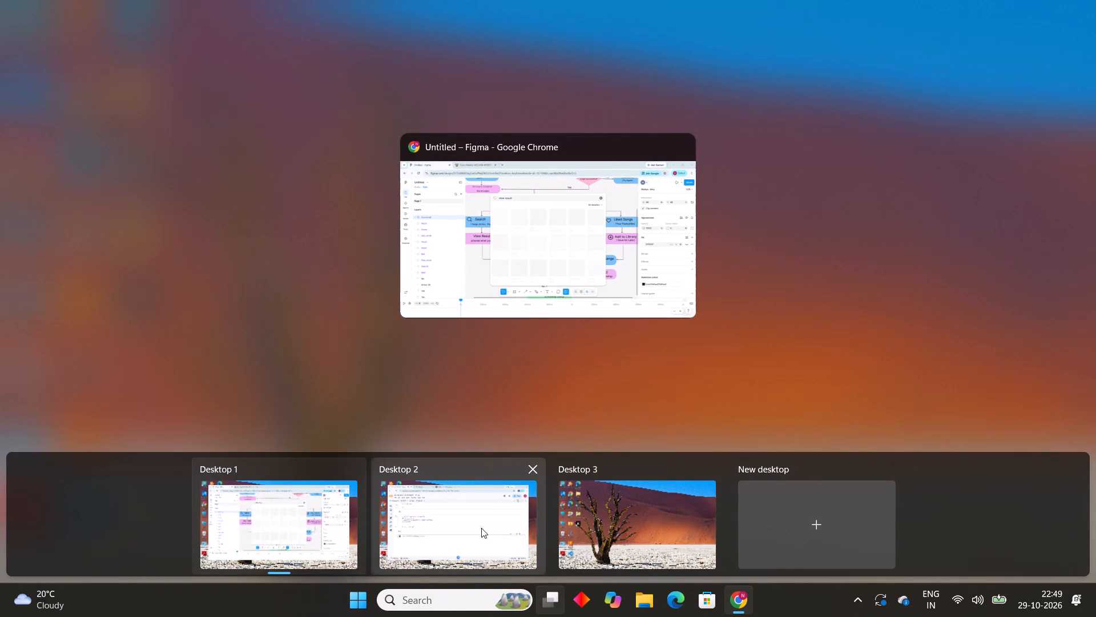
pyautogui.click(591, 532)
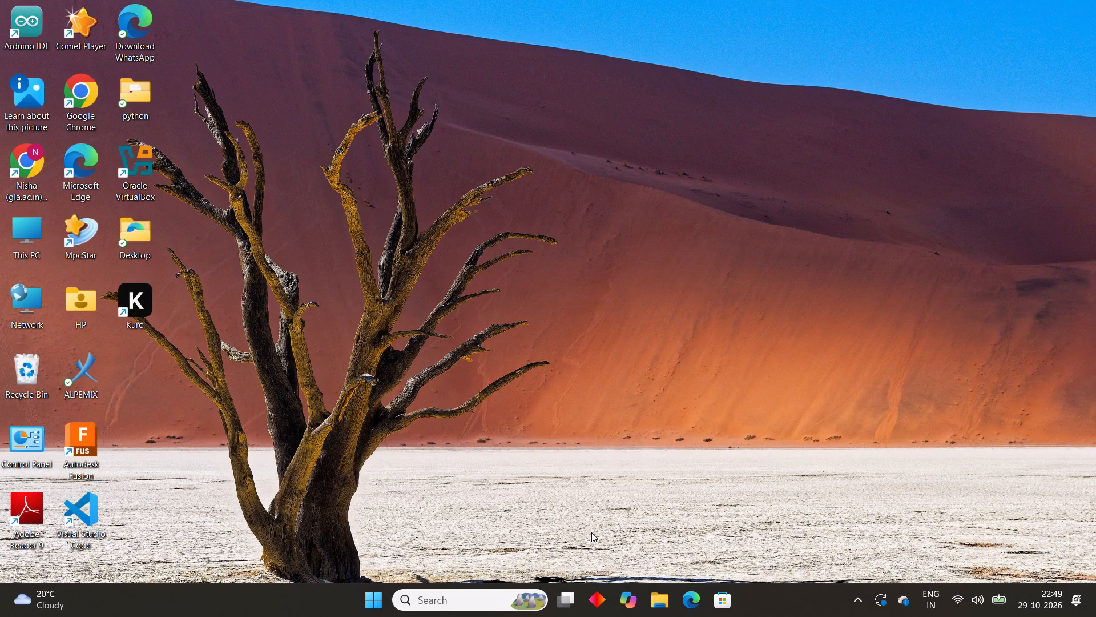
pyautogui.click(147, 307)
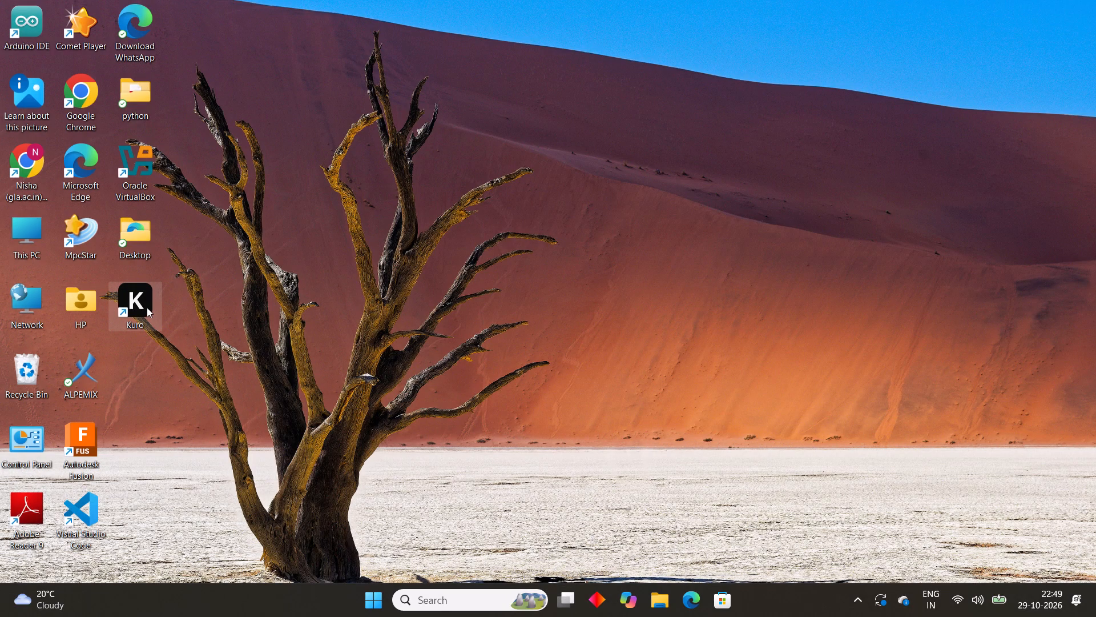
pyautogui.doubleClick(147, 307)
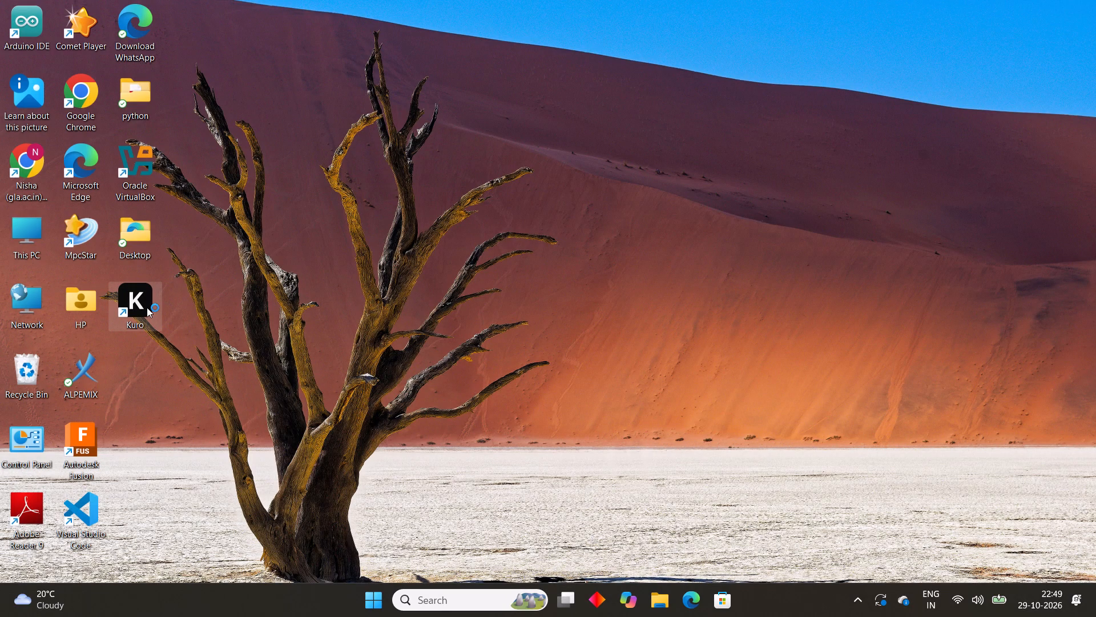